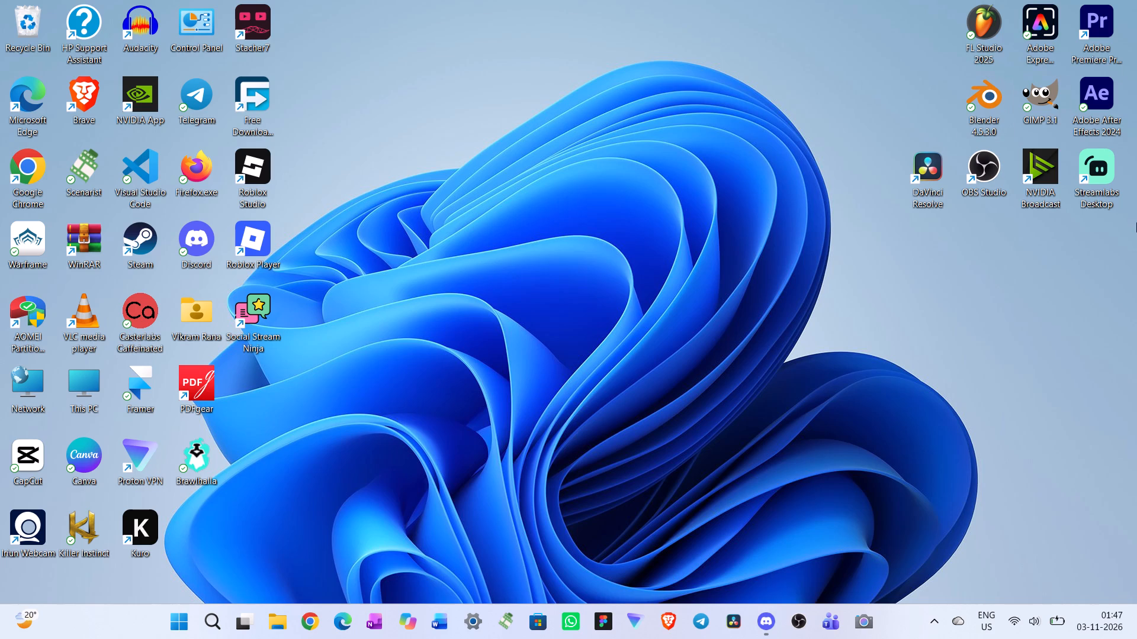
left_click(309, 619)
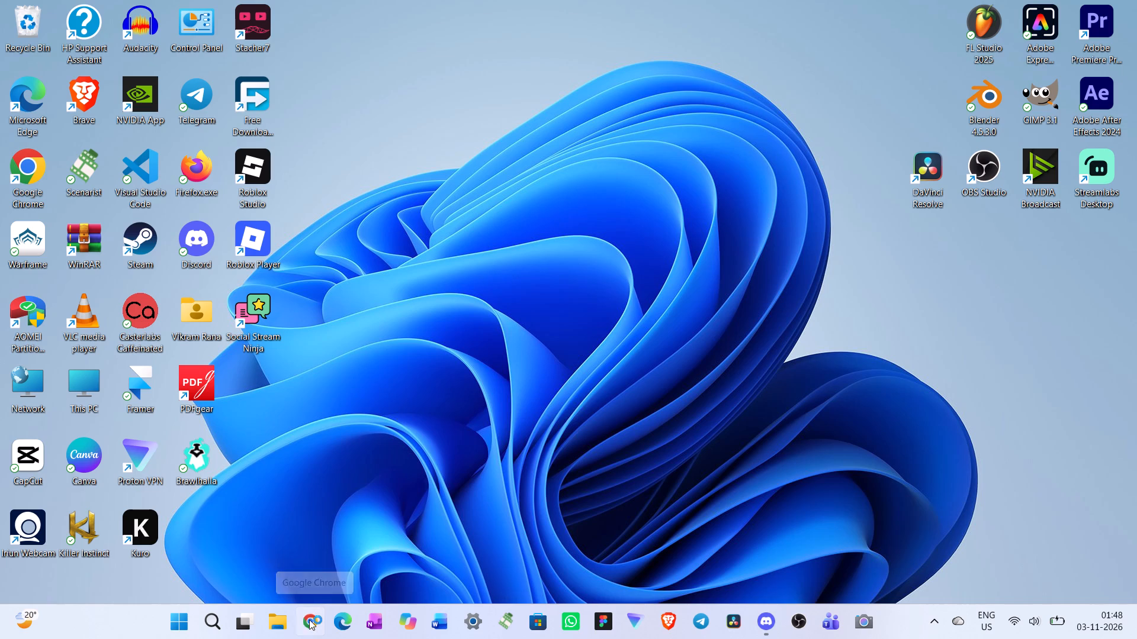
left_click(779, 438)
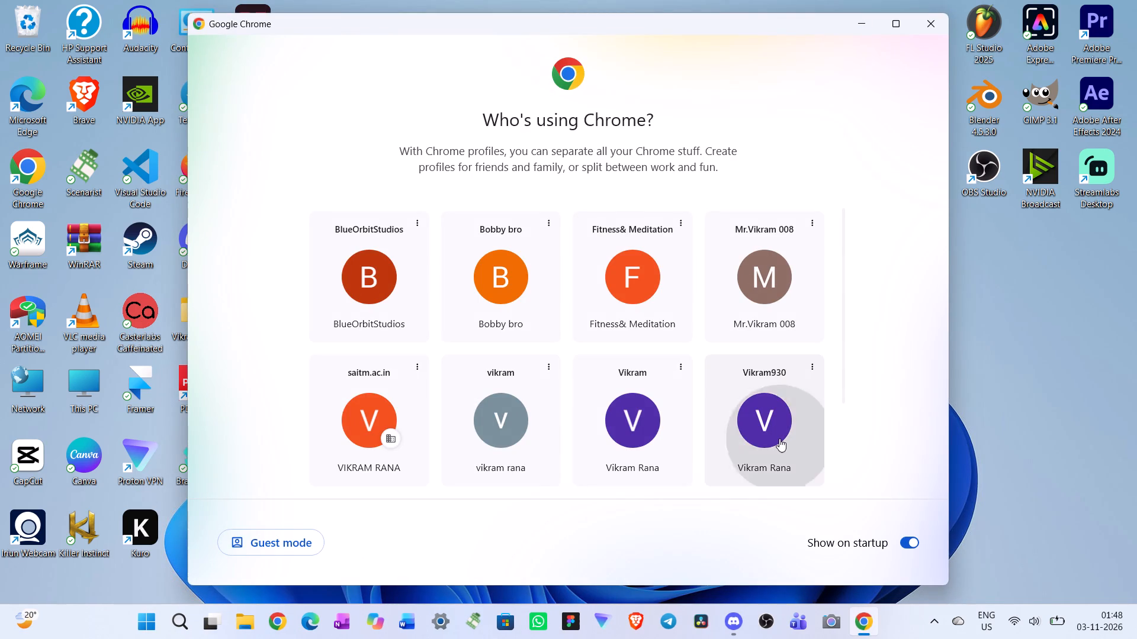
left_click(1097, 91)
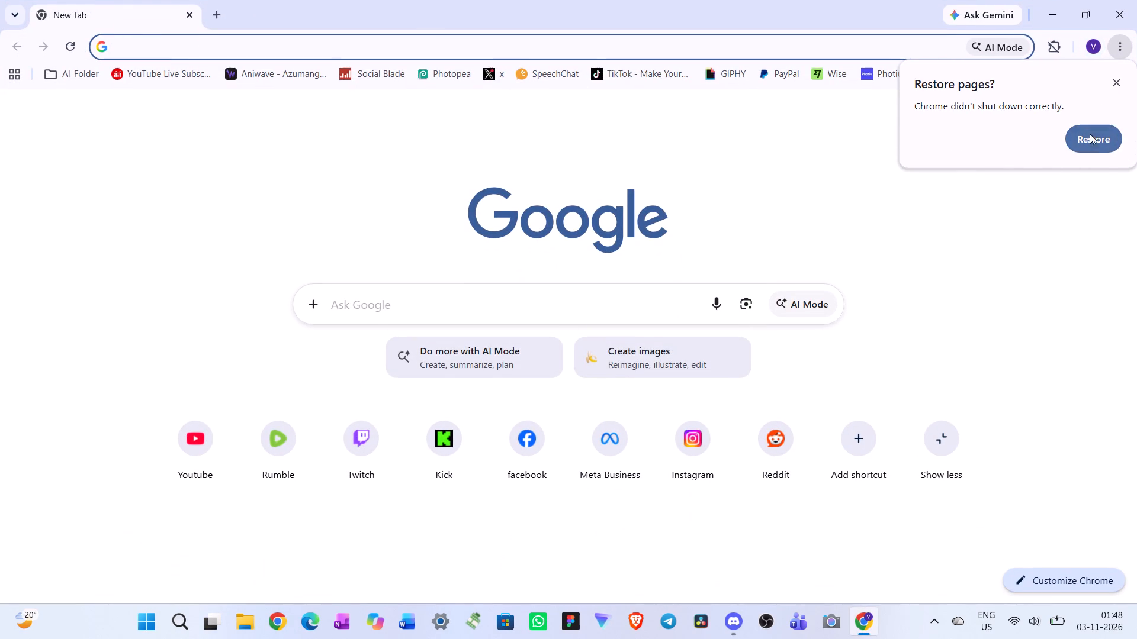
left_click(1097, 150)
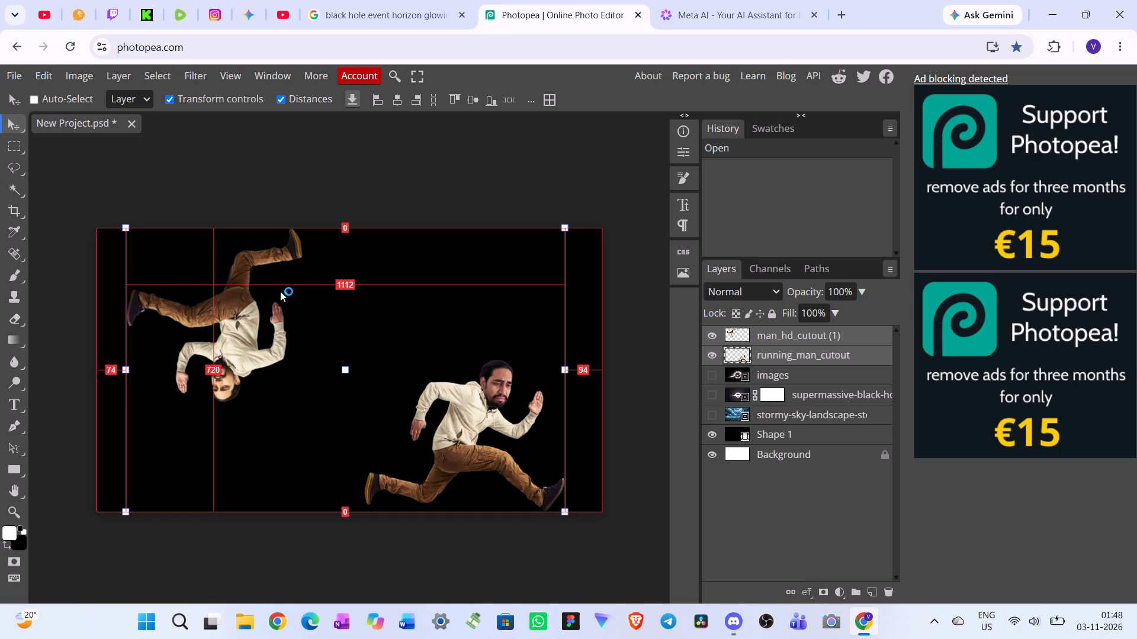
left_click(608, 161)
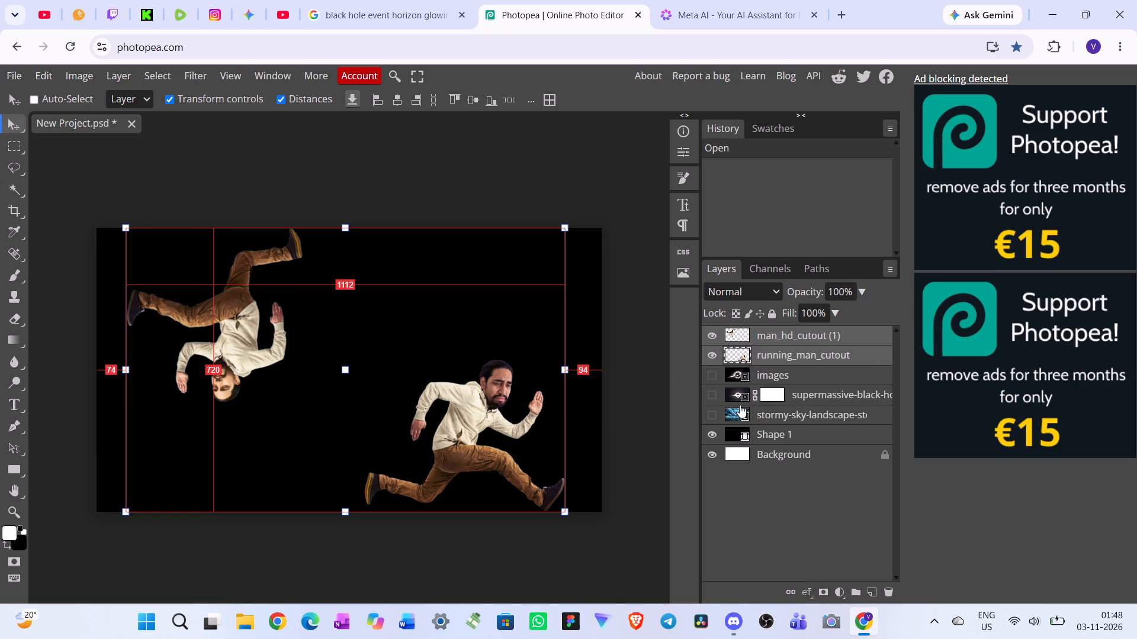
Make the hidden images layer with the black hole picture visible.
left_click(787, 372)
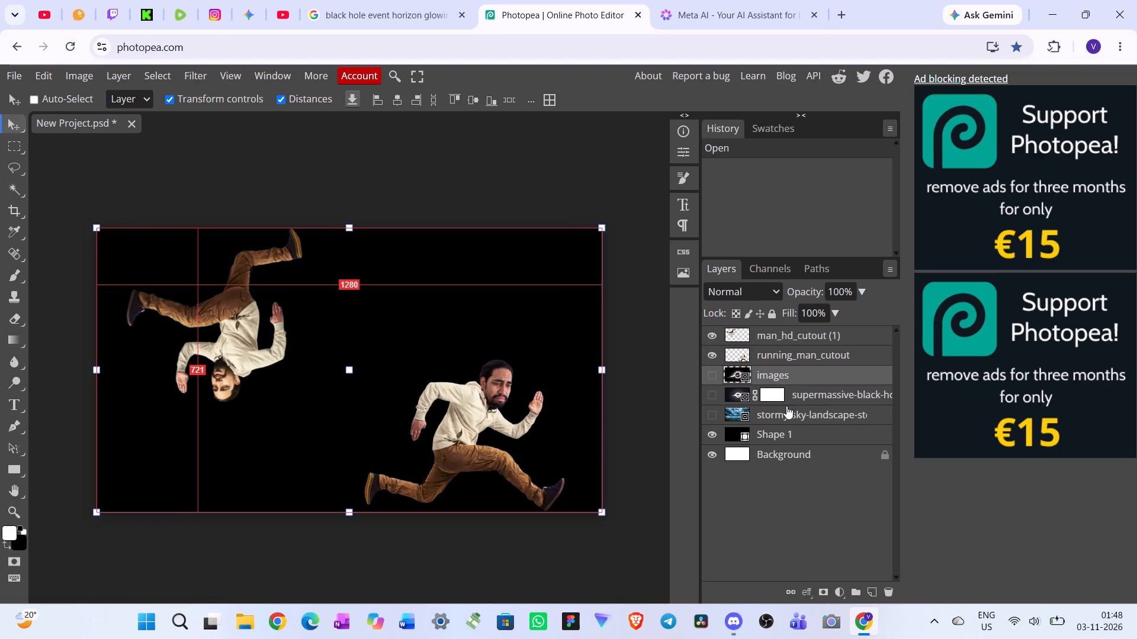
left_click(712, 375)
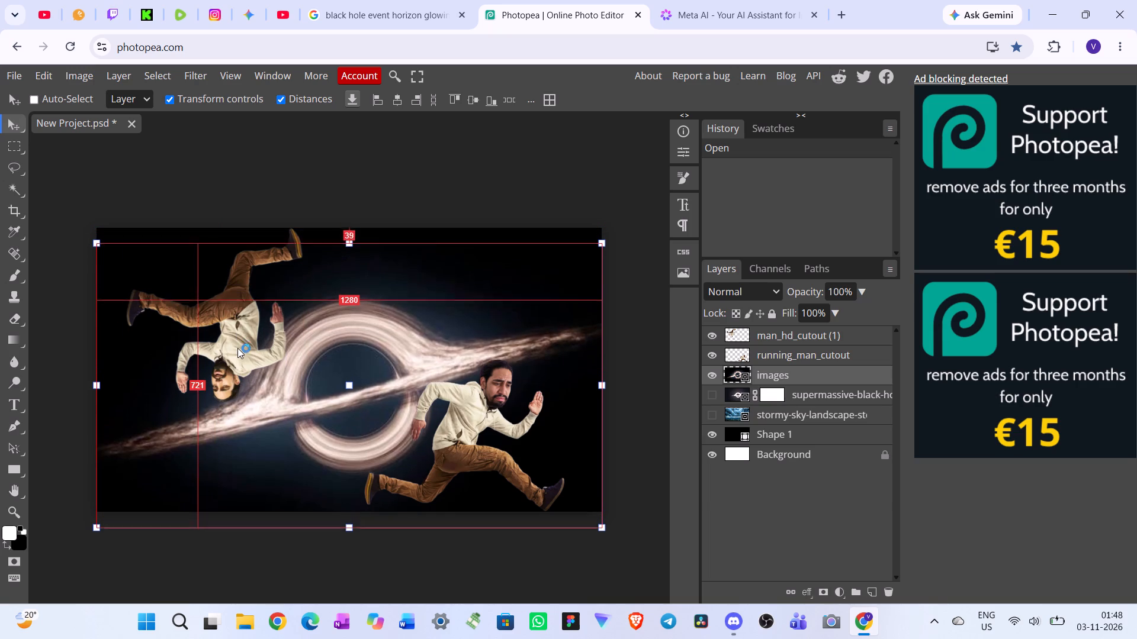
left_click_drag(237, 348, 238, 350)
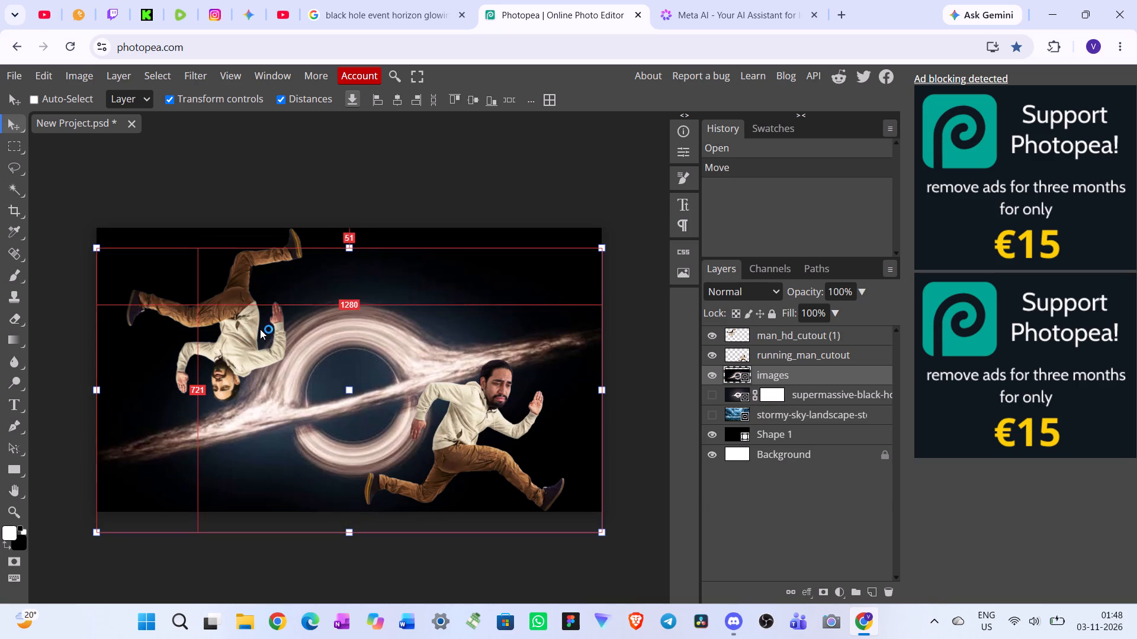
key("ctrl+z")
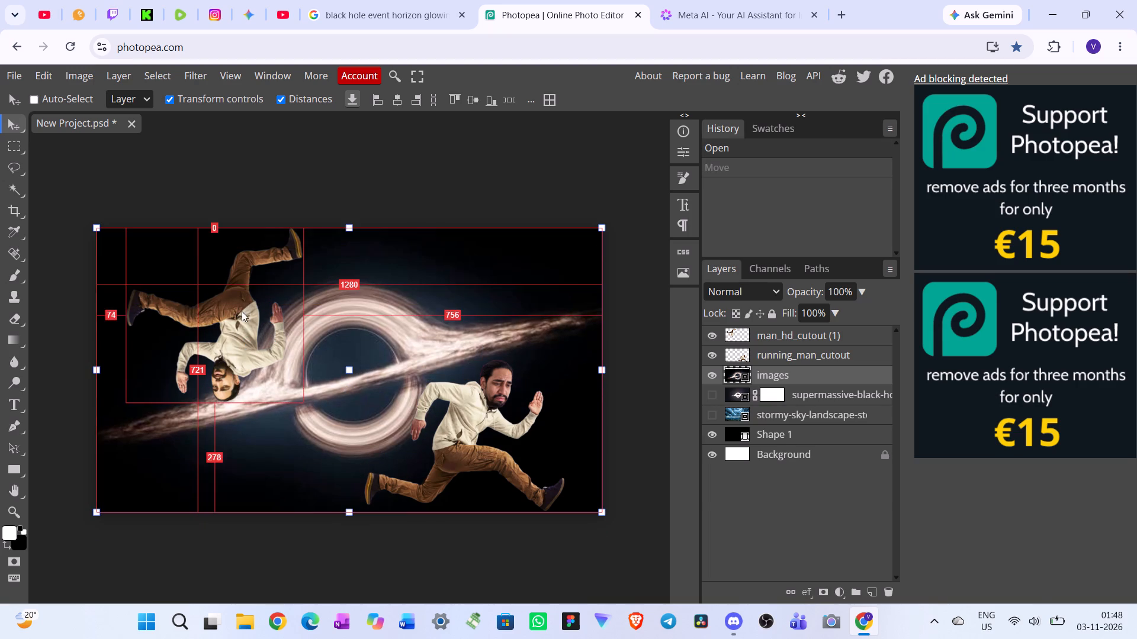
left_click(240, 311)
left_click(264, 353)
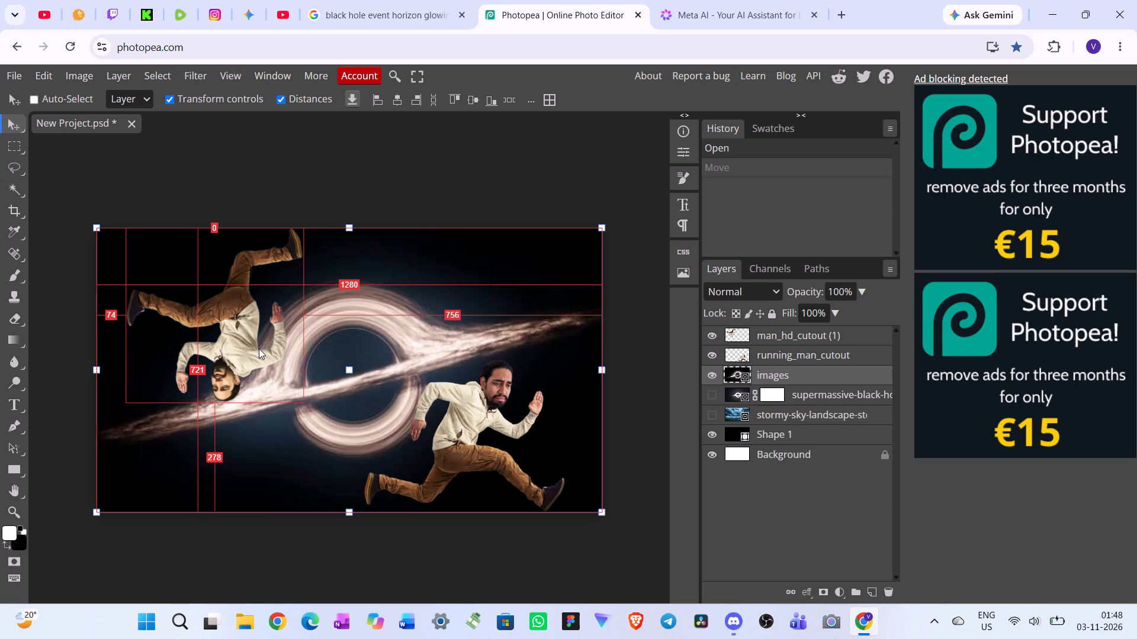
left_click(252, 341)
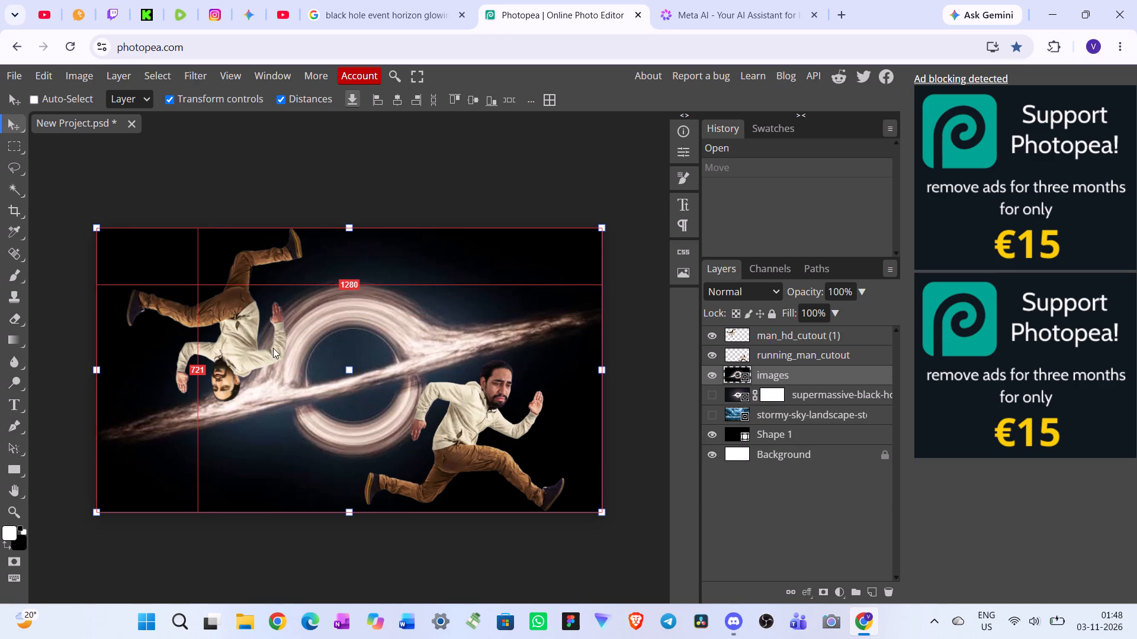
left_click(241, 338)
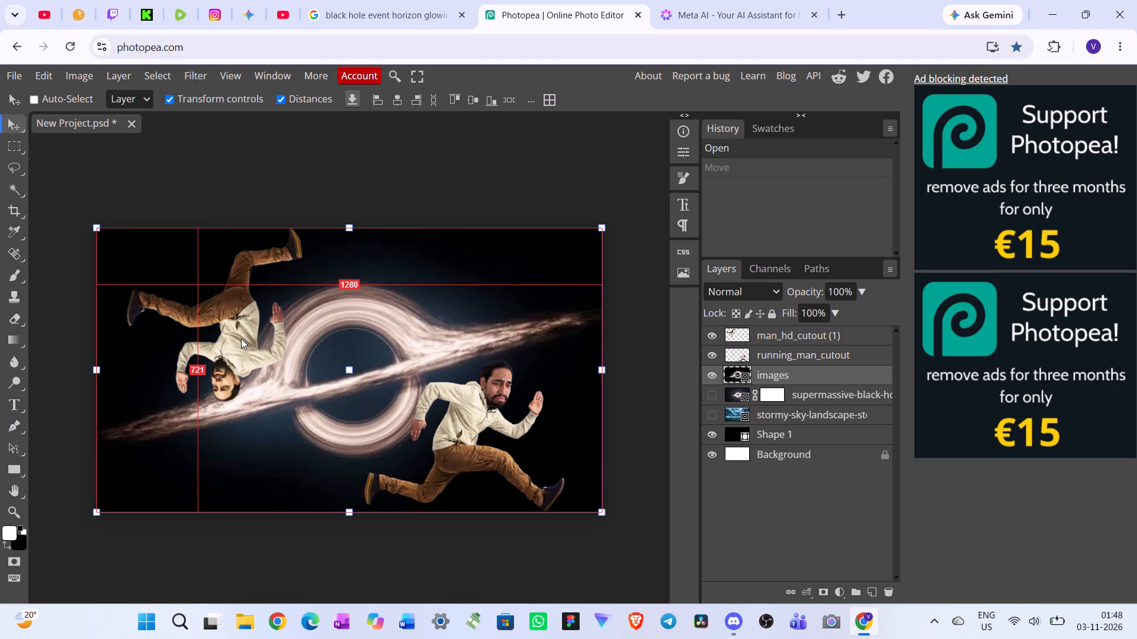
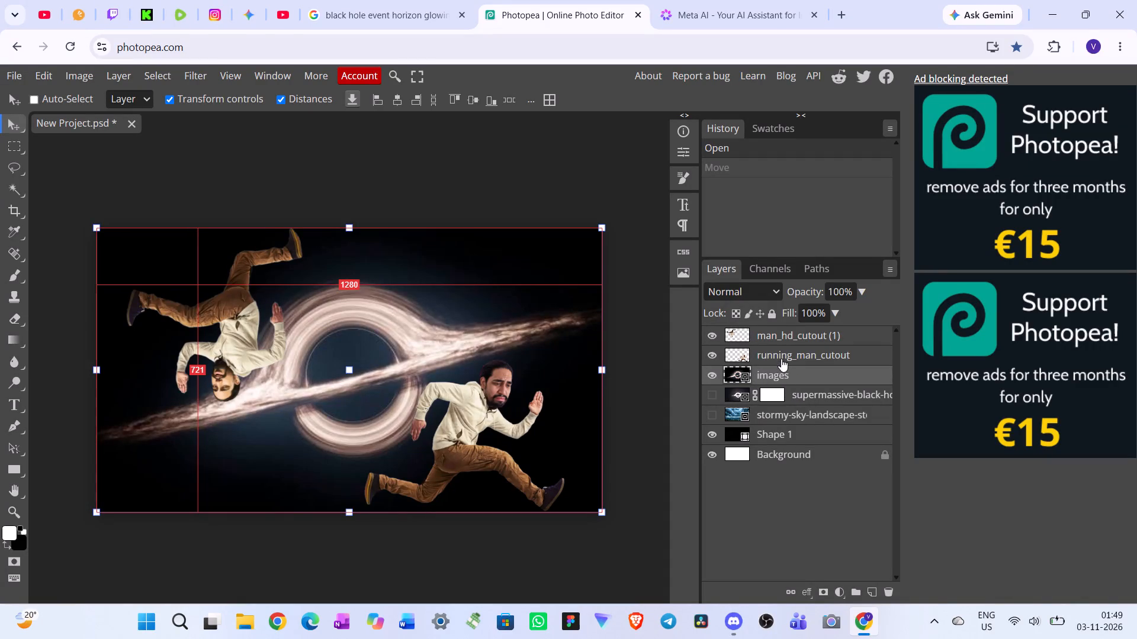
Select the man_hd_cutout (1) layer containing the upside-down running man.
left_click(781, 334)
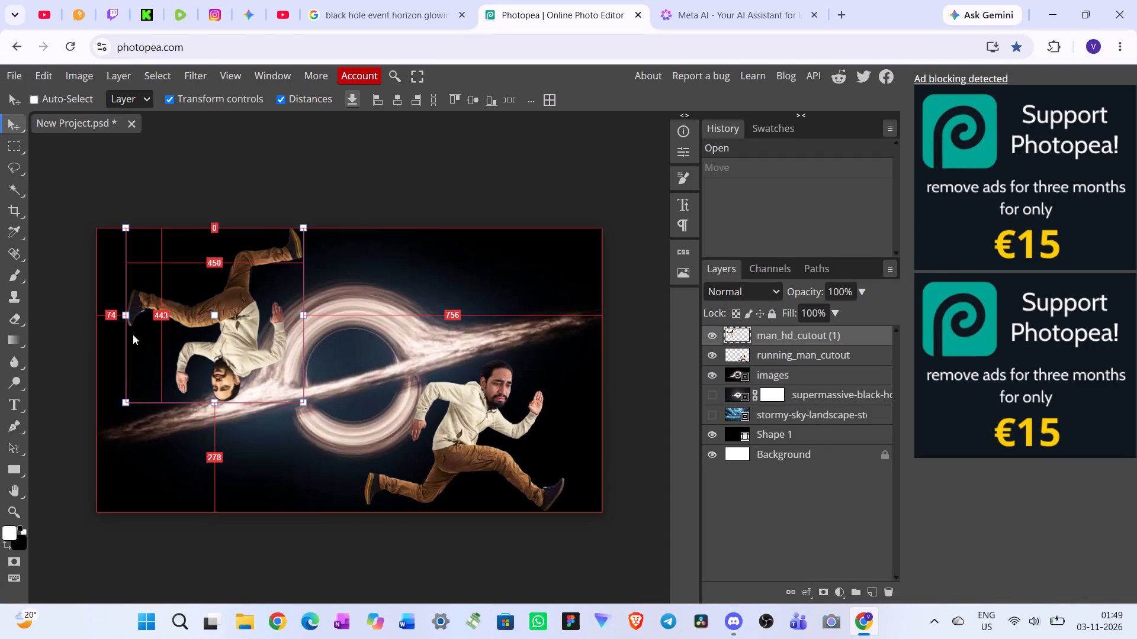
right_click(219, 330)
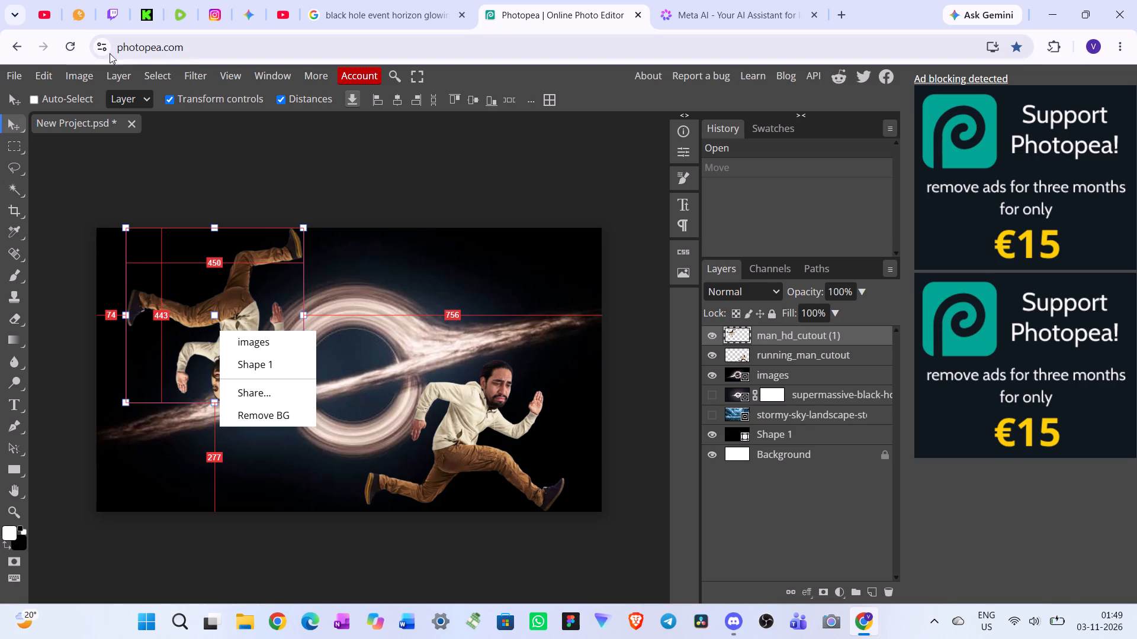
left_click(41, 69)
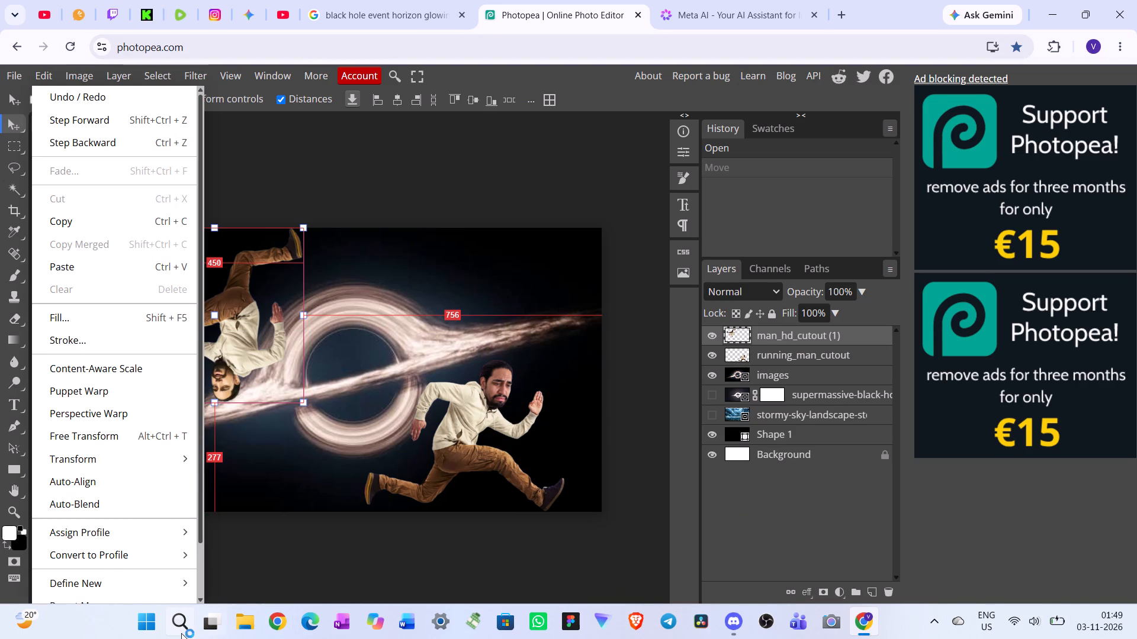
Show the hidden background app icons in the Windows system tray.
left_click(934, 627)
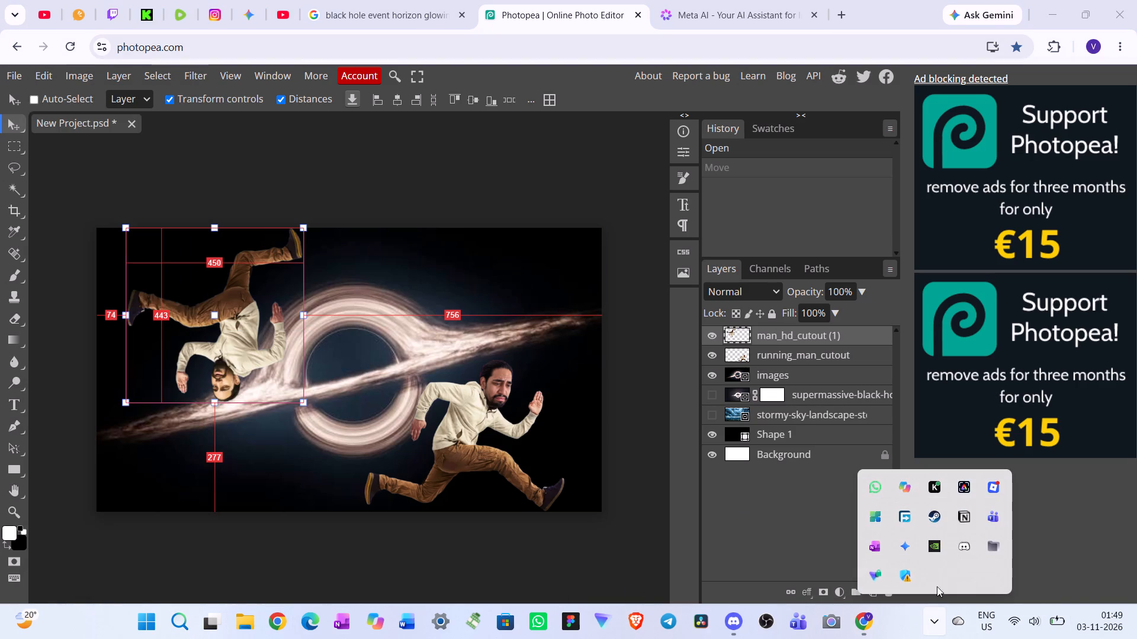
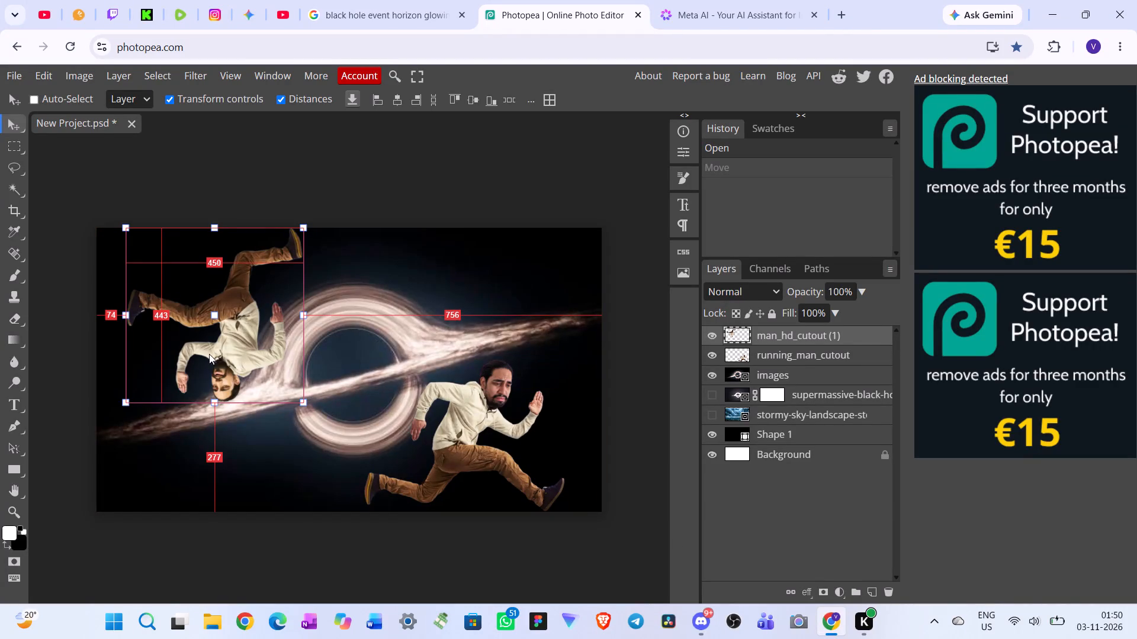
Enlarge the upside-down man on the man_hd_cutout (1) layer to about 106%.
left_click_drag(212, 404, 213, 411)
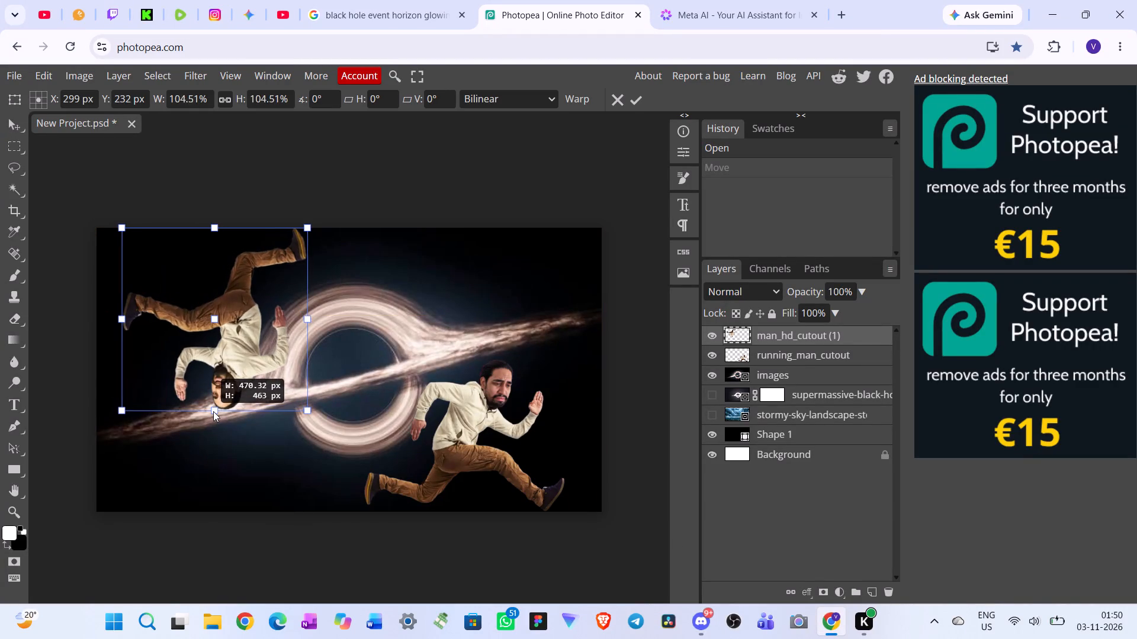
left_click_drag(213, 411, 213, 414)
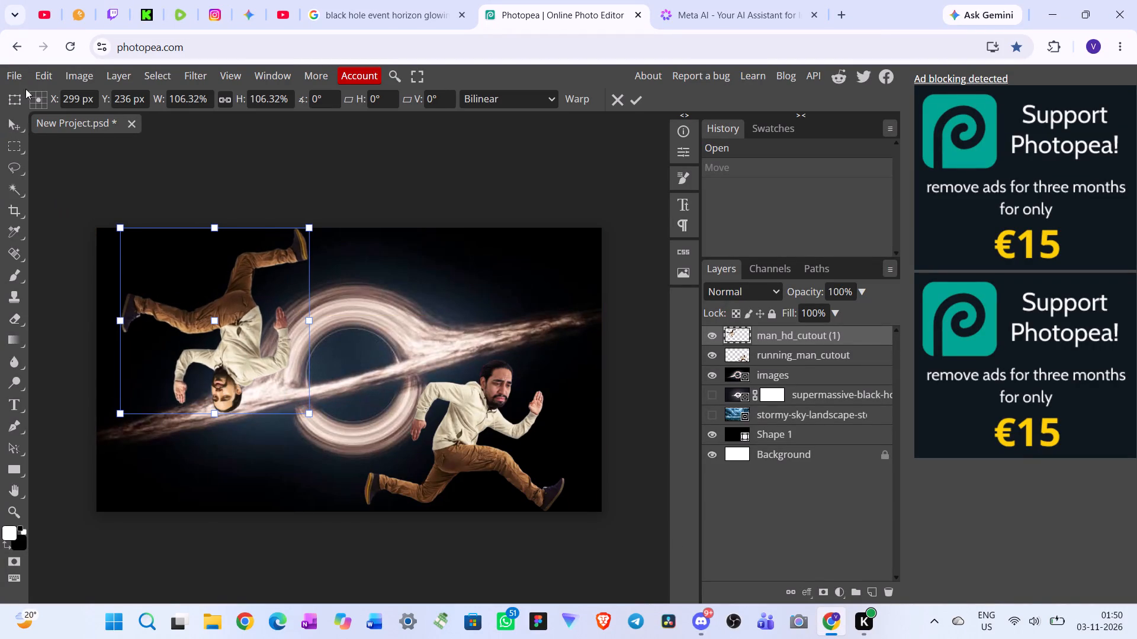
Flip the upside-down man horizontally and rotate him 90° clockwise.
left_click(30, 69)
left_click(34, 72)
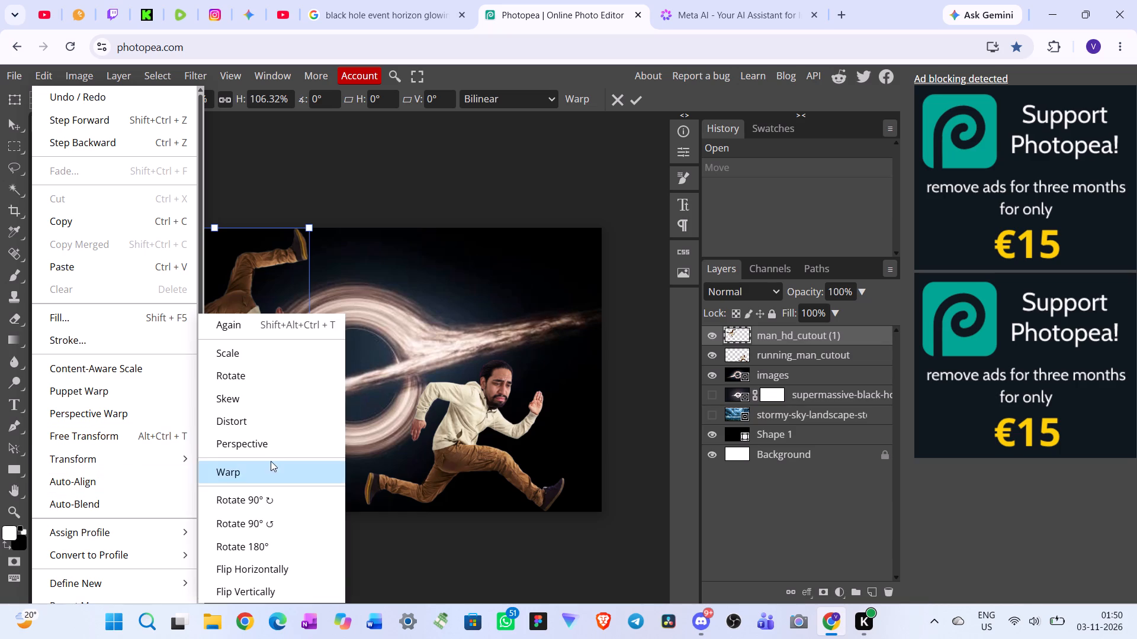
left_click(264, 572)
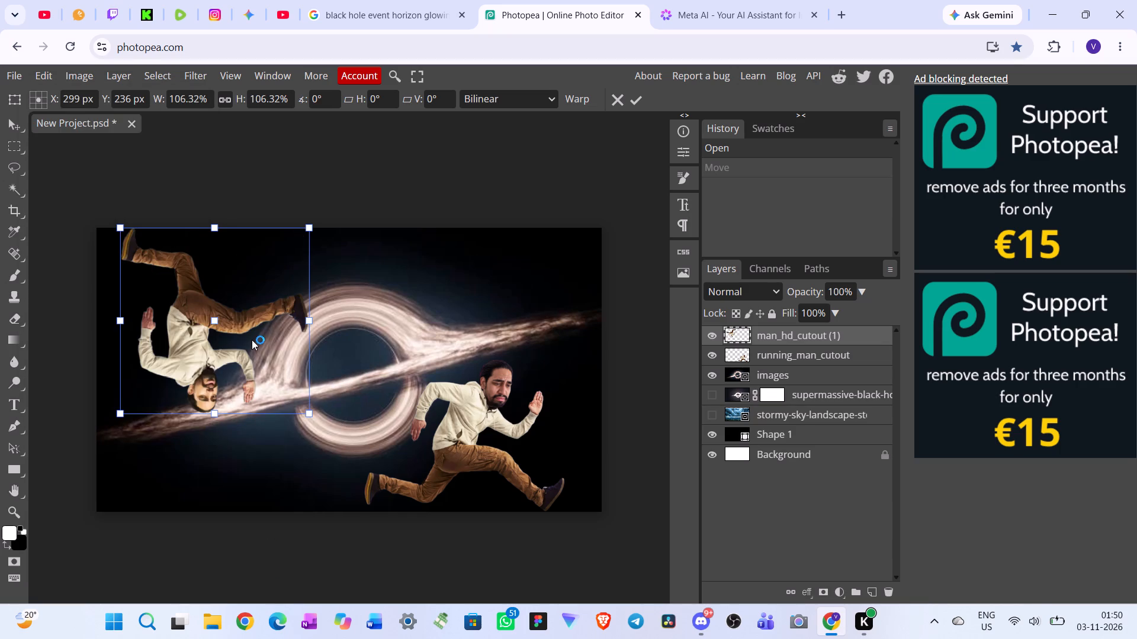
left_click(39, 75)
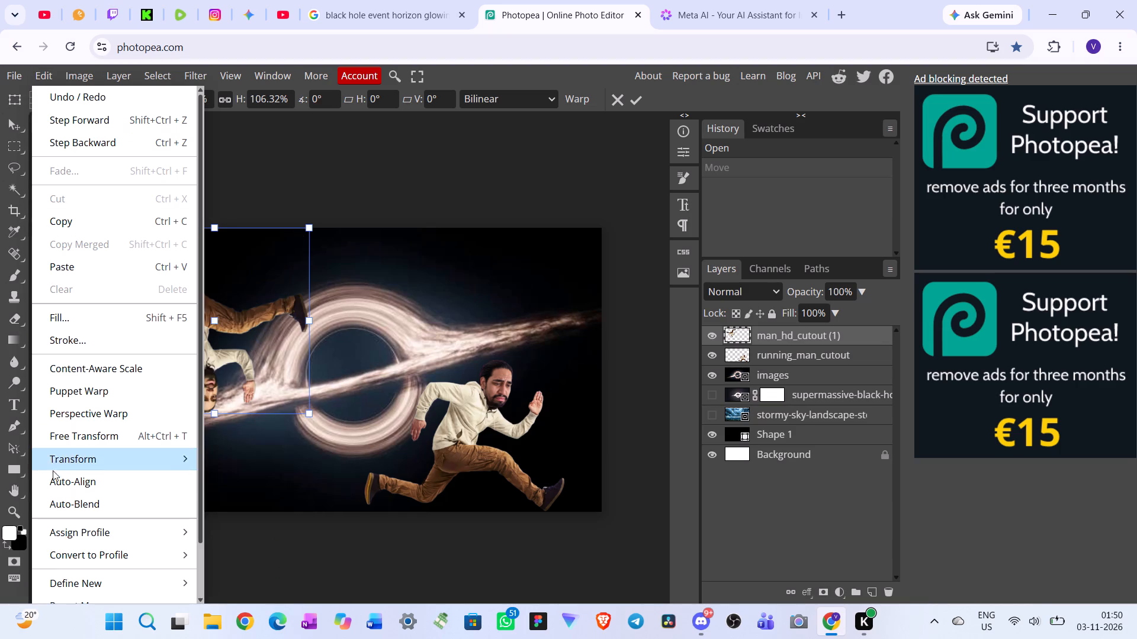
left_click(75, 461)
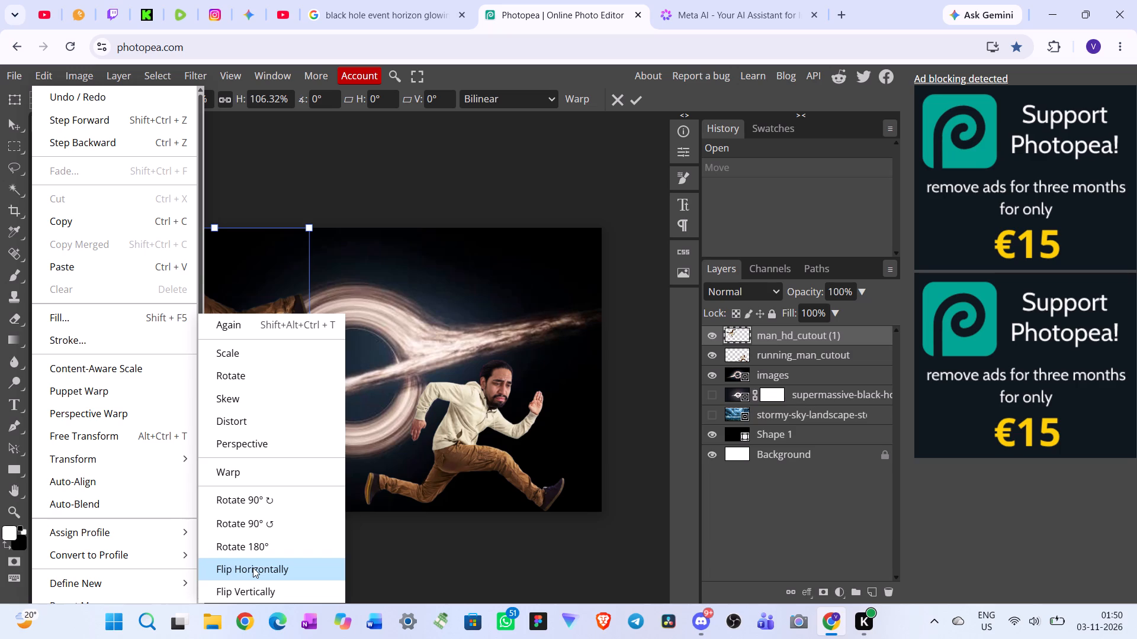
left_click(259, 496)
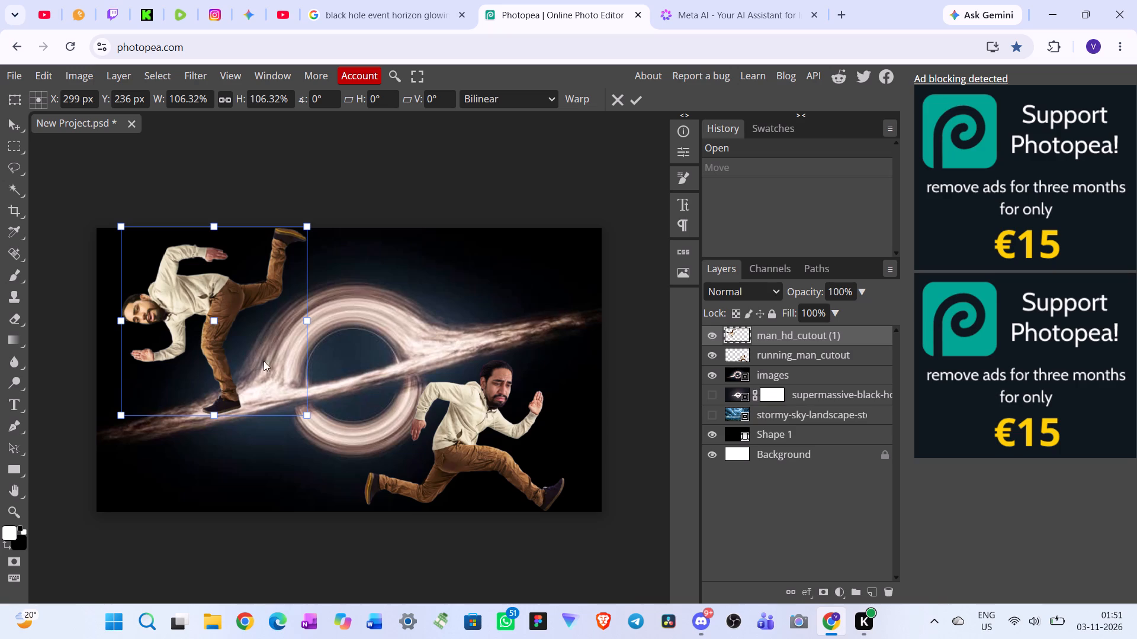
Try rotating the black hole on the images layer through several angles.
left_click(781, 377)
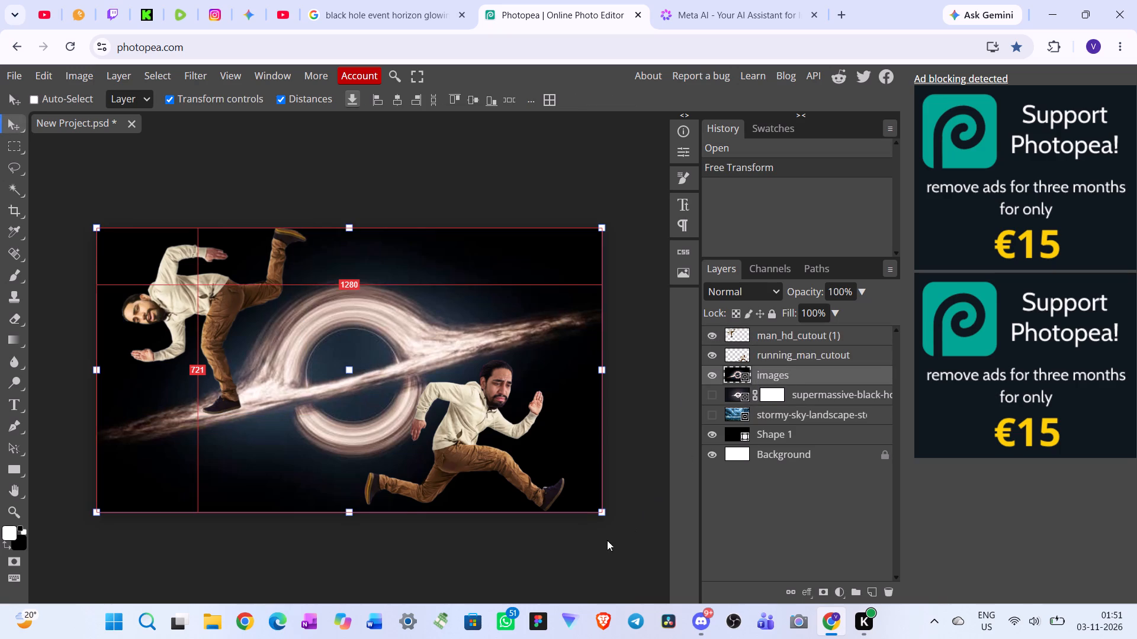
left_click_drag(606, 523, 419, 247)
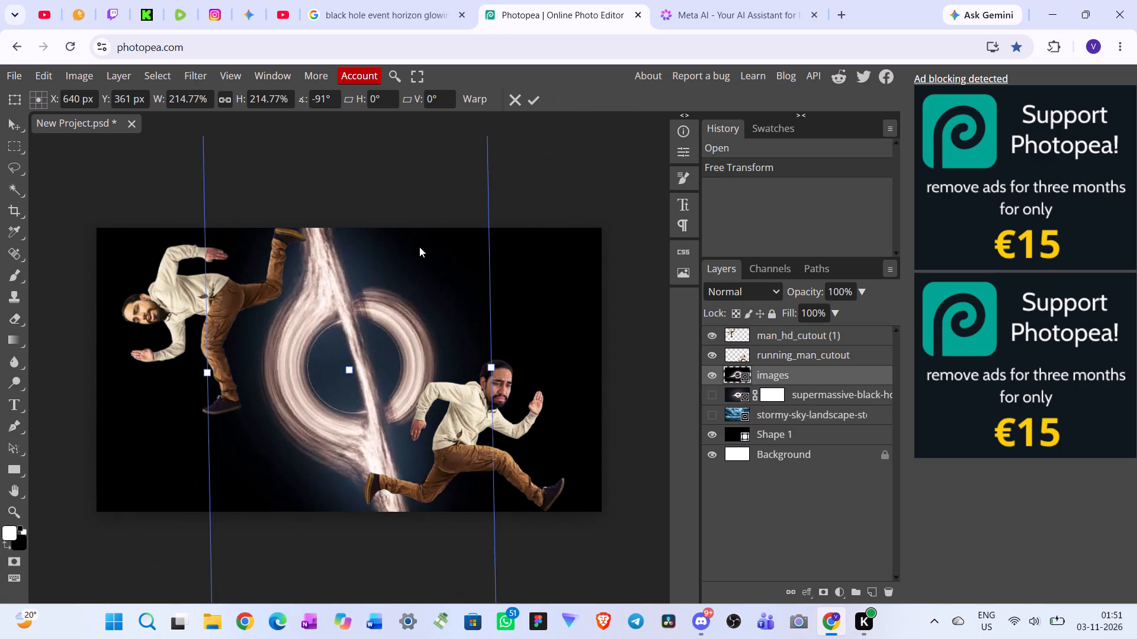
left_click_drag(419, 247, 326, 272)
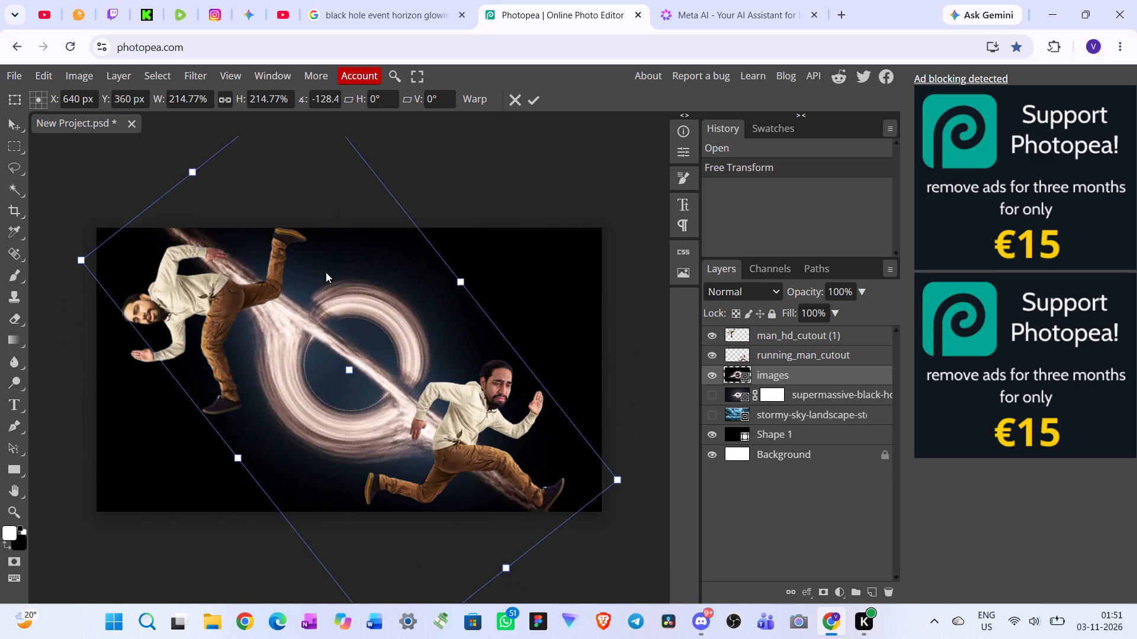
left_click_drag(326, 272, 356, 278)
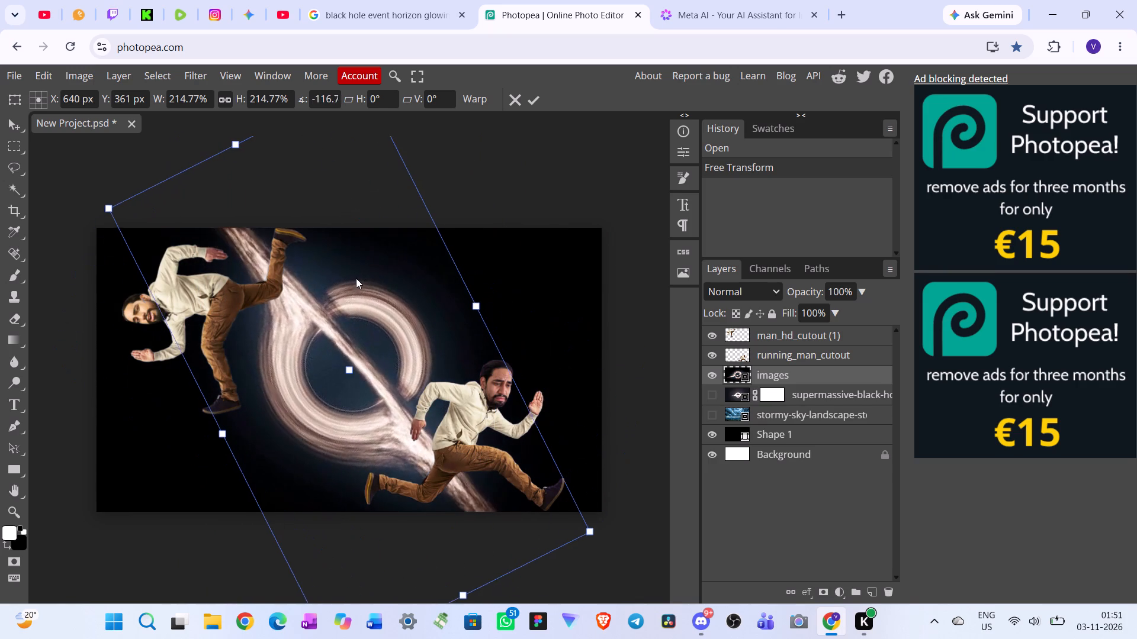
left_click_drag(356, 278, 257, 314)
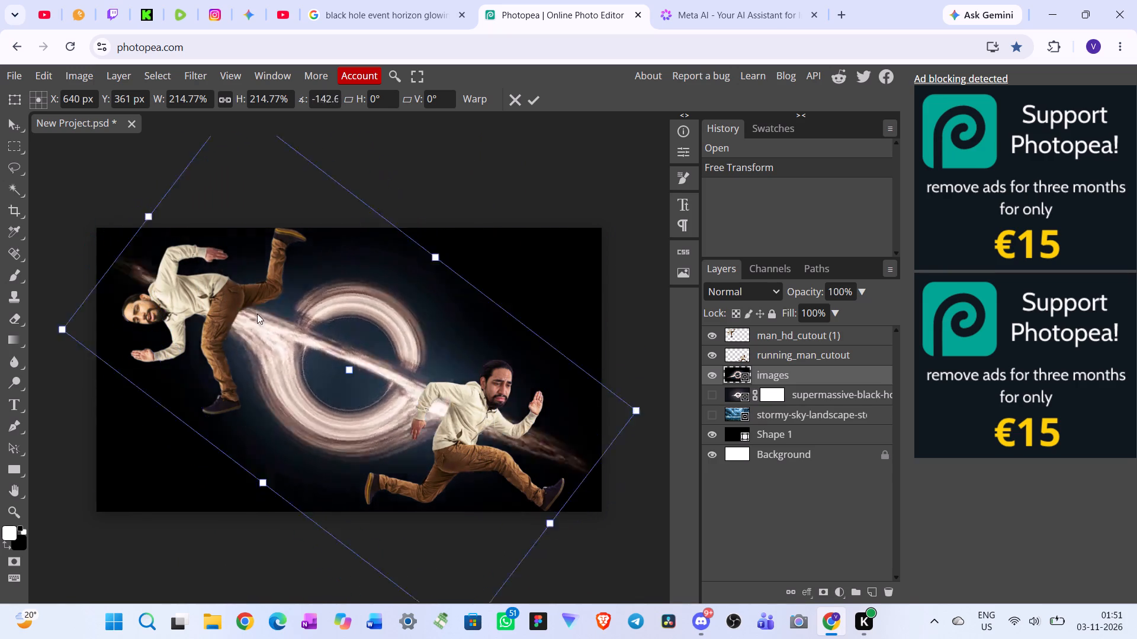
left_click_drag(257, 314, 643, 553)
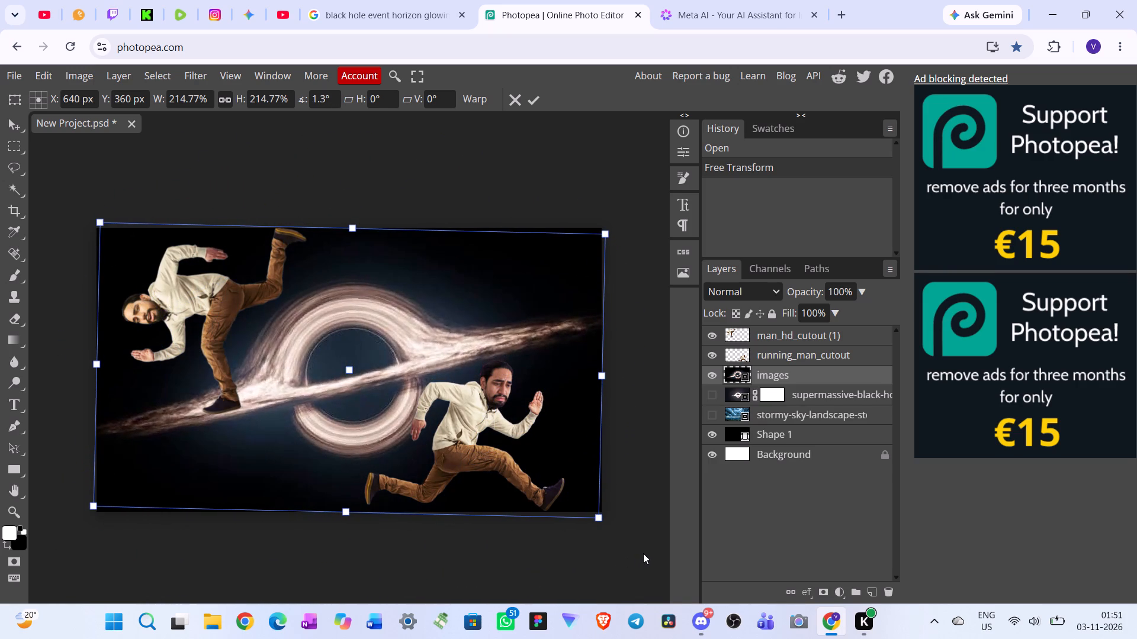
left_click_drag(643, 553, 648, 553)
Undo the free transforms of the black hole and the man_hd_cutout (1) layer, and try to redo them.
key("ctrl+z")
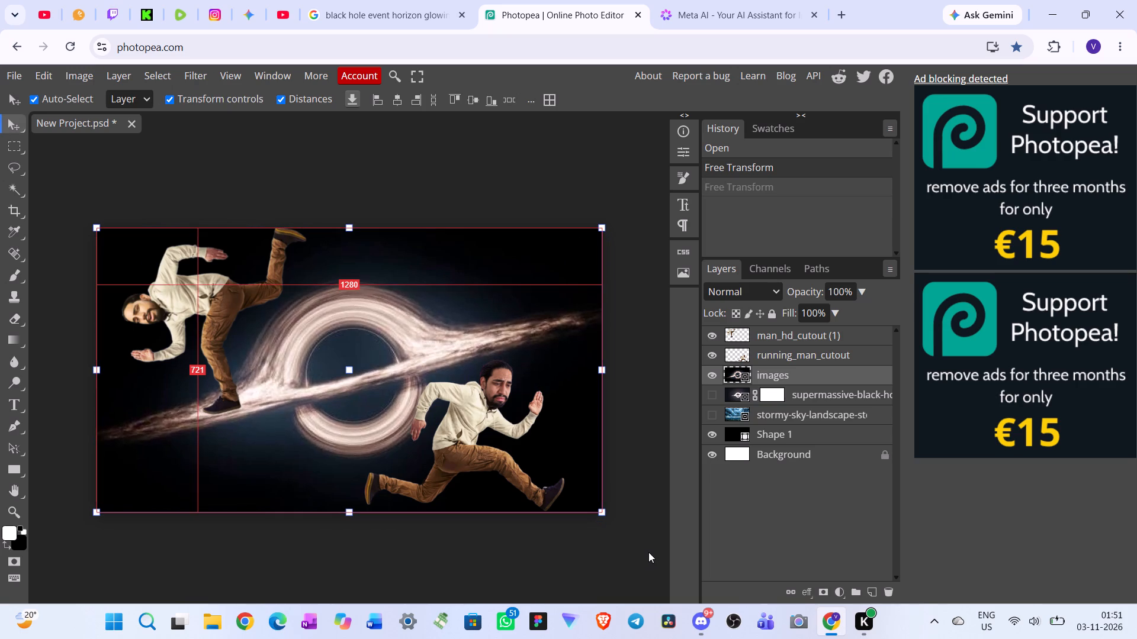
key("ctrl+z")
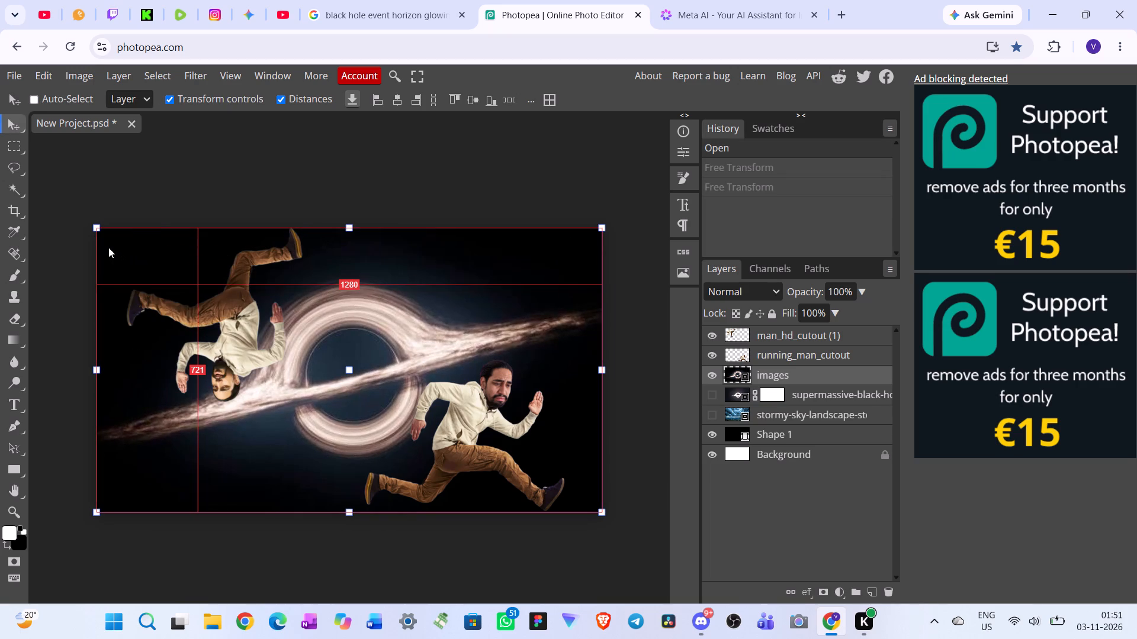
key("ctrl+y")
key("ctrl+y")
Select the man_hd_cutout (1) layer and enlarge the upside-down man to about 113%.
left_click(227, 353)
left_click(824, 356)
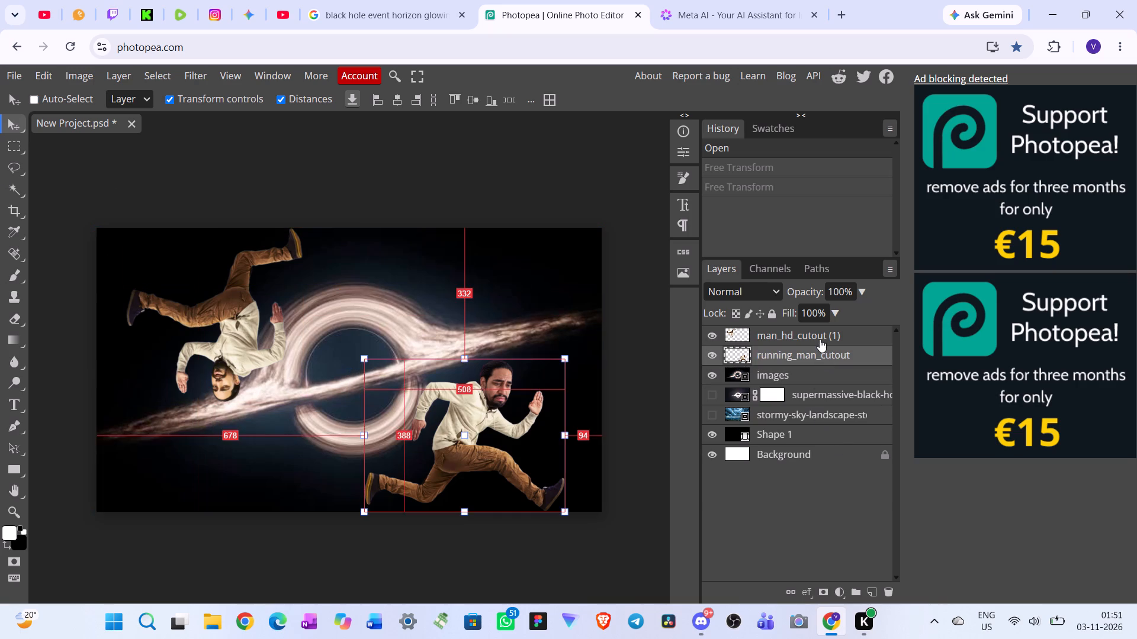
left_click(820, 339)
left_click_drag(214, 403, 219, 425)
Rotate the man upright to about 180° and move him into the canvas's upper-left corner, at about X 254, Y 250 px.
right_click(222, 367)
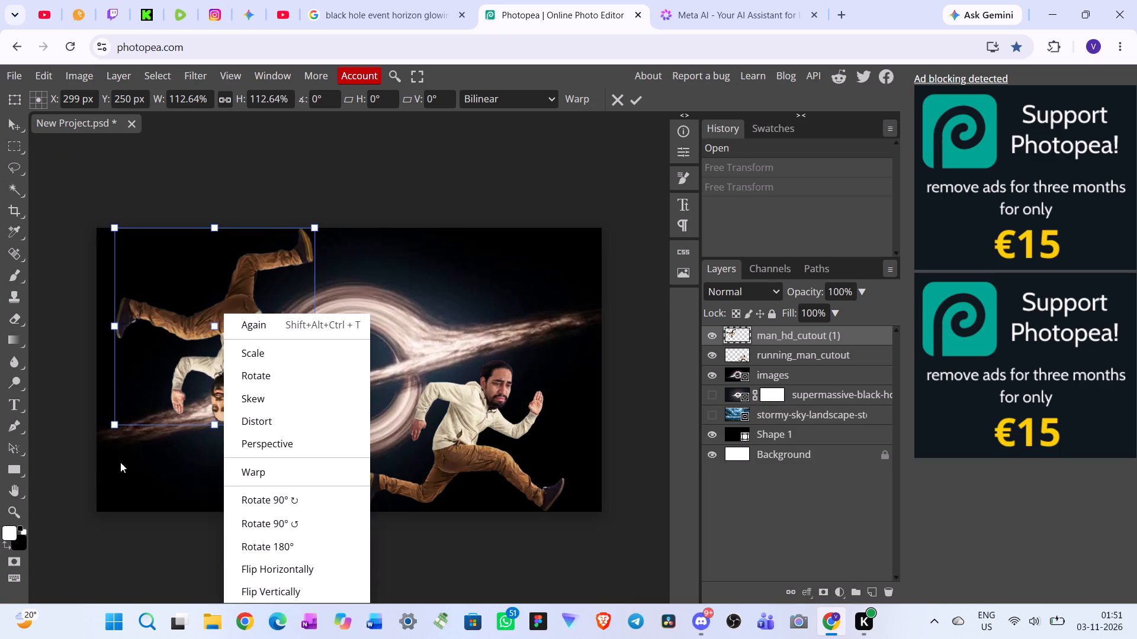
left_click_drag(110, 438, 250, 242)
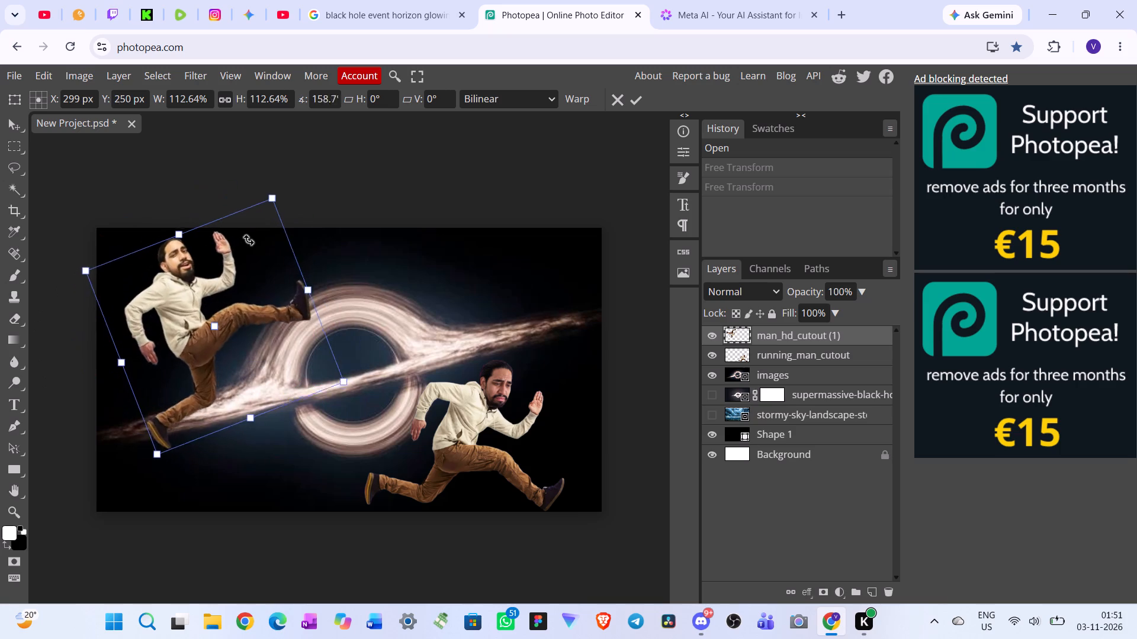
left_click_drag(250, 242, 290, 262)
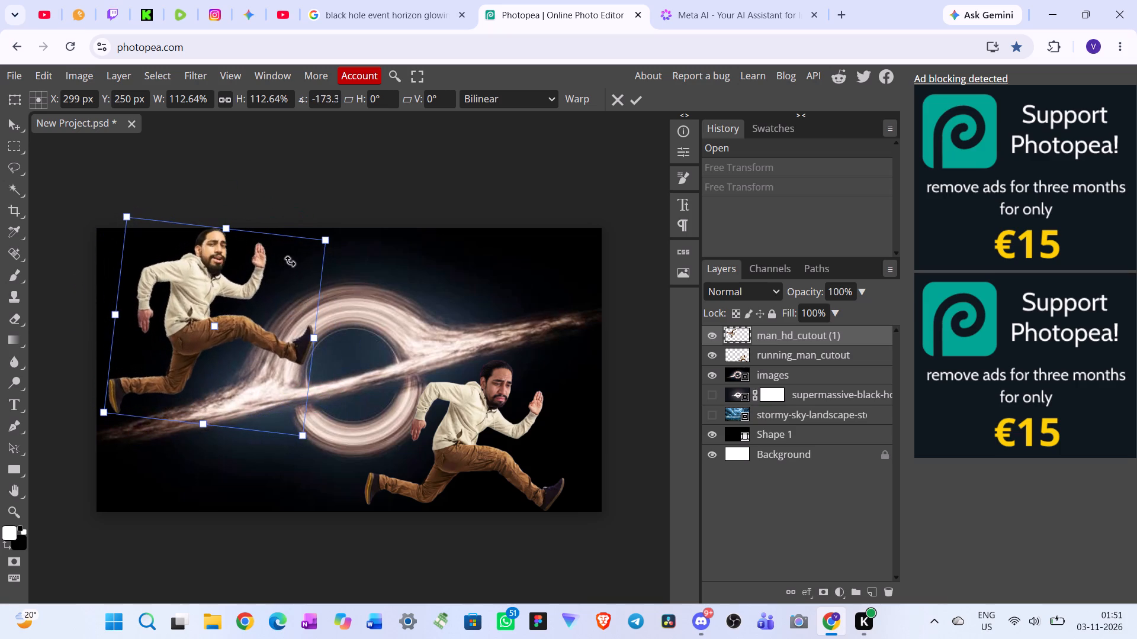
left_click_drag(290, 262, 279, 242)
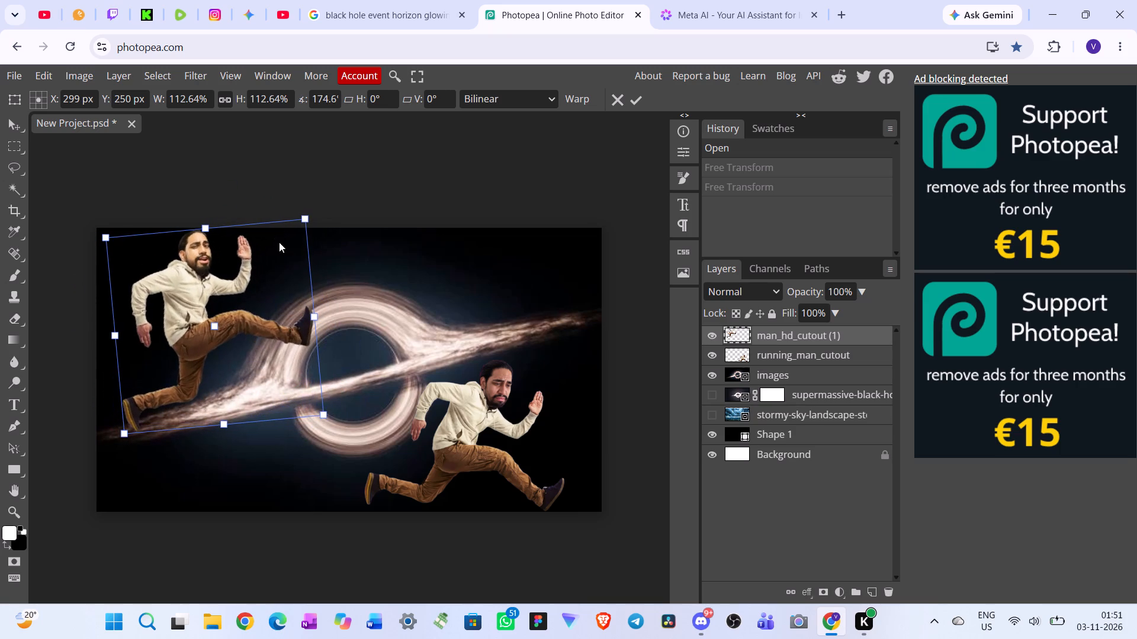
left_click_drag(230, 318, 249, 321)
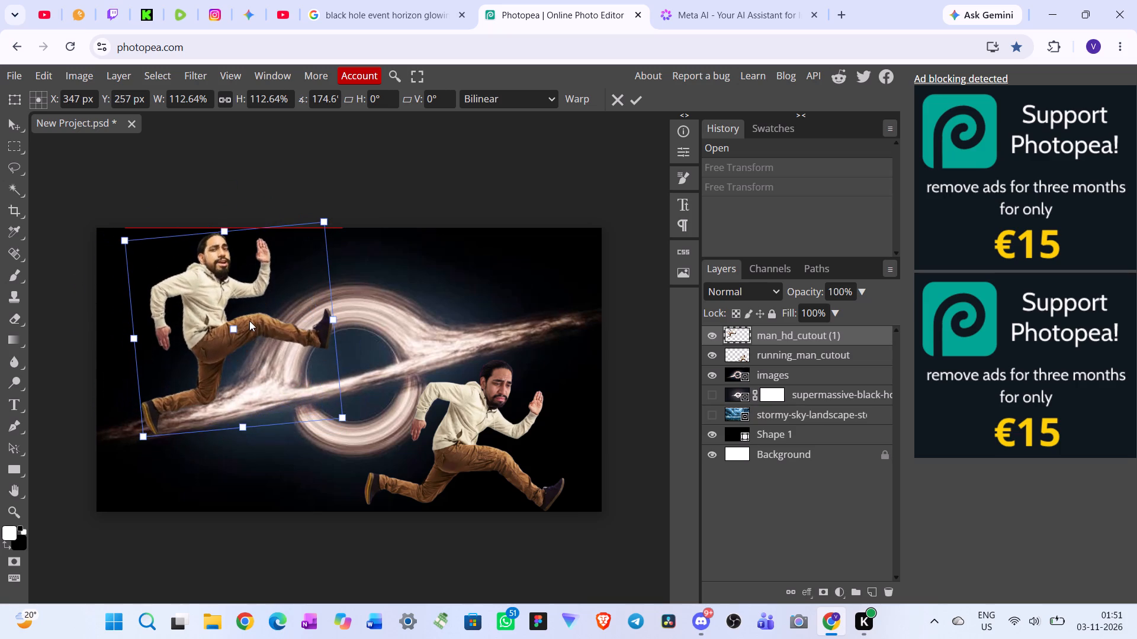
left_click_drag(249, 321, 245, 328)
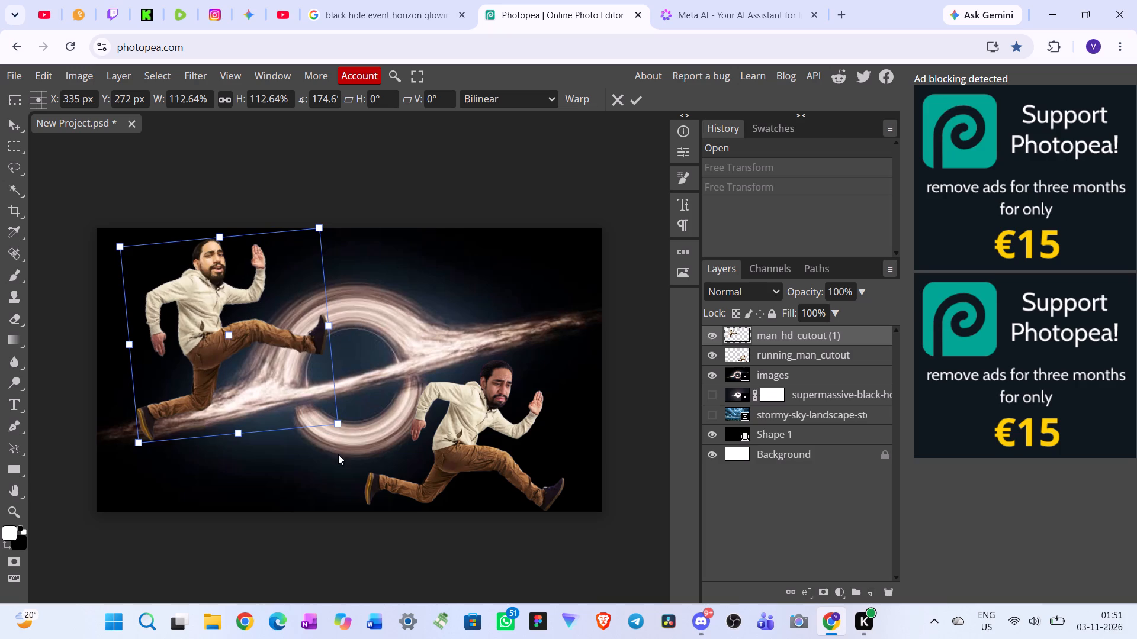
left_click_drag(346, 433, 331, 453)
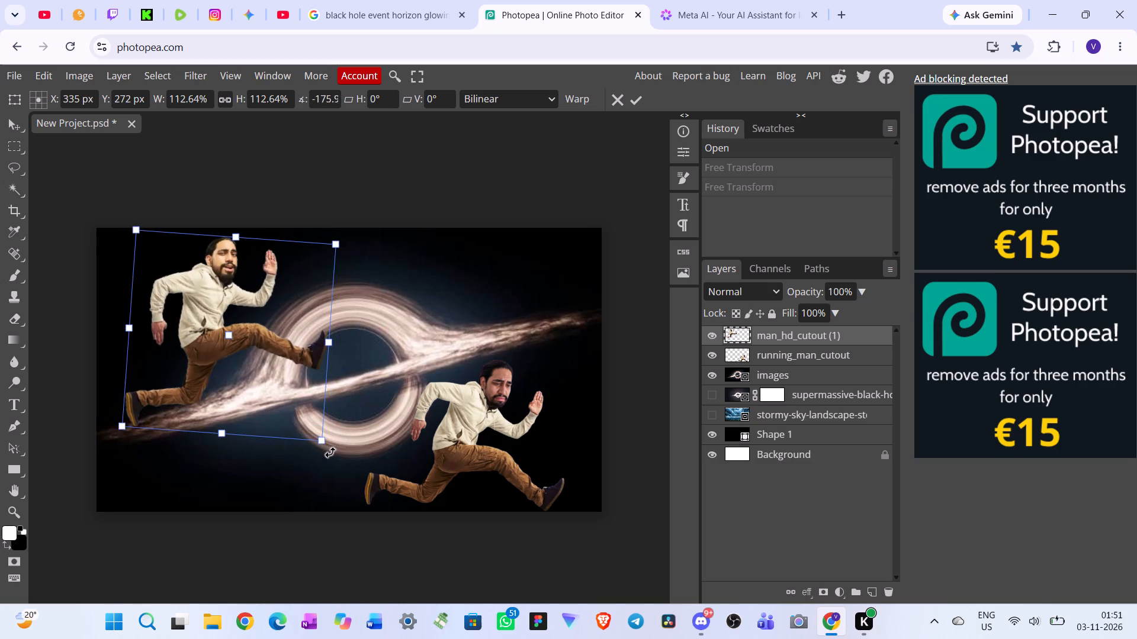
left_click_drag(331, 453, 342, 447)
left_click_drag(240, 410, 239, 404)
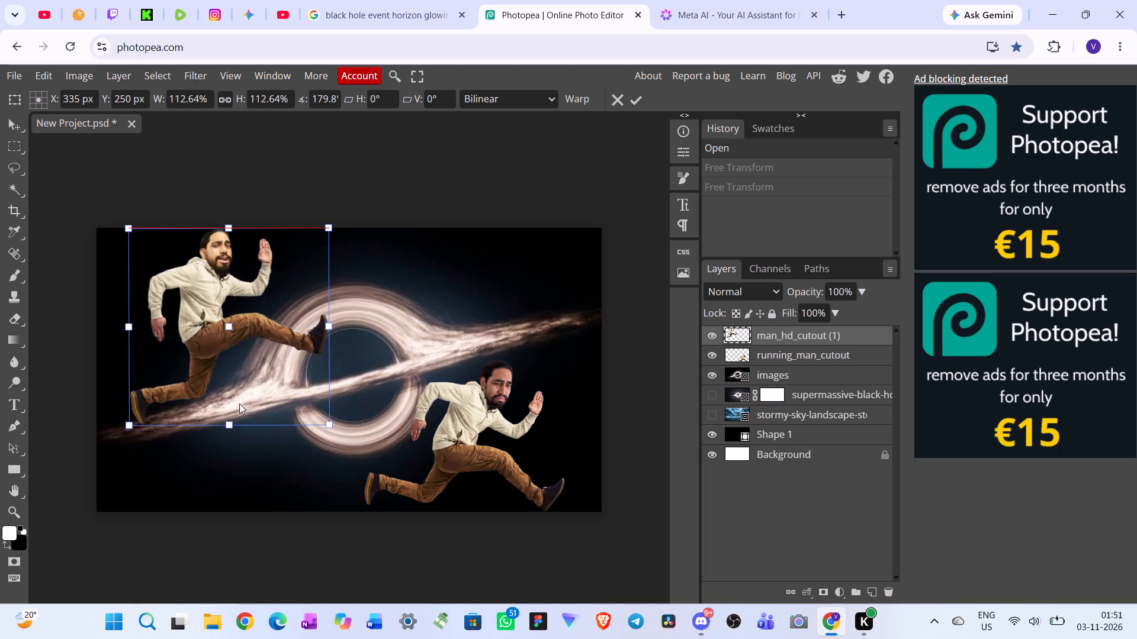
left_click_drag(239, 404, 205, 398)
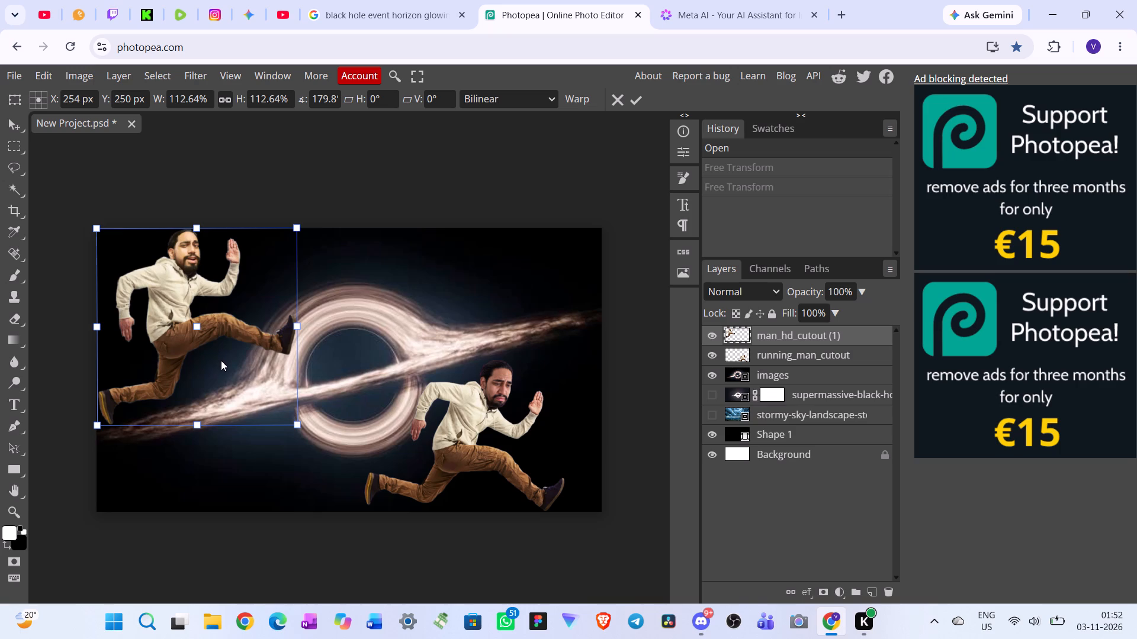
Flip the man horizontally and reposition him over the black hole's left side, at about X 386, Y 289 px.
right_click(221, 360)
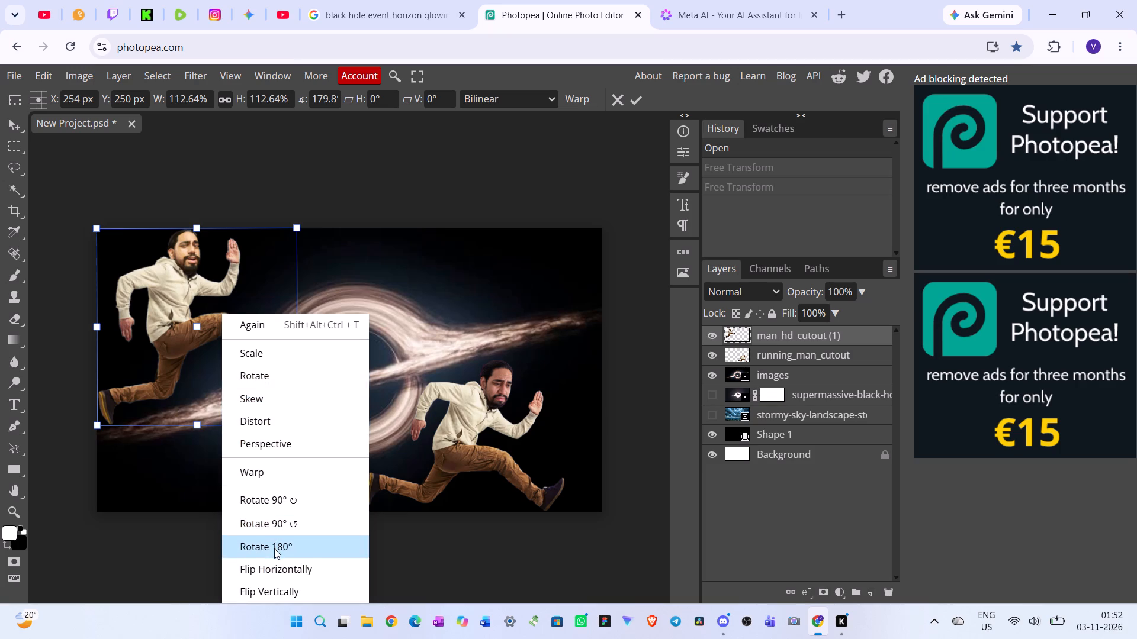
left_click(275, 569)
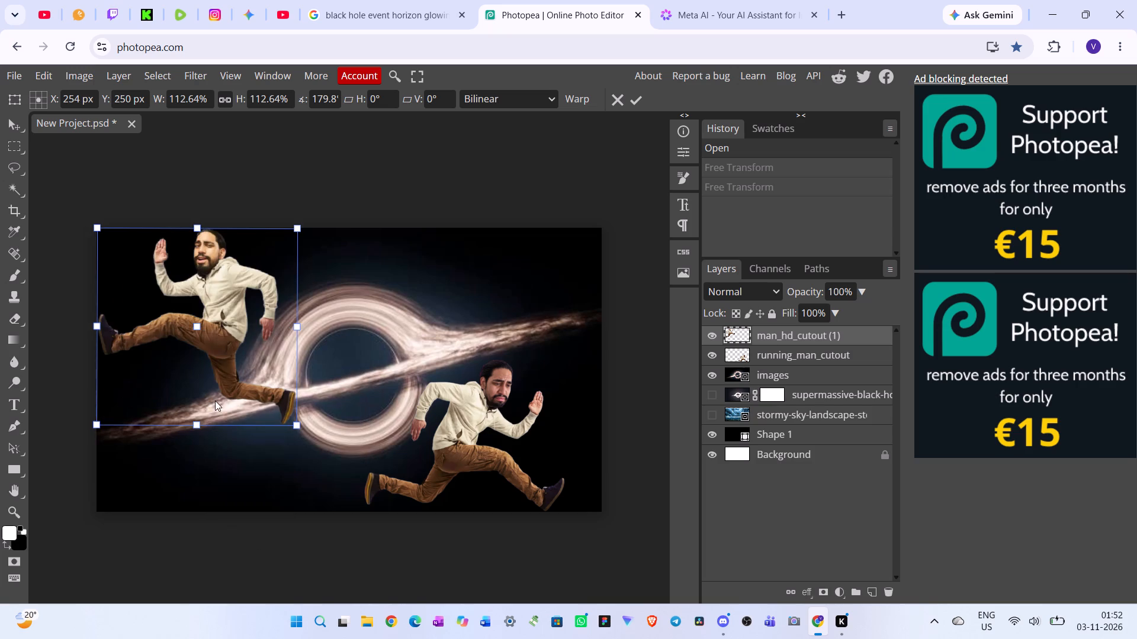
left_click_drag(215, 401, 294, 501)
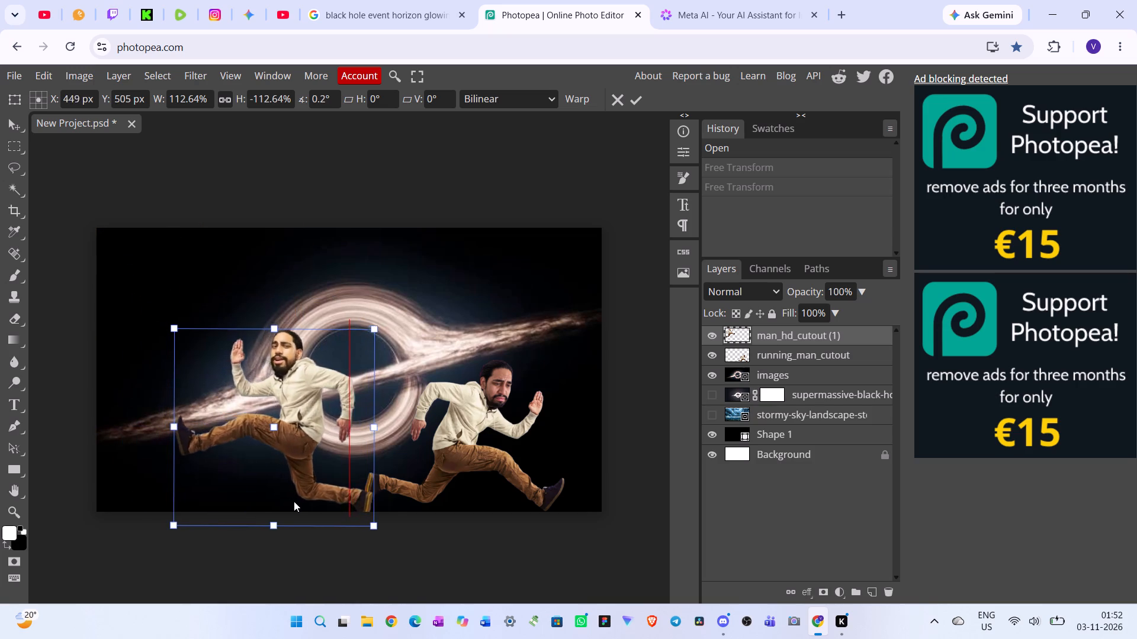
left_click_drag(294, 501, 248, 417)
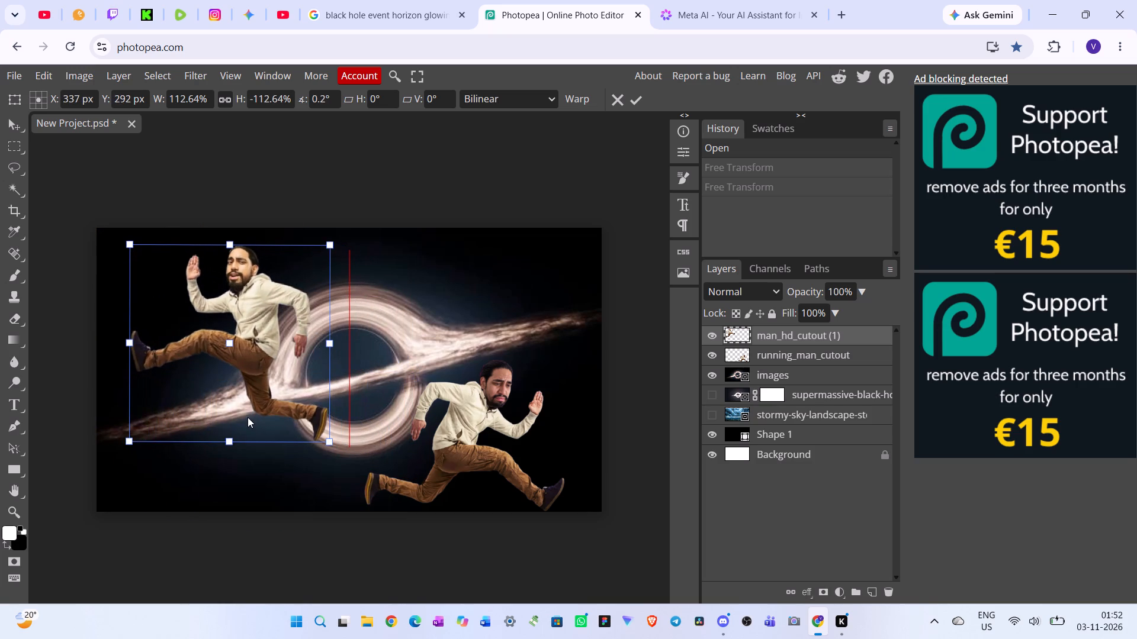
left_click_drag(248, 417, 261, 414)
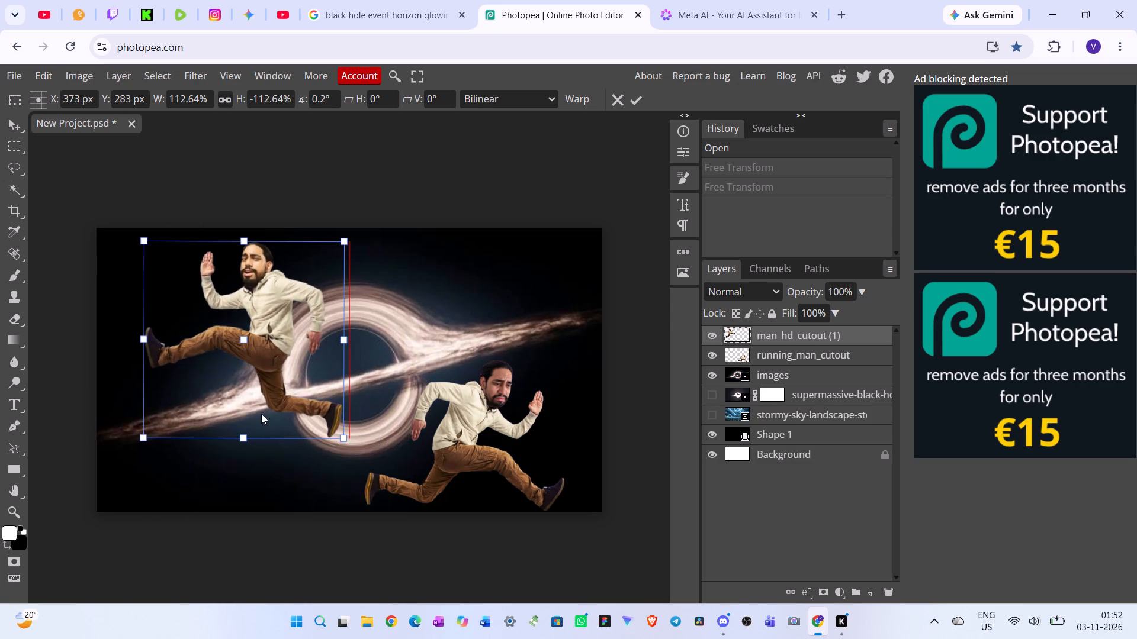
left_click_drag(261, 414, 265, 416)
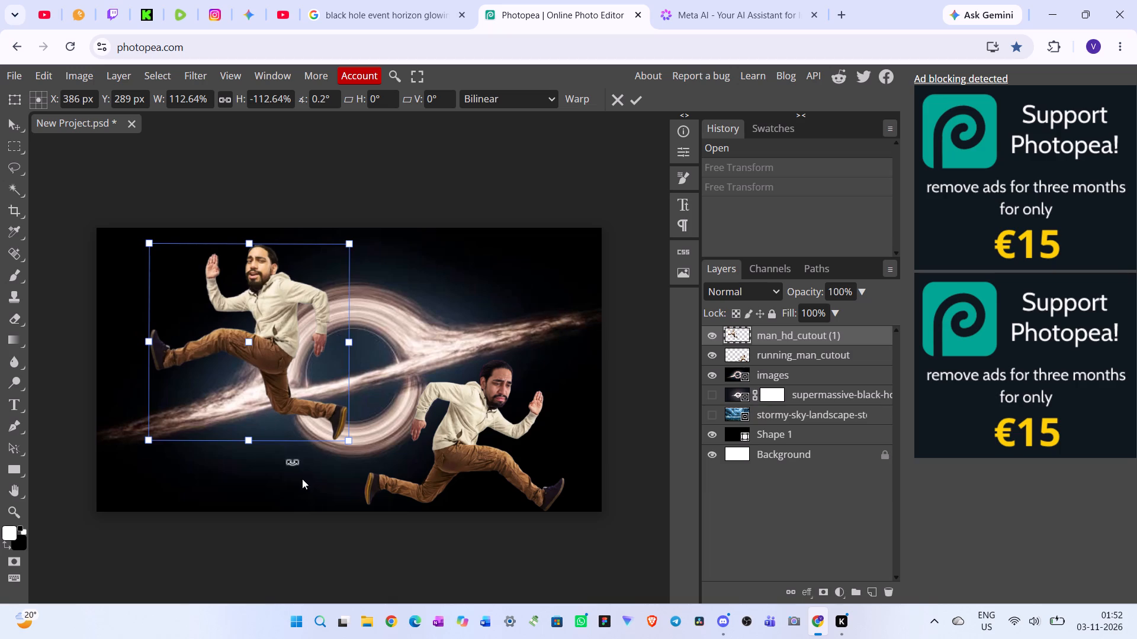
Shrink the flipped man to about 99% scale.
left_click_drag(247, 438, 246, 432)
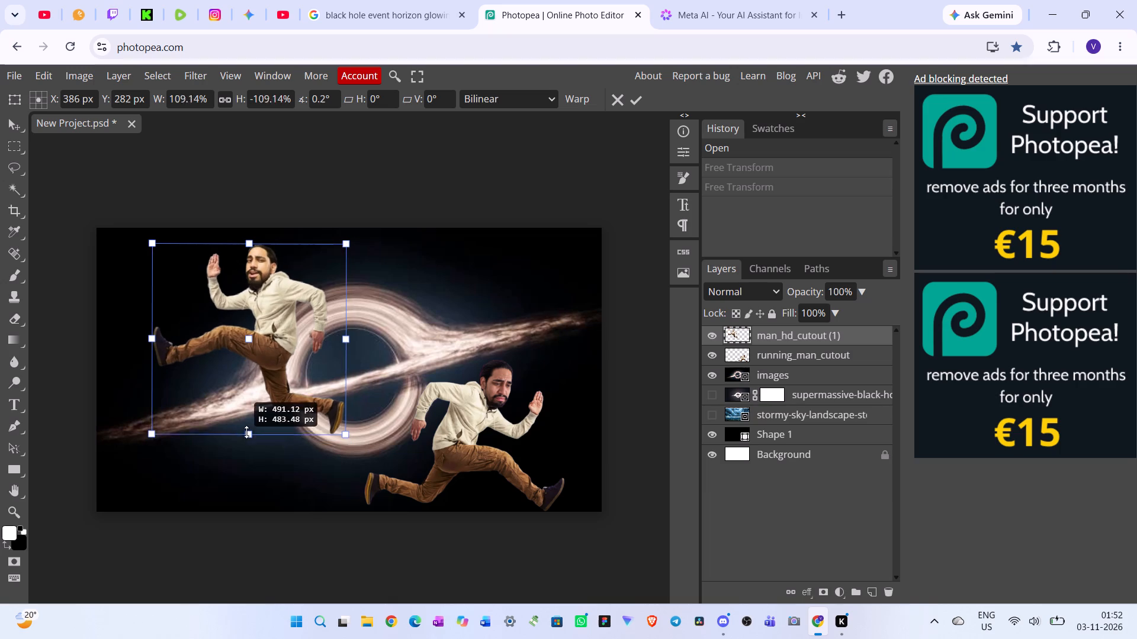
left_click_drag(246, 432, 246, 417)
Enlarge the flipped man to about 121% scale and place him over the black hole's left side, at about X 393, Y 321 px.
left_click_drag(268, 377, 453, 469)
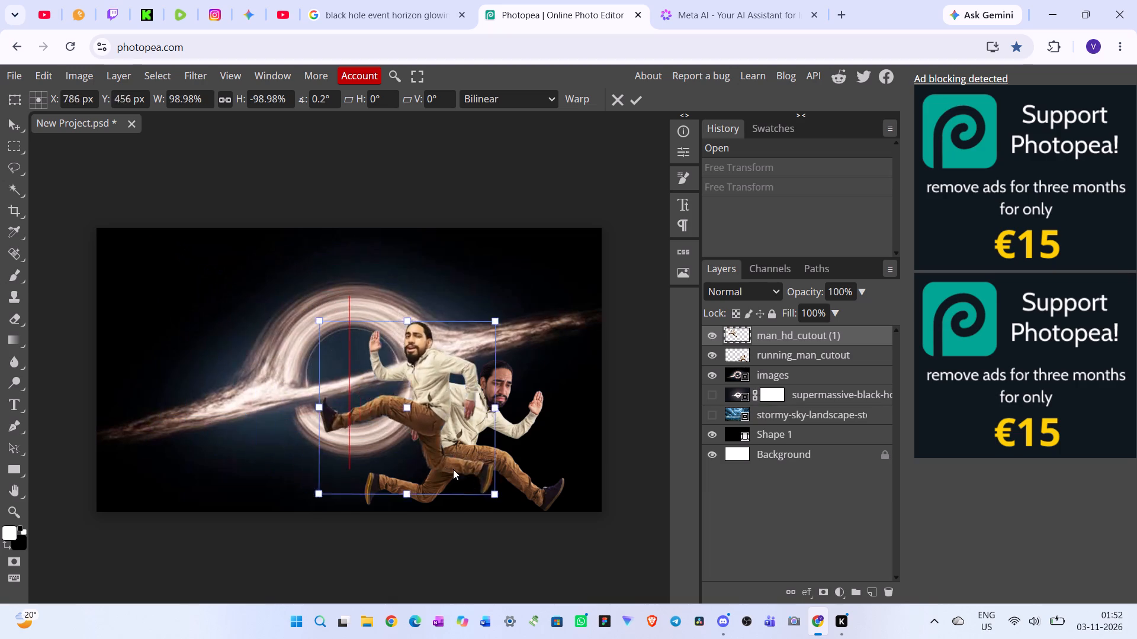
left_click_drag(453, 469, 481, 477)
left_click_drag(462, 339, 459, 301)
left_click_drag(527, 414, 388, 387)
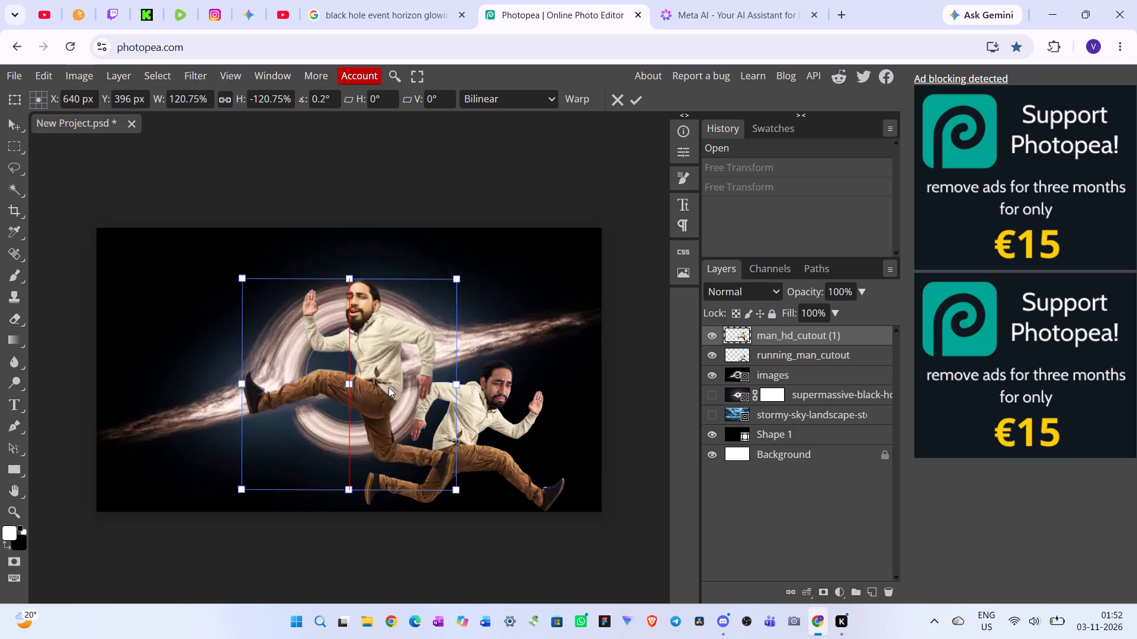
left_click_drag(388, 387, 320, 369)
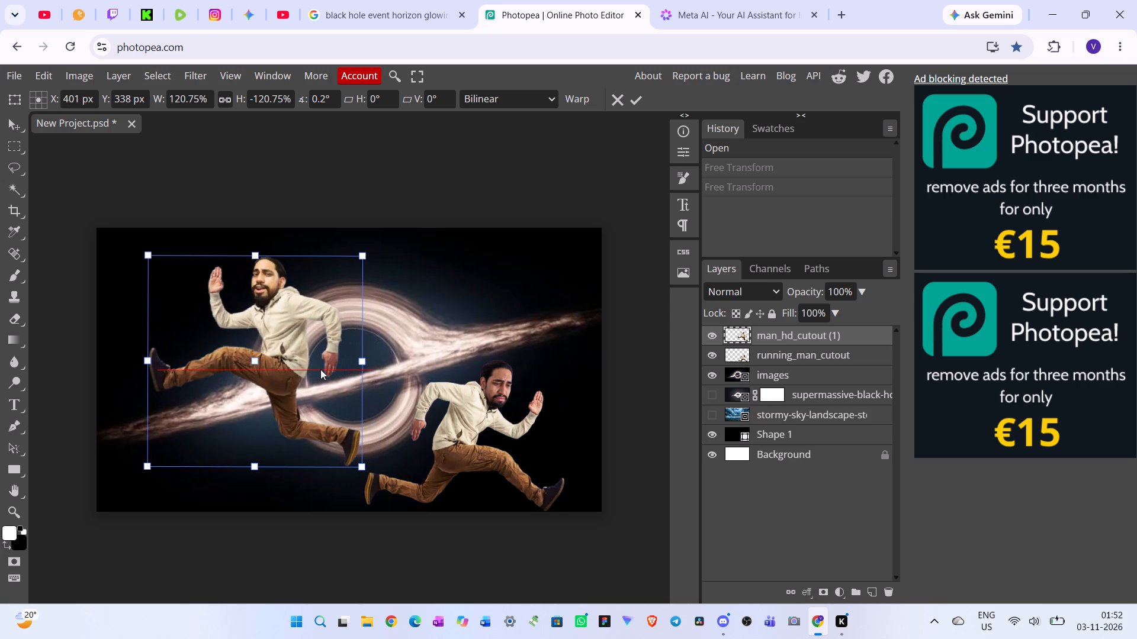
left_click_drag(320, 369, 321, 367)
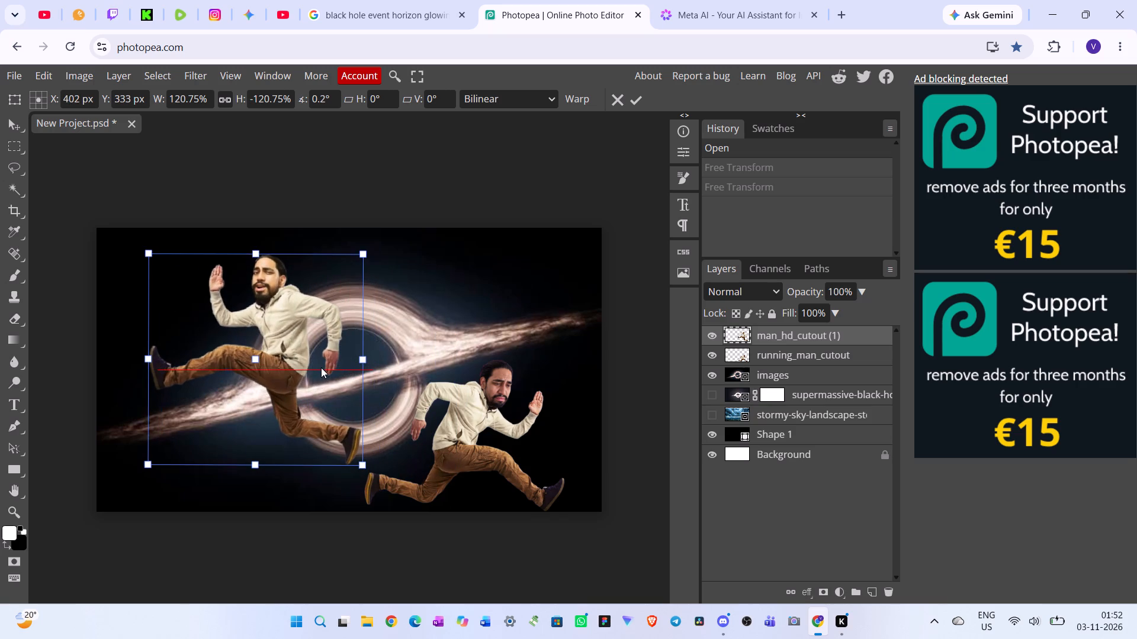
left_click_drag(321, 367, 321, 370)
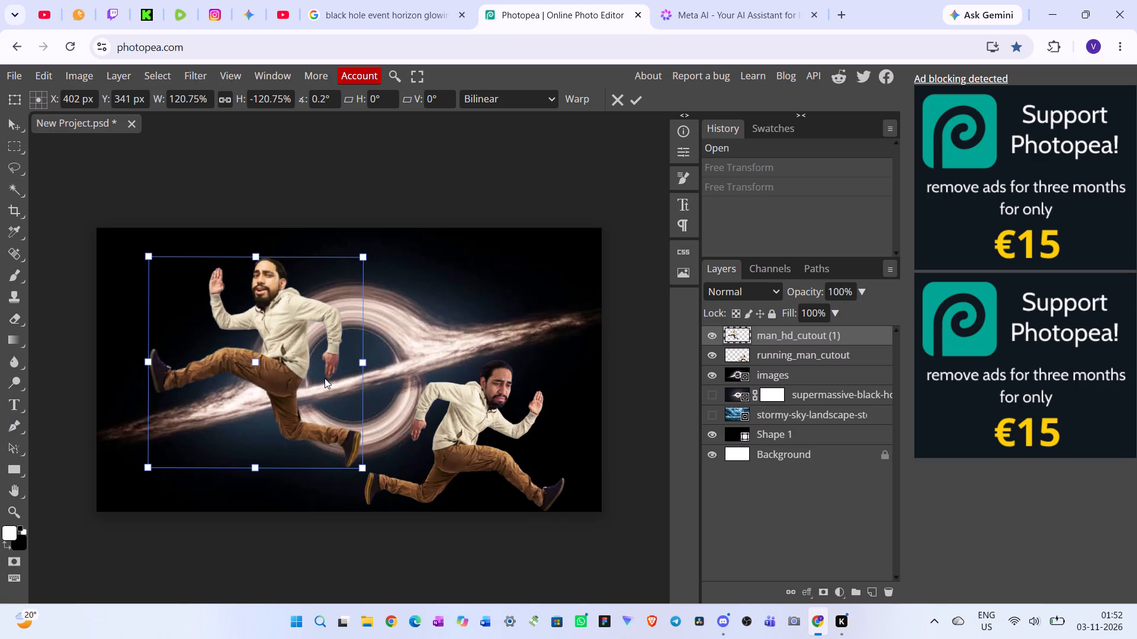
left_click_drag(325, 378, 321, 370)
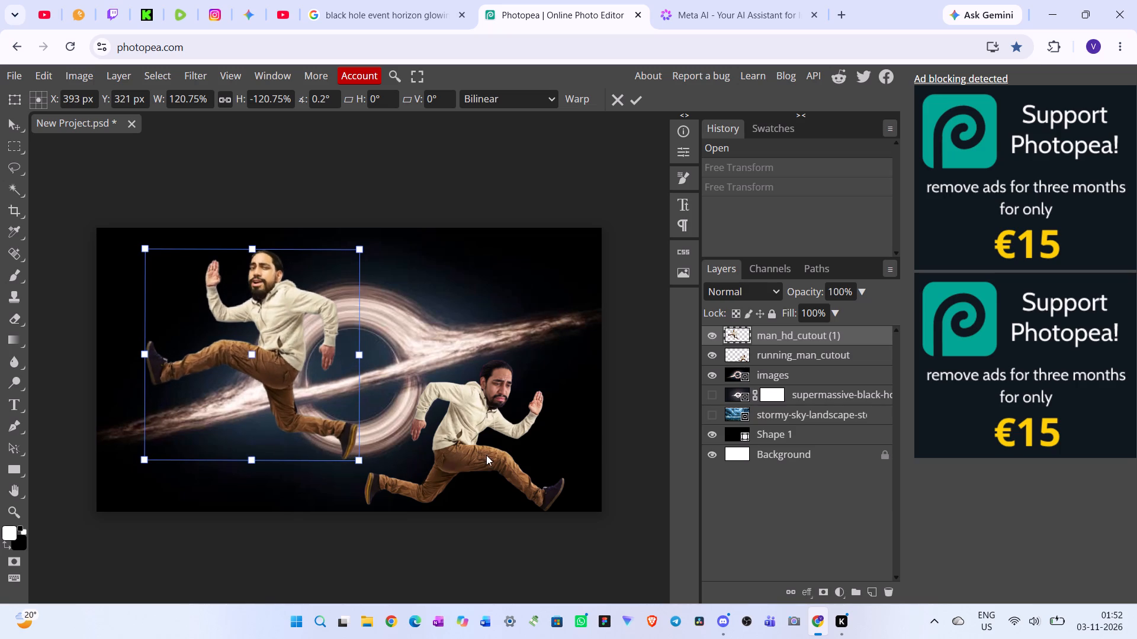
Select the running_man_cutout layer and shrink the lower-right man proportionally to about 84% scale.
left_click(789, 354)
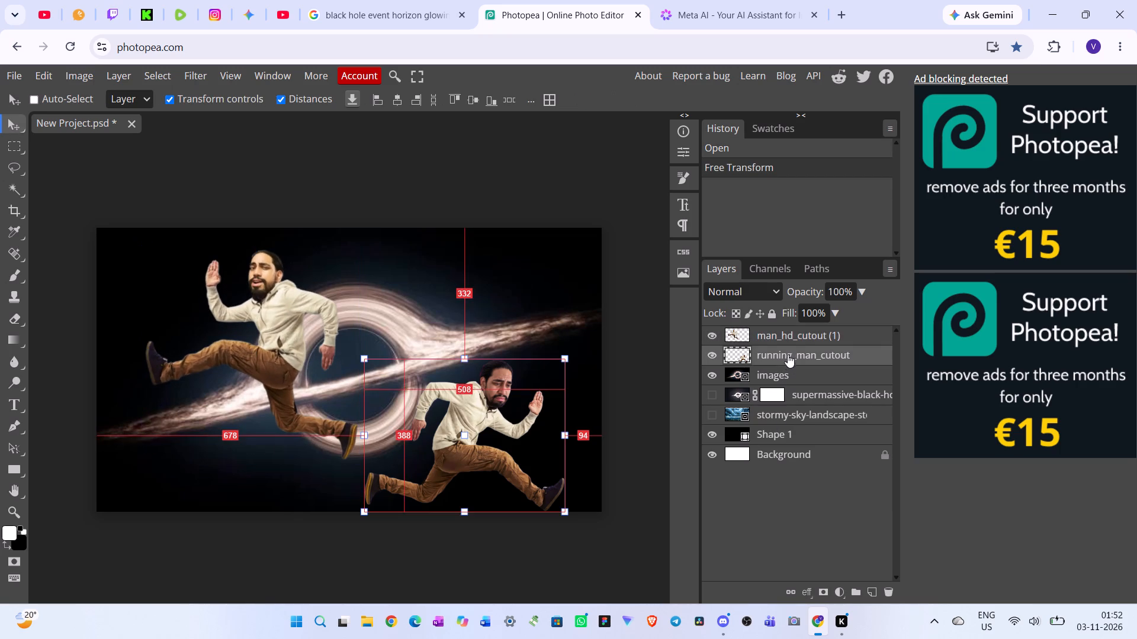
left_click_drag(463, 360, 463, 366)
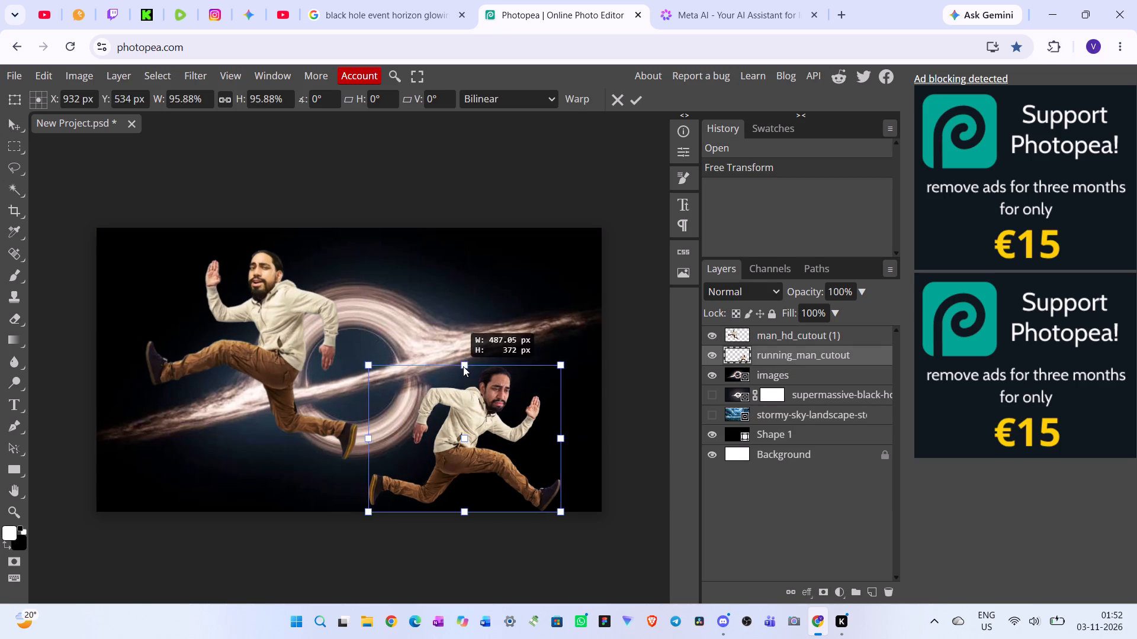
left_click_drag(463, 366, 471, 383)
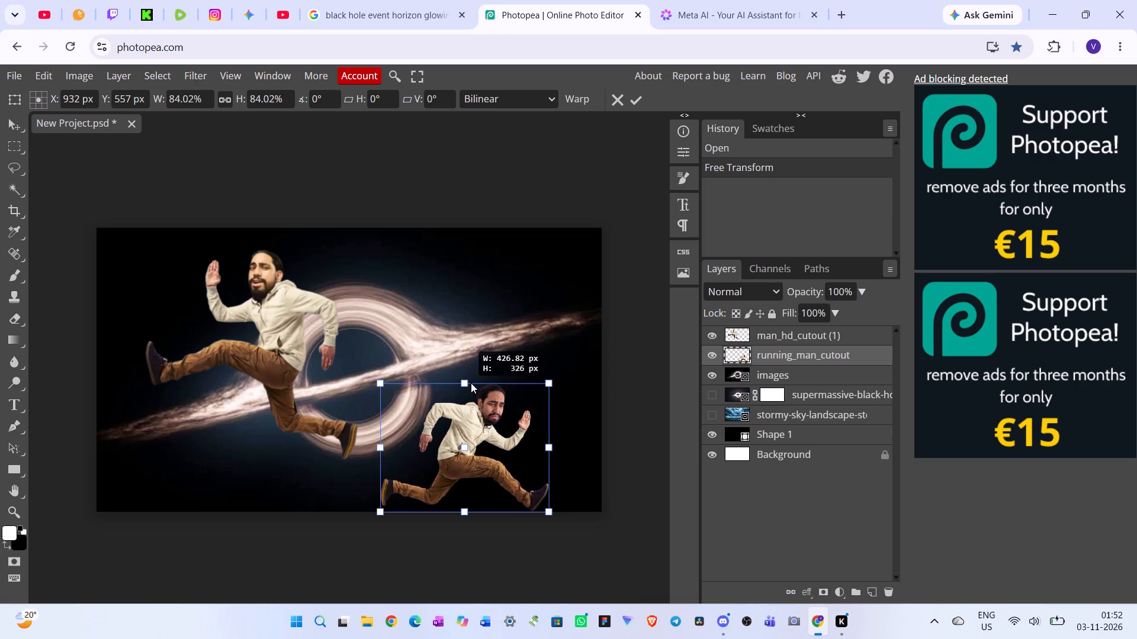
left_click_drag(471, 383, 473, 388)
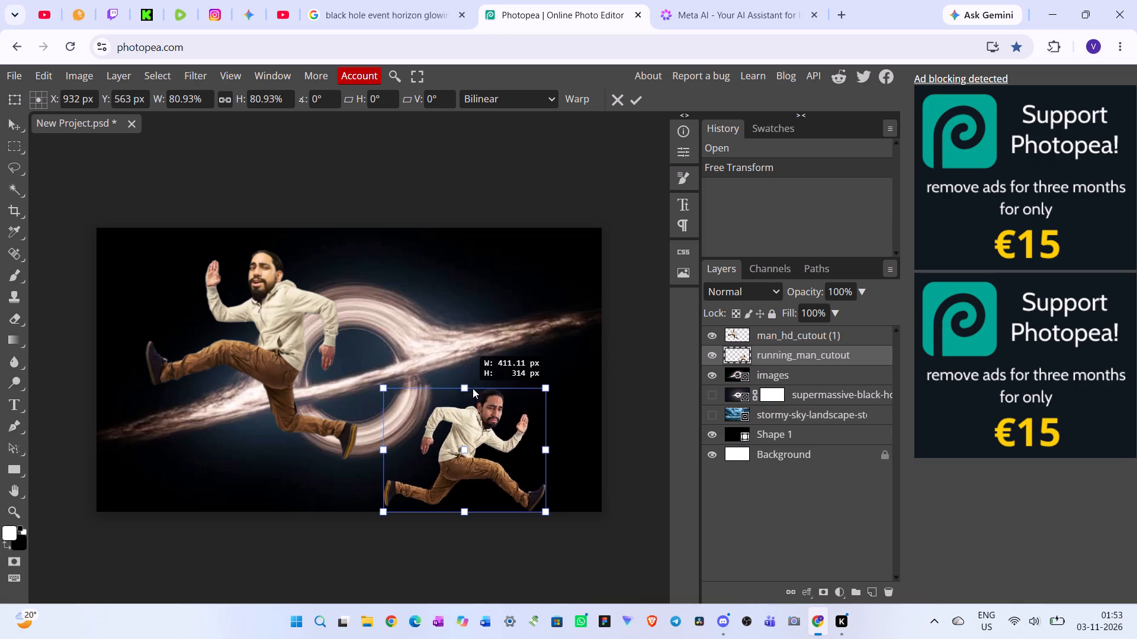
left_click_drag(473, 388, 475, 383)
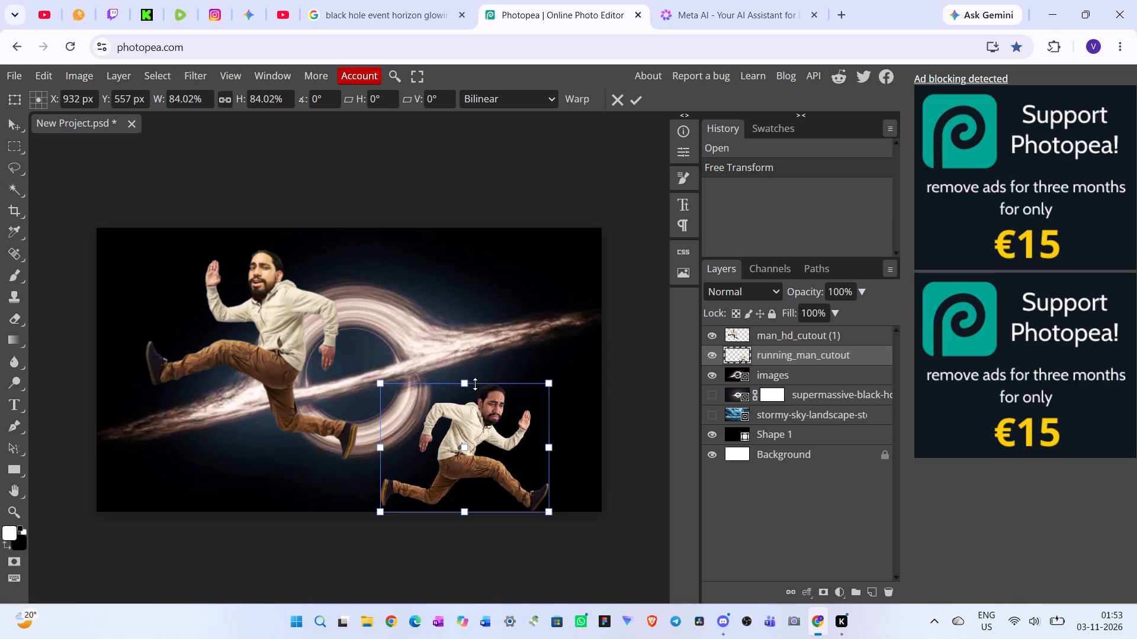
left_click(224, 355)
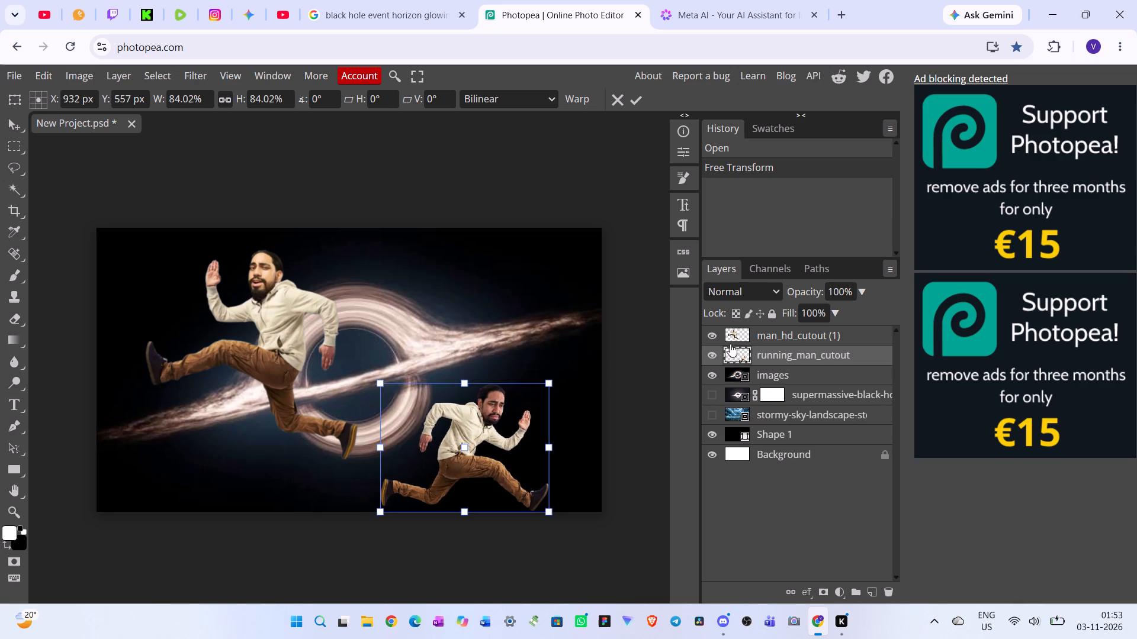
Select the man_hd_cutout (1) layer, shrink its man to about 92%, and move him to about X 337, Y 282 px.
left_click(778, 330)
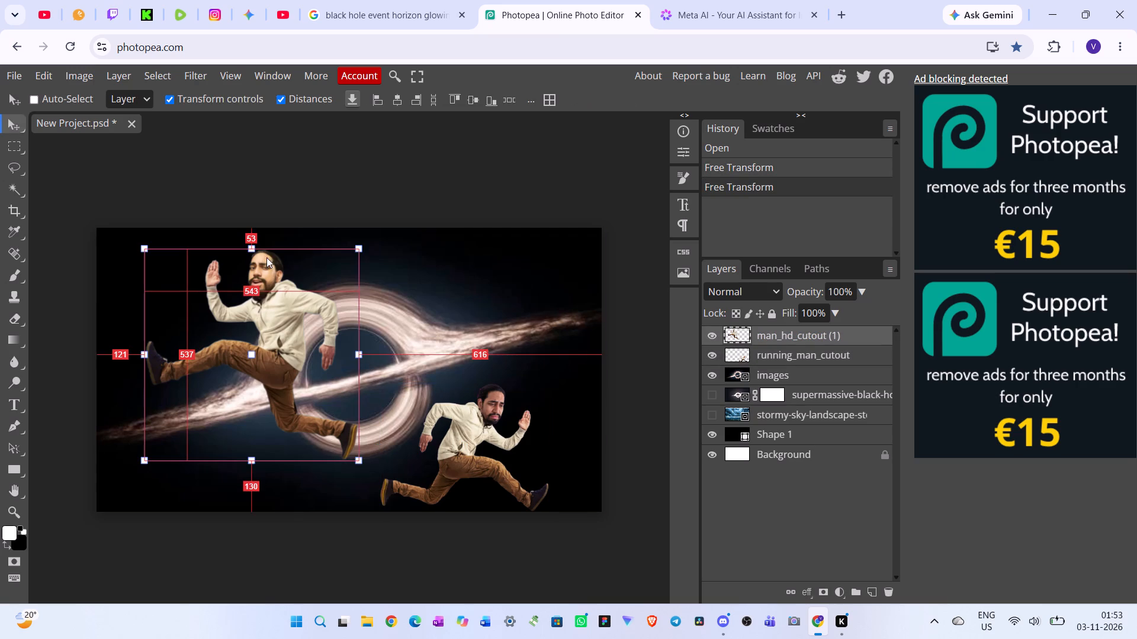
left_click_drag(251, 251, 252, 260)
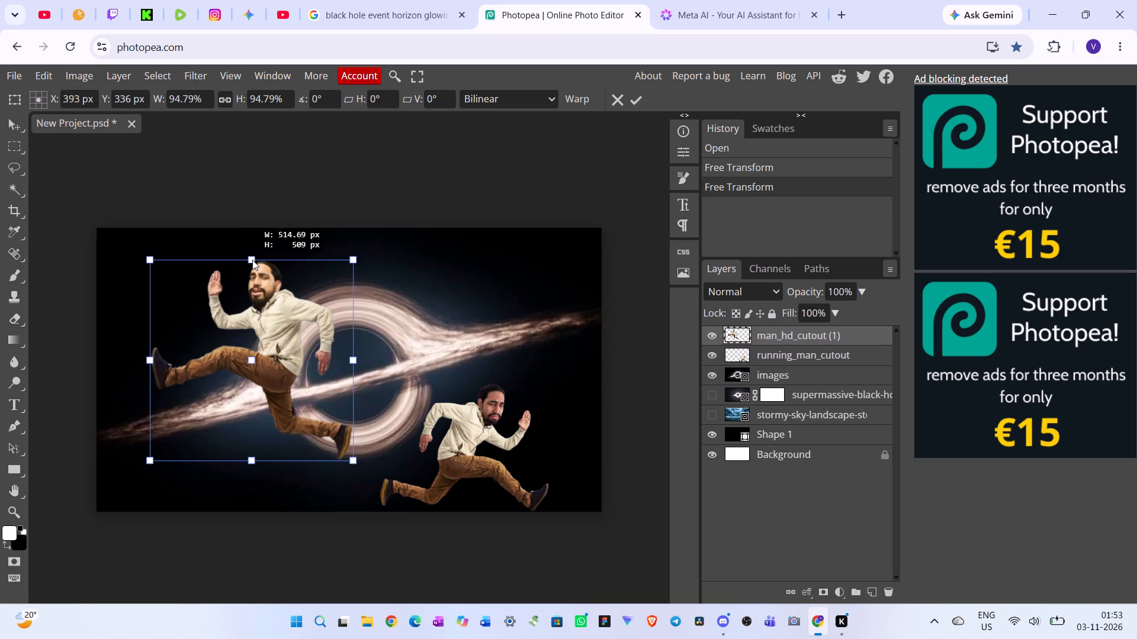
left_click_drag(252, 260, 255, 264)
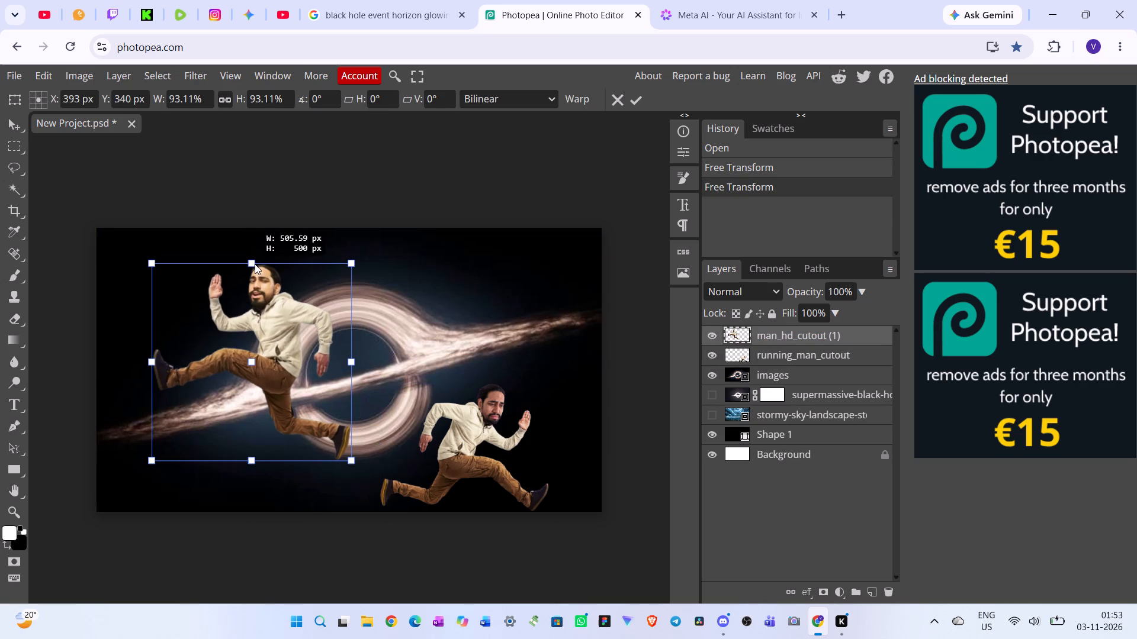
left_click_drag(255, 264, 257, 265)
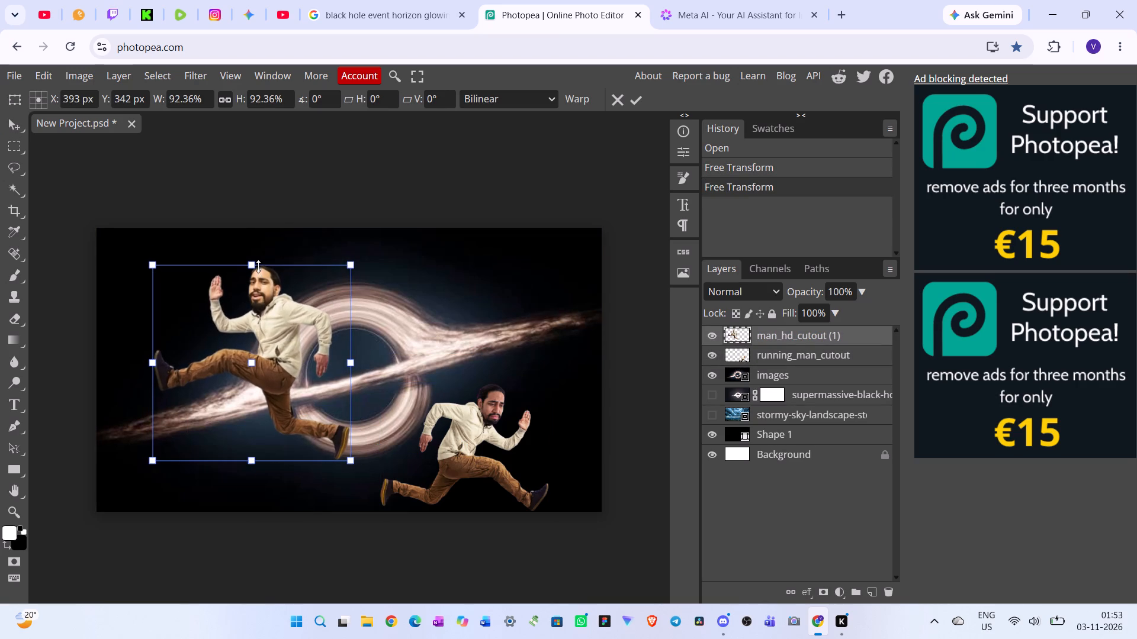
left_click_drag(290, 359, 280, 321)
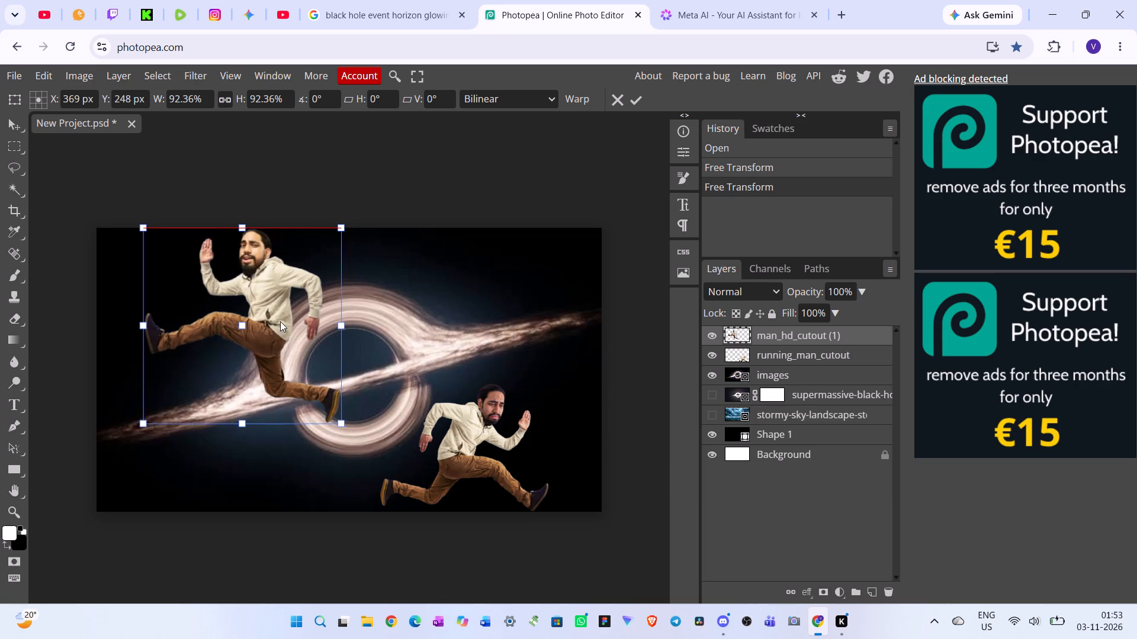
left_click_drag(280, 321, 261, 334)
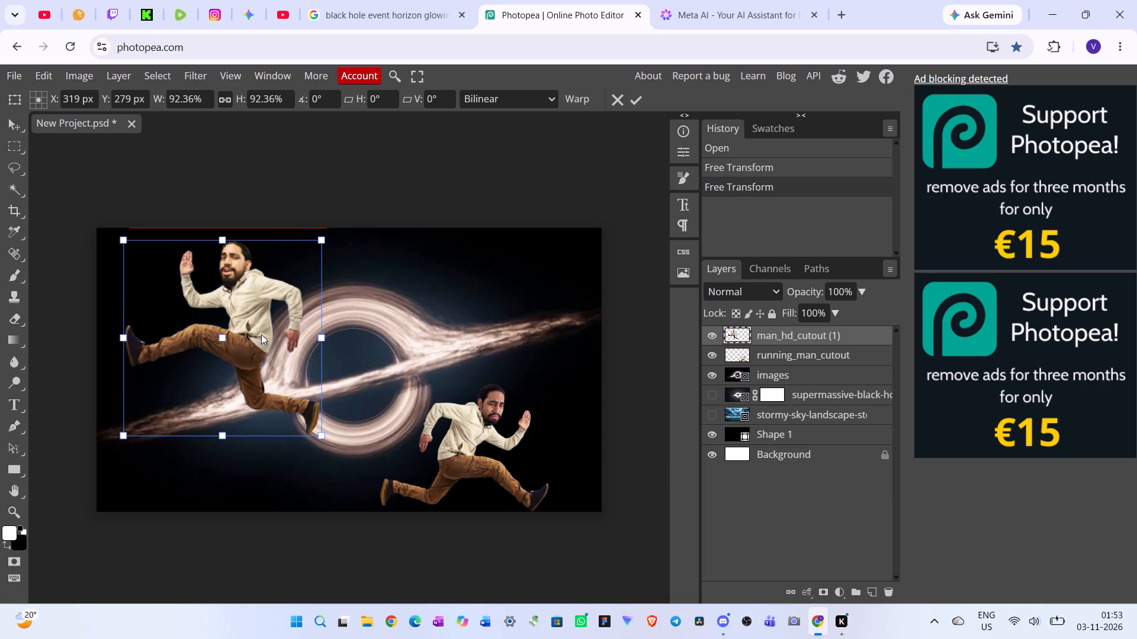
left_click_drag(261, 334, 269, 335)
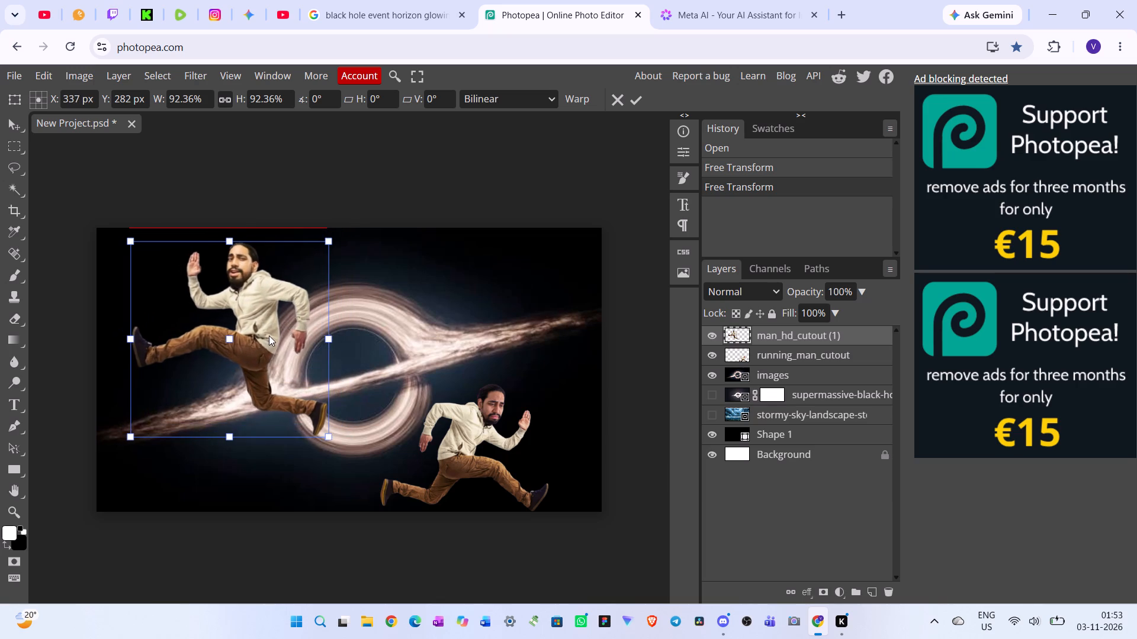
Move the flipped man over the other runner to compare sizes and shrink him to about 79% scale.
left_click_drag(269, 335, 515, 407)
left_click_drag(476, 319, 476, 324)
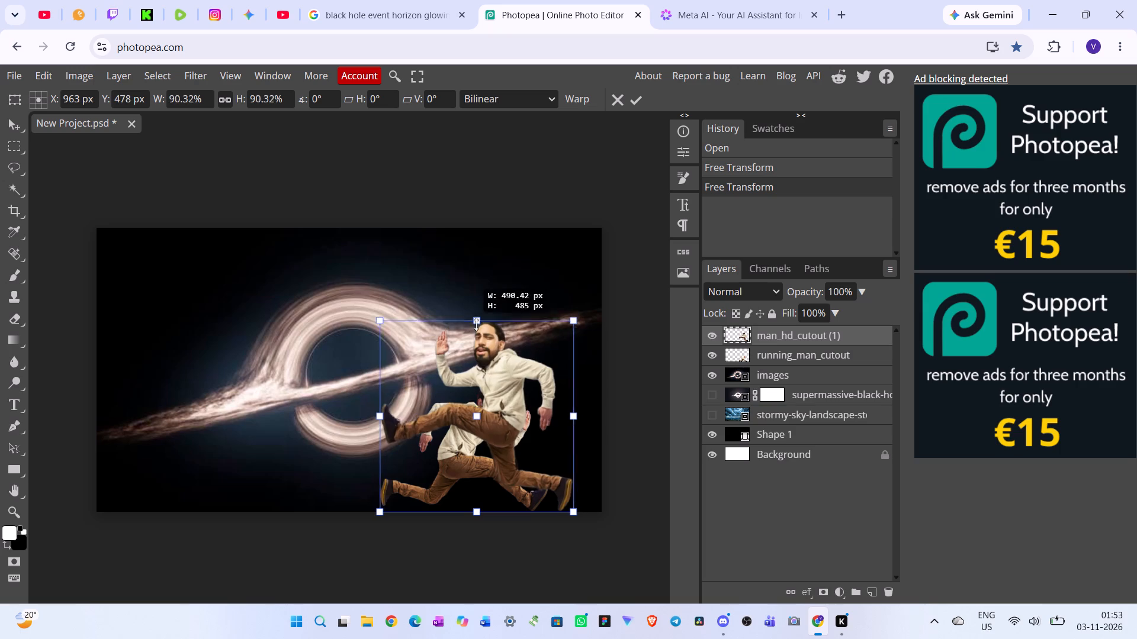
left_click_drag(476, 324, 481, 358)
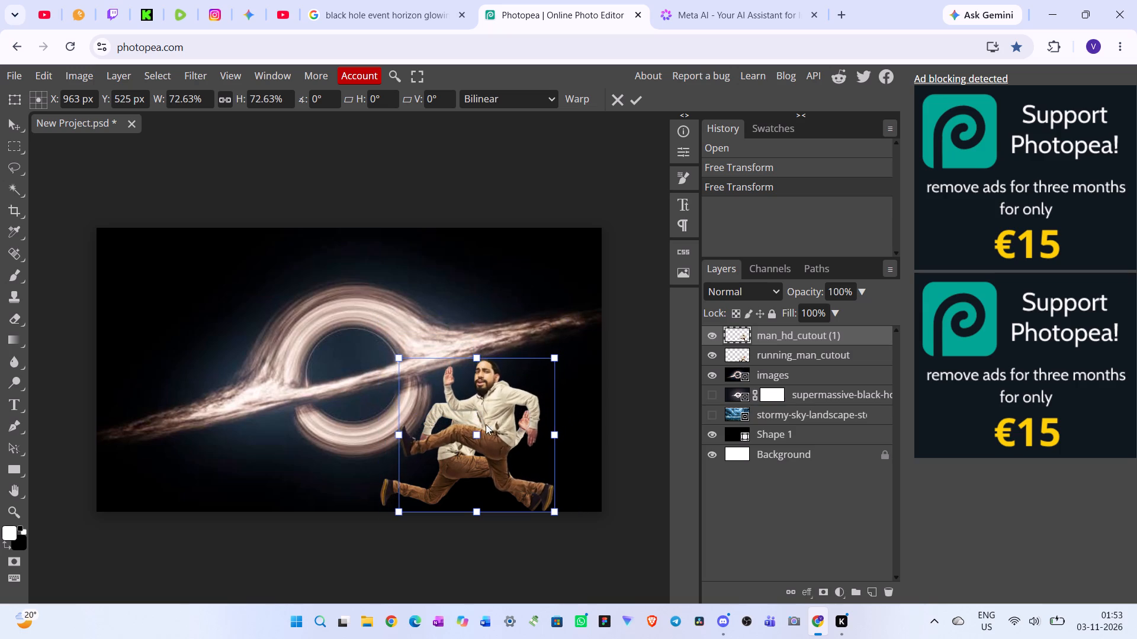
left_click(561, 522)
left_click_drag(476, 354, 476, 344)
Move the flipped man back to the canvas's upper-left area, at about X 326, Y 227 px.
left_click_drag(503, 424, 491, 308)
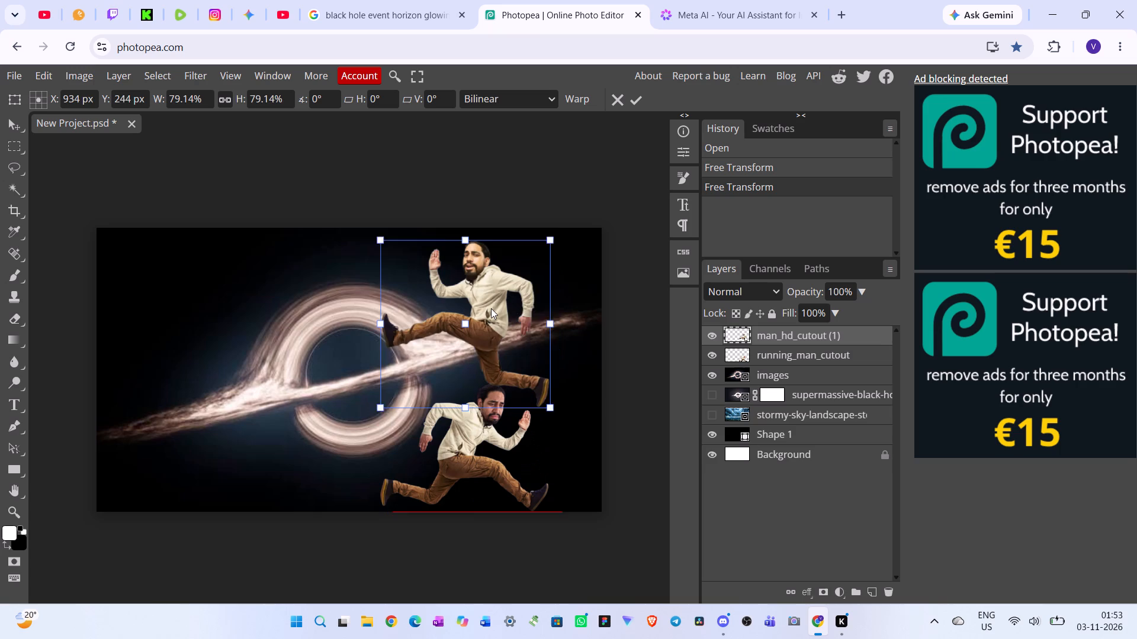
left_click_drag(491, 308, 490, 304)
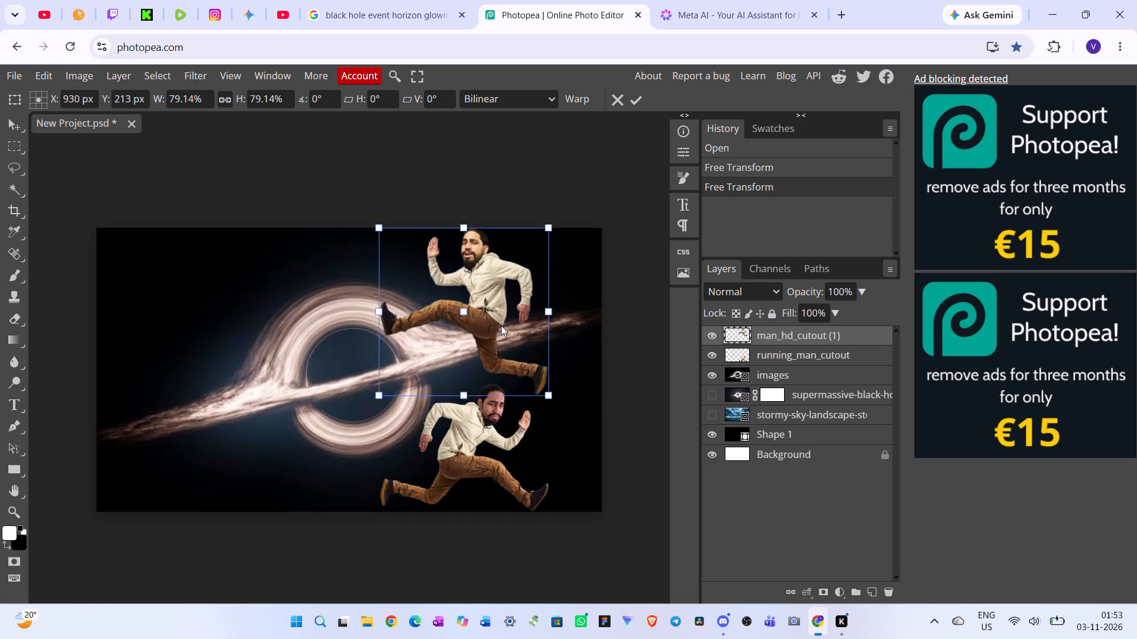
left_click_drag(501, 325, 294, 335)
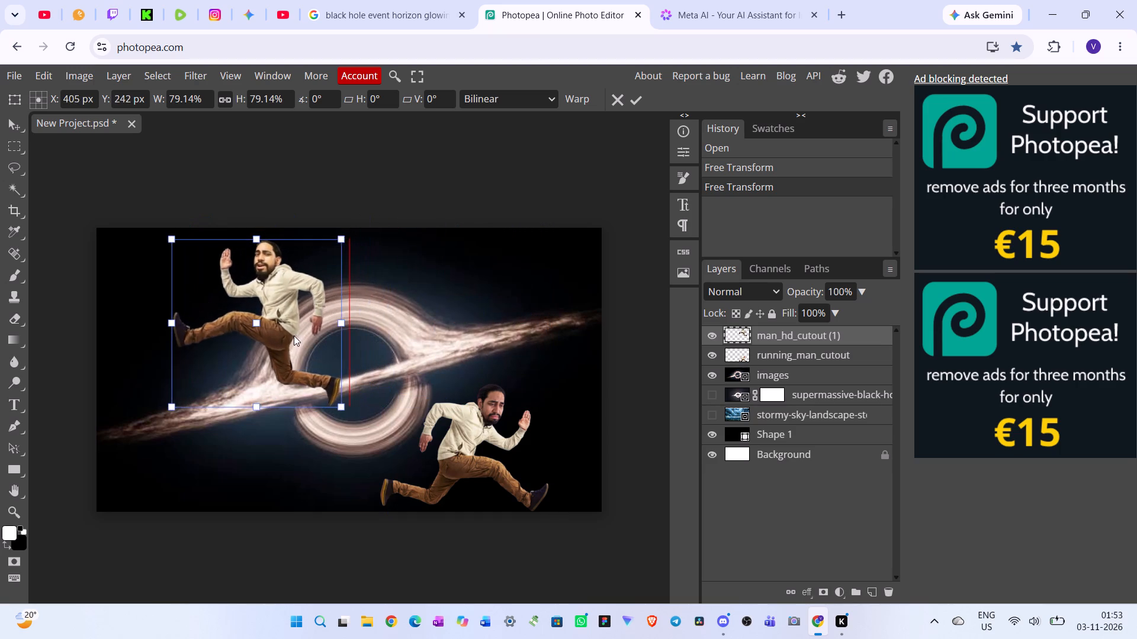
left_click_drag(294, 335, 268, 330)
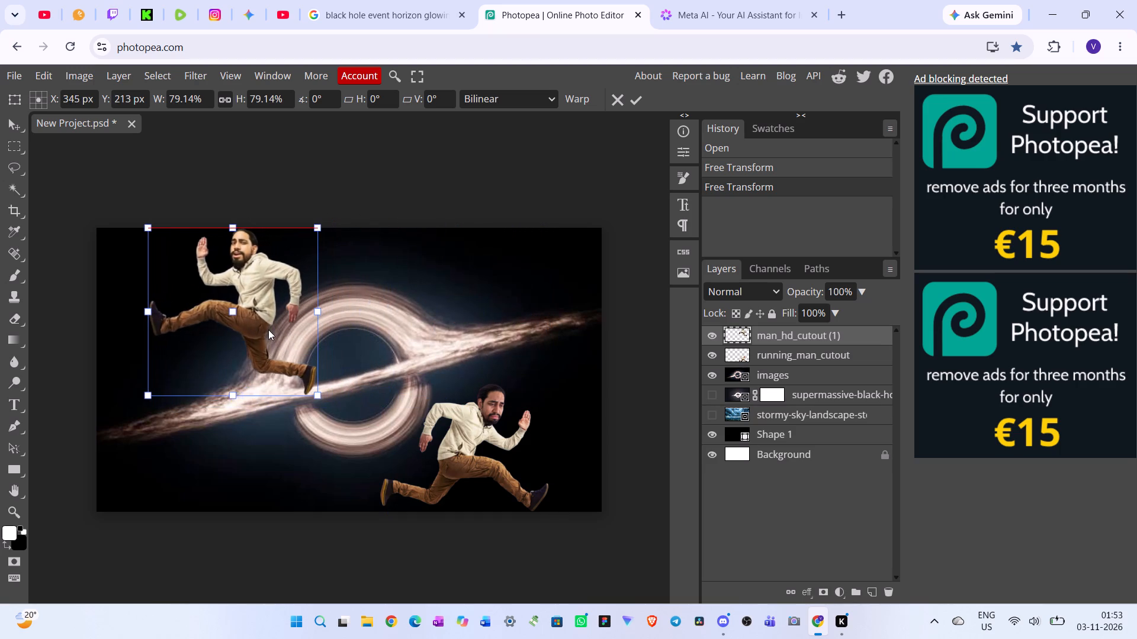
left_click_drag(268, 330, 267, 331)
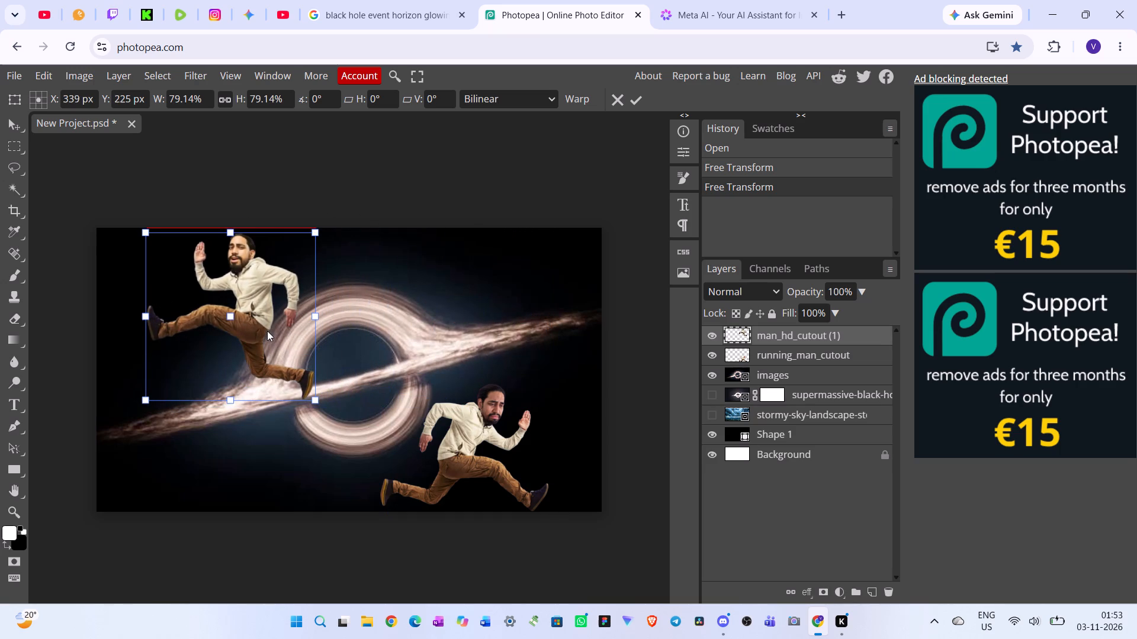
left_click_drag(267, 331, 262, 331)
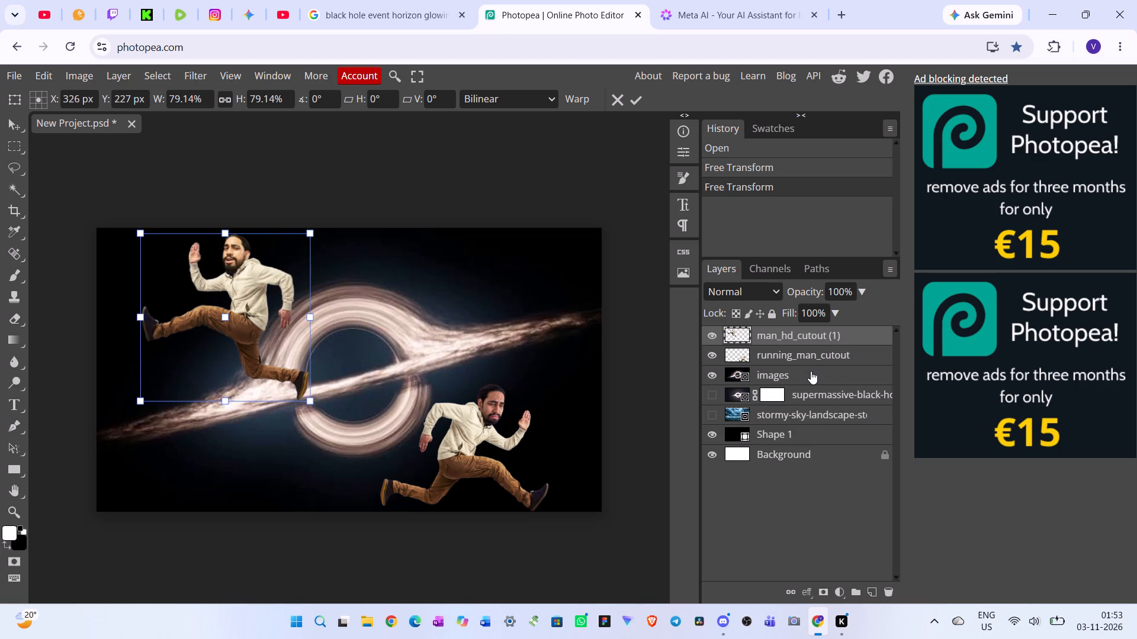
Delete the images, supermassive black hole and stormy-sky background layers, making each of the two hidden ones visible before deleting it.
left_click(811, 371)
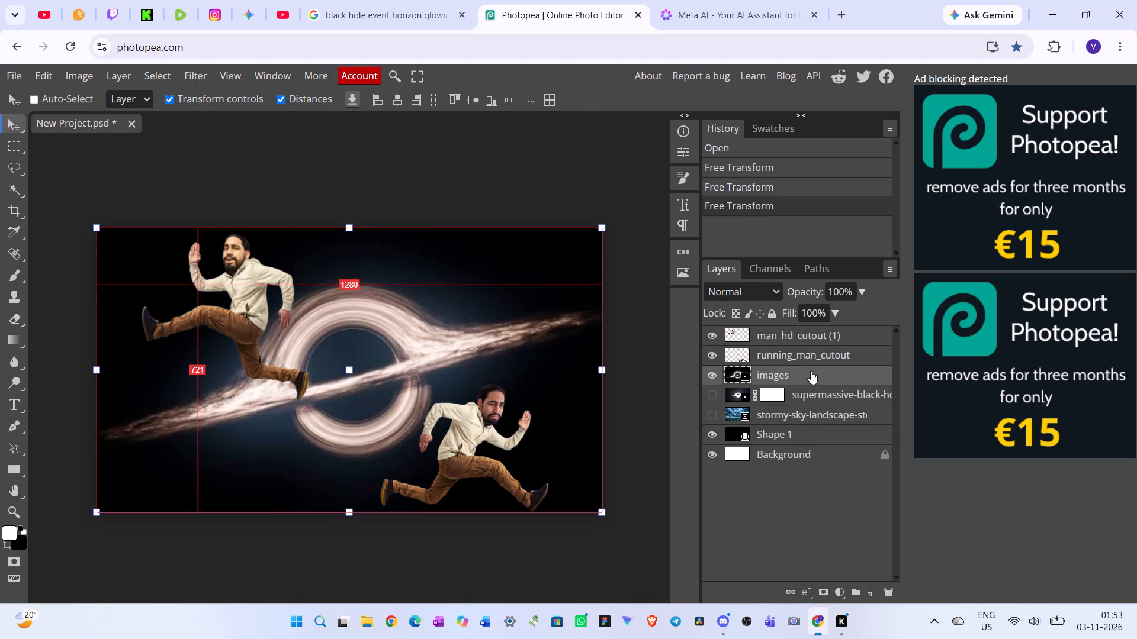
key("Delete")
left_click(811, 371)
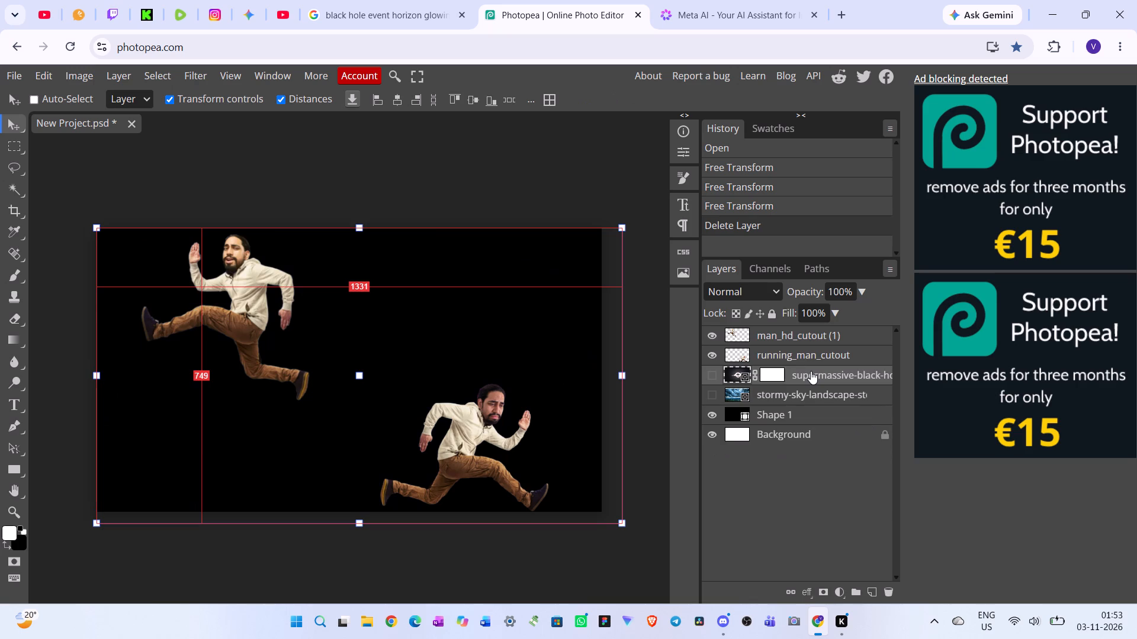
left_click(714, 373)
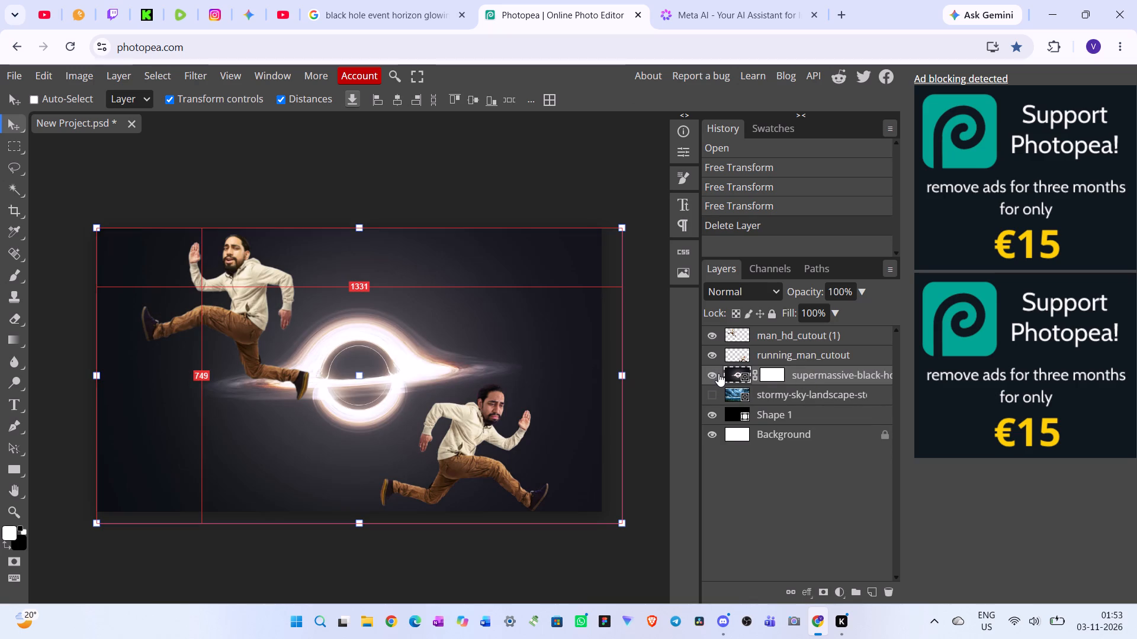
left_click(833, 370)
key("Delete")
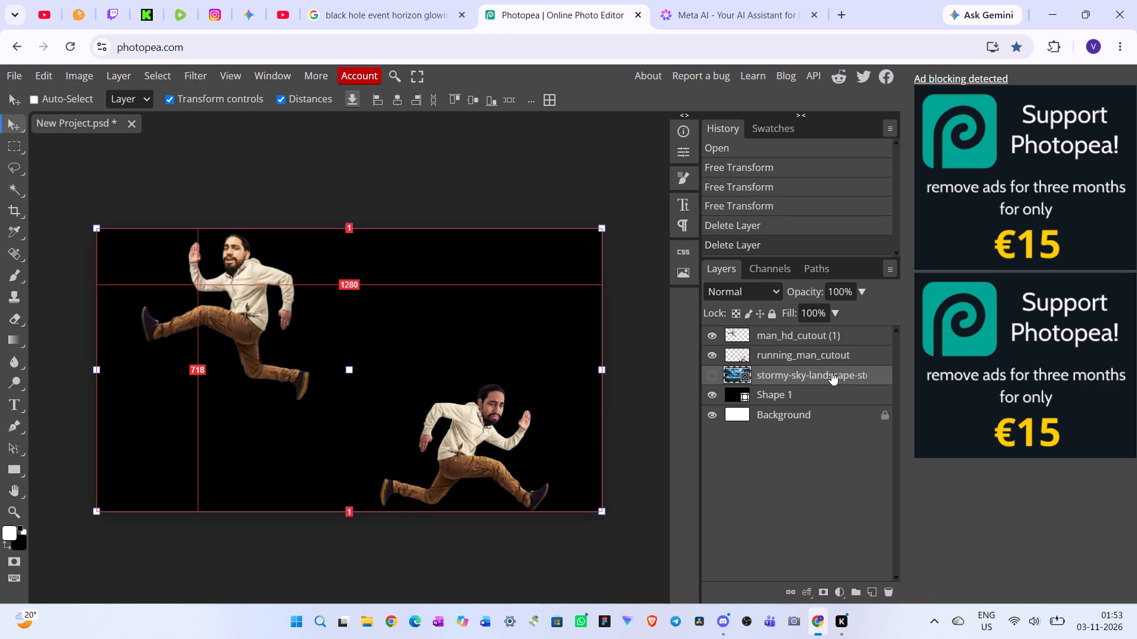
left_click(709, 373)
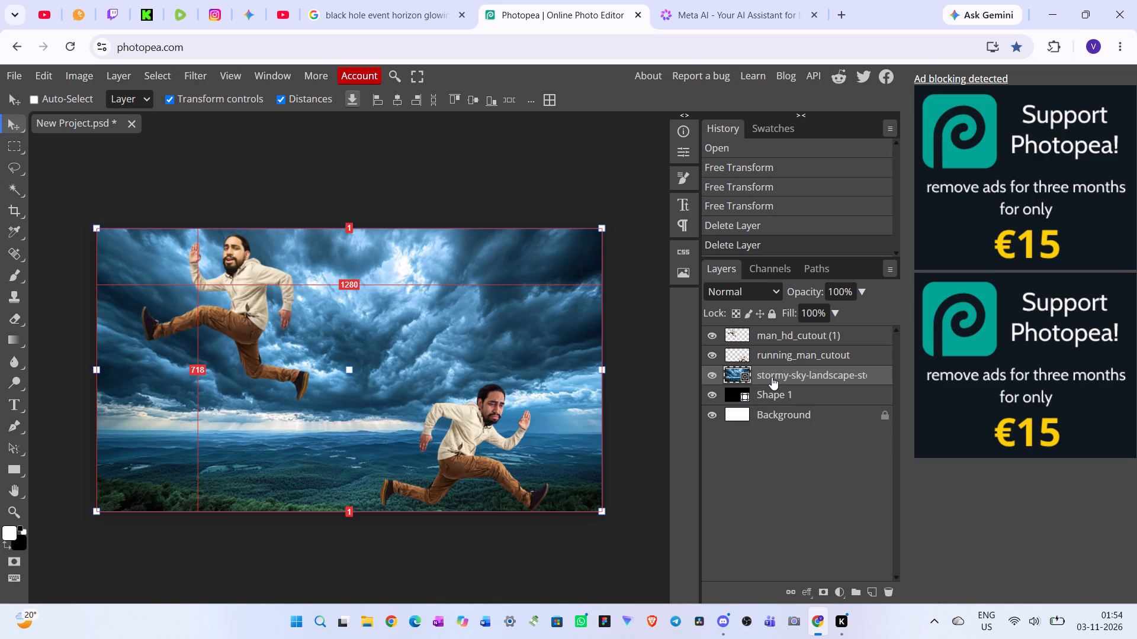
key("Delete")
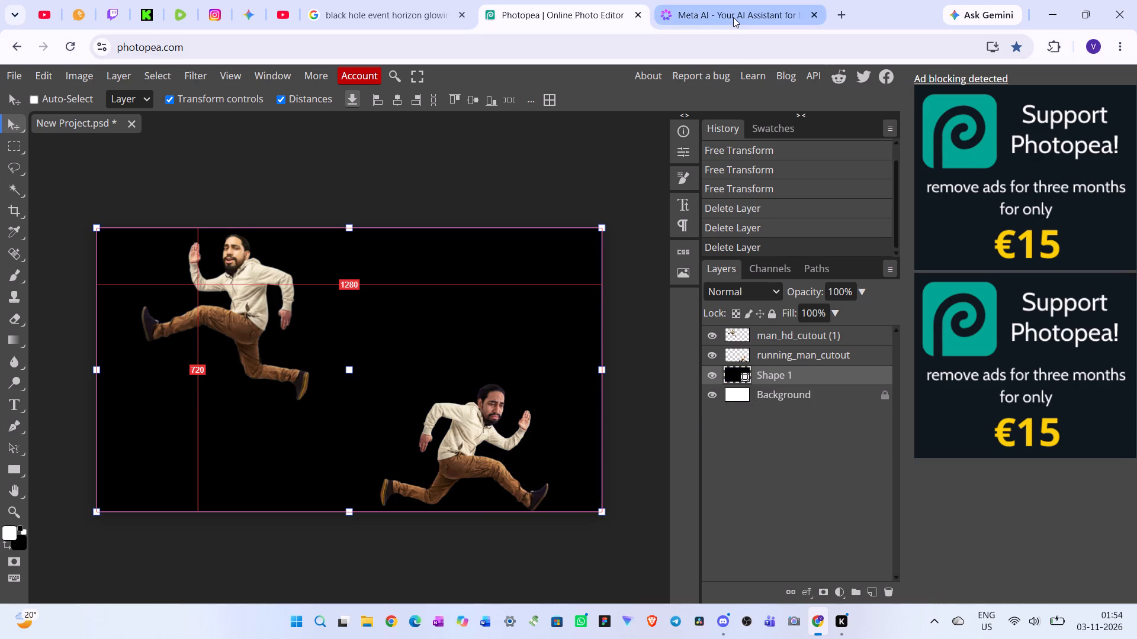
Place the sunset-clouds image wmremove-transformed (11).jpeg from Downloads into the project above the Shape 1 layer.
left_click(2, 75)
left_click(14, 73)
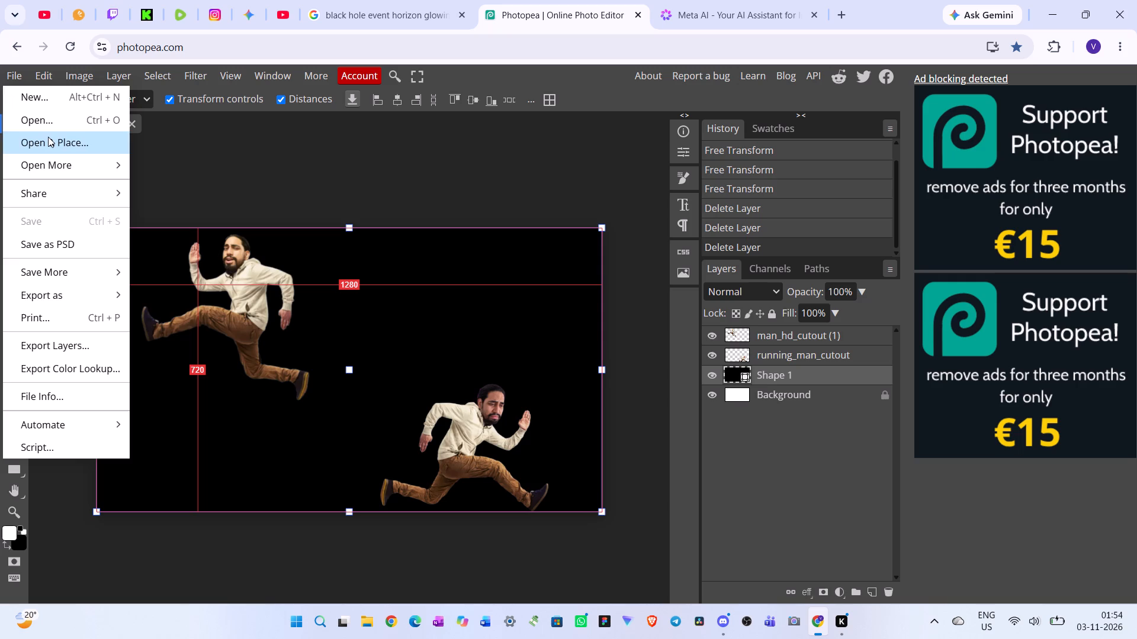
left_click(48, 137)
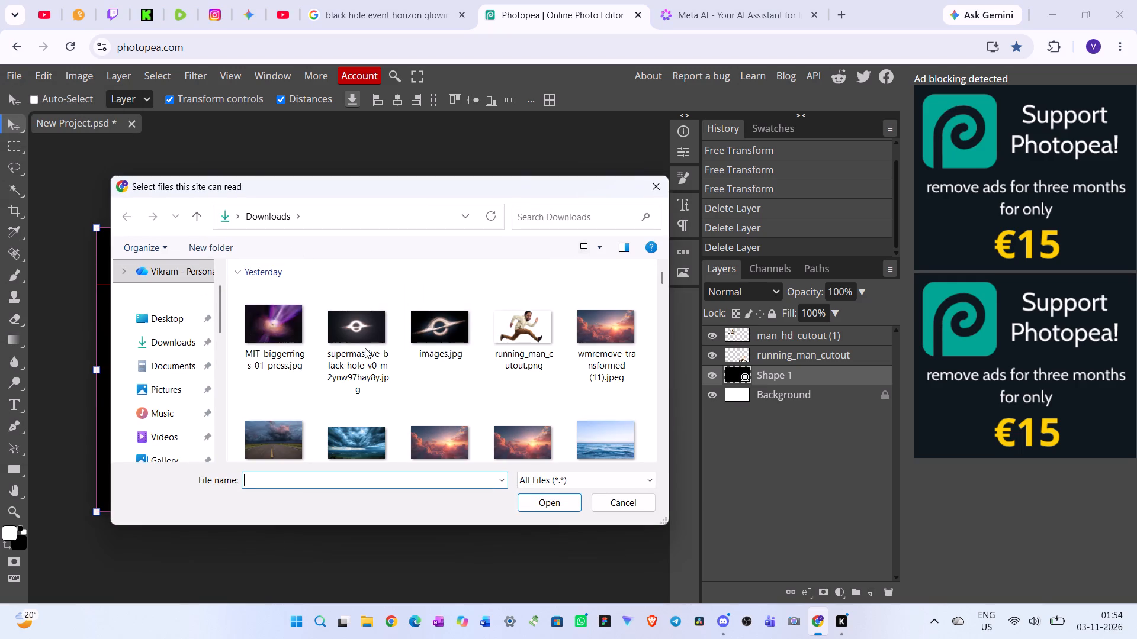
left_click(619, 334)
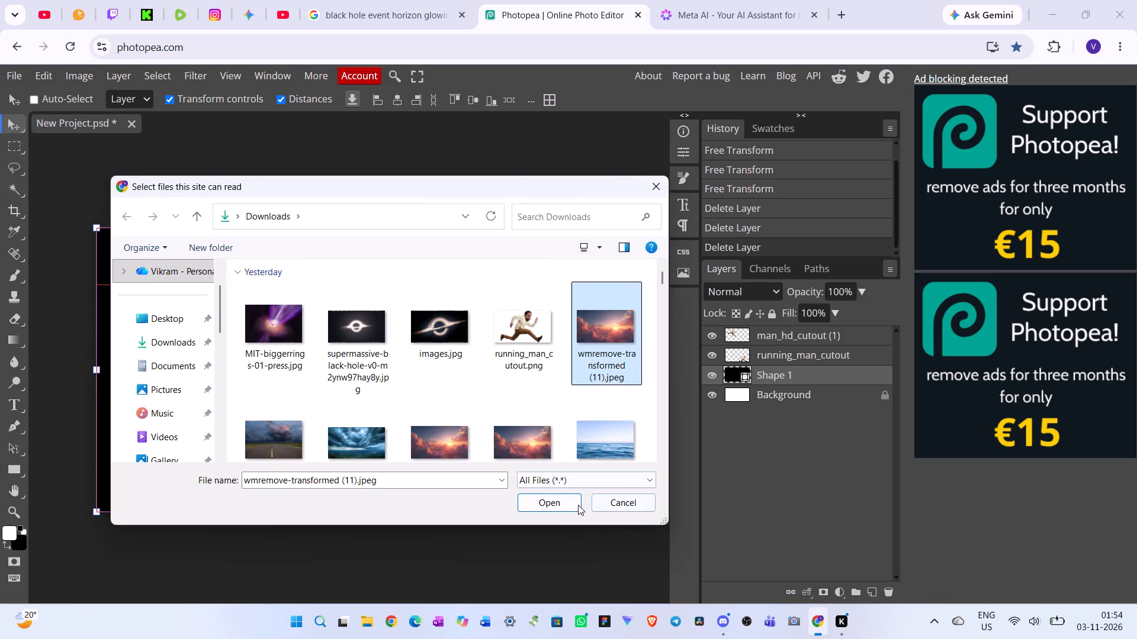
left_click(561, 506)
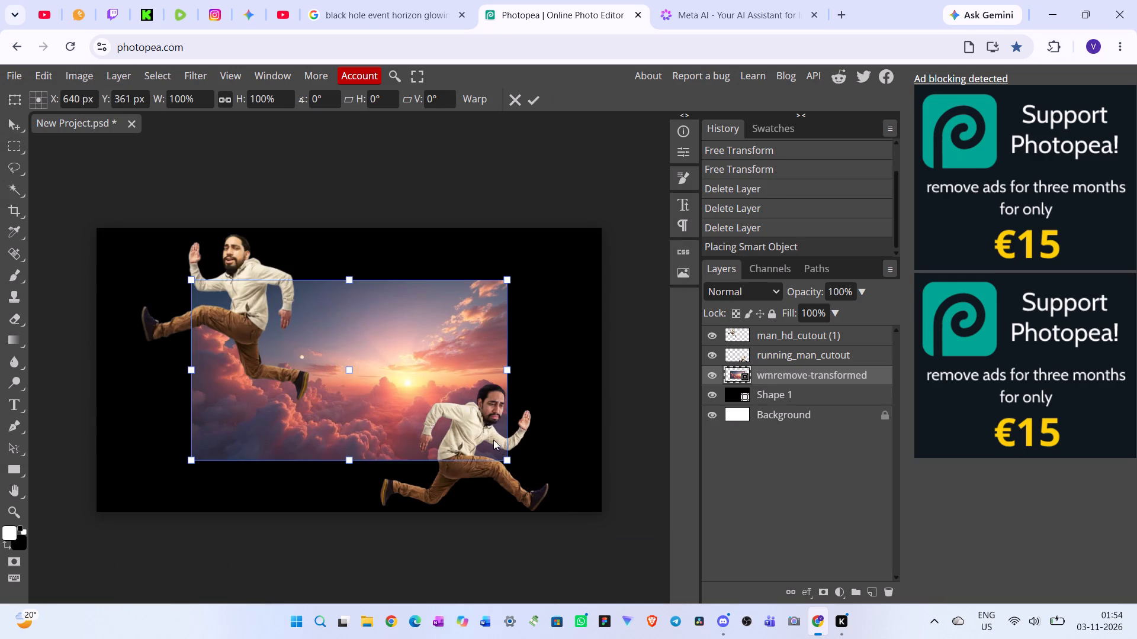
Enlarge the placed sunset image to 160% so it covers the whole canvas, centred at about X 640, Y 361 px.
left_click_drag(510, 460, 596, 524)
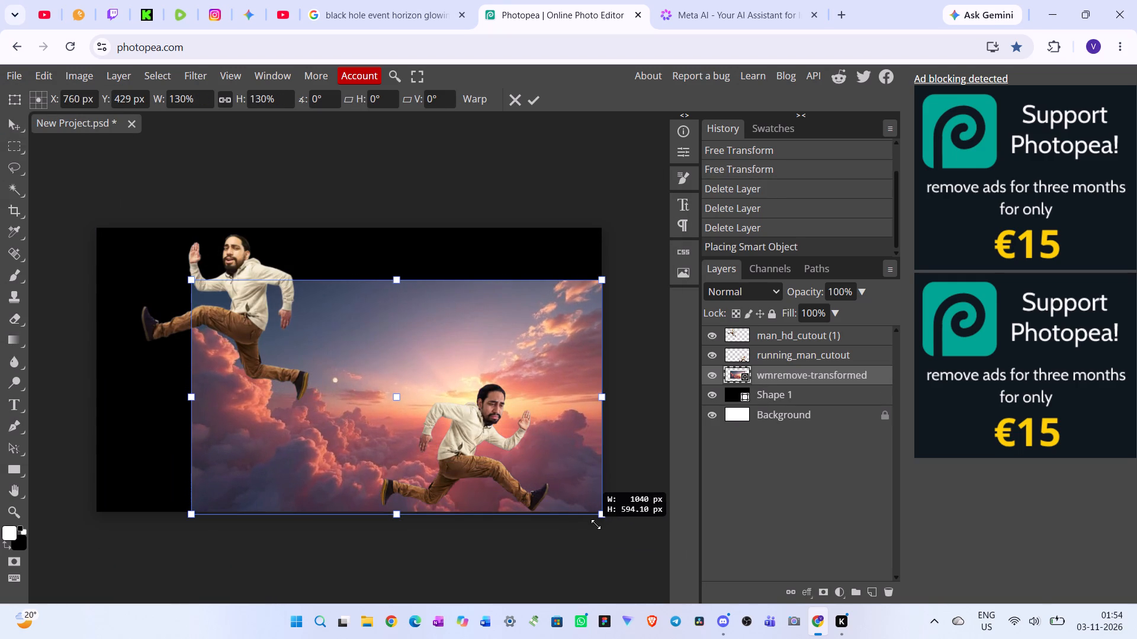
left_click_drag(596, 524, 592, 521)
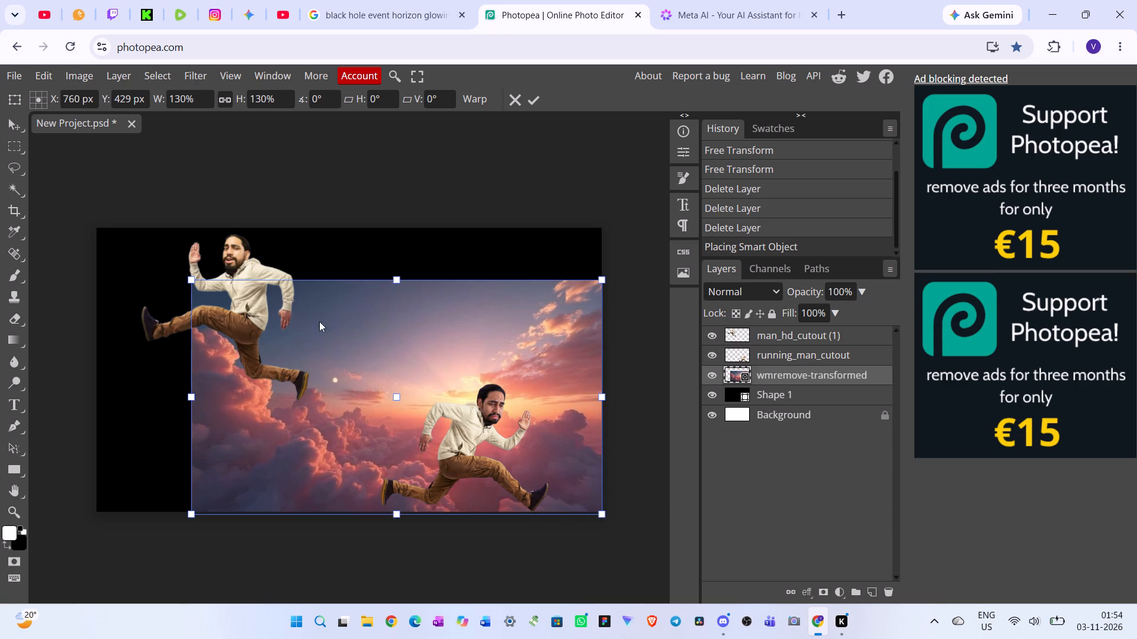
left_click_drag(194, 283, 115, 259)
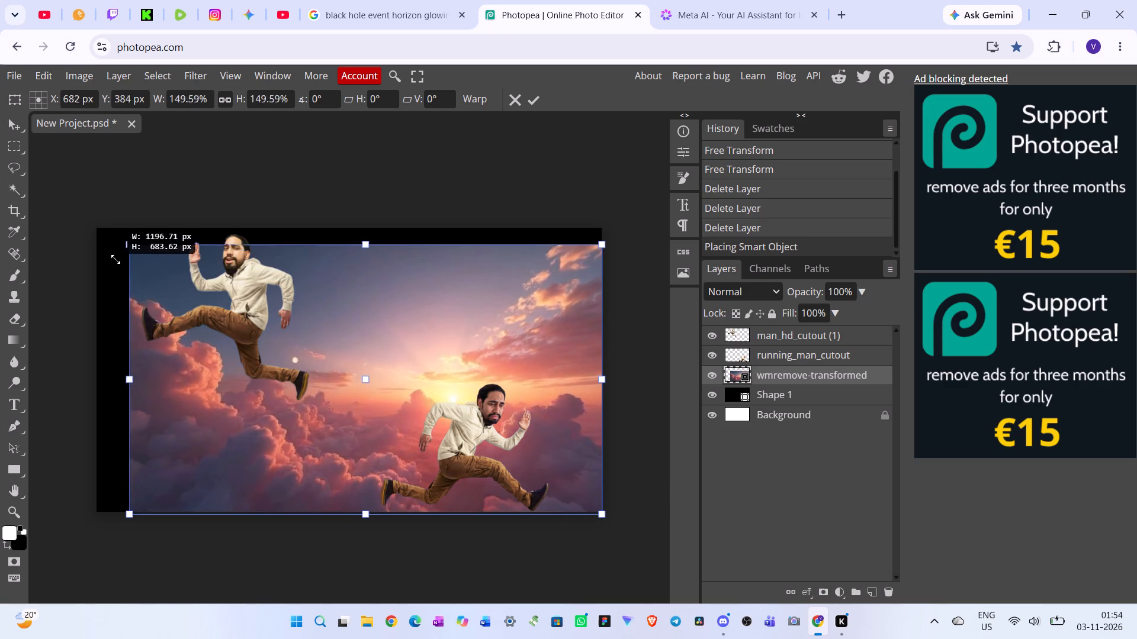
left_click_drag(115, 259, 84, 247)
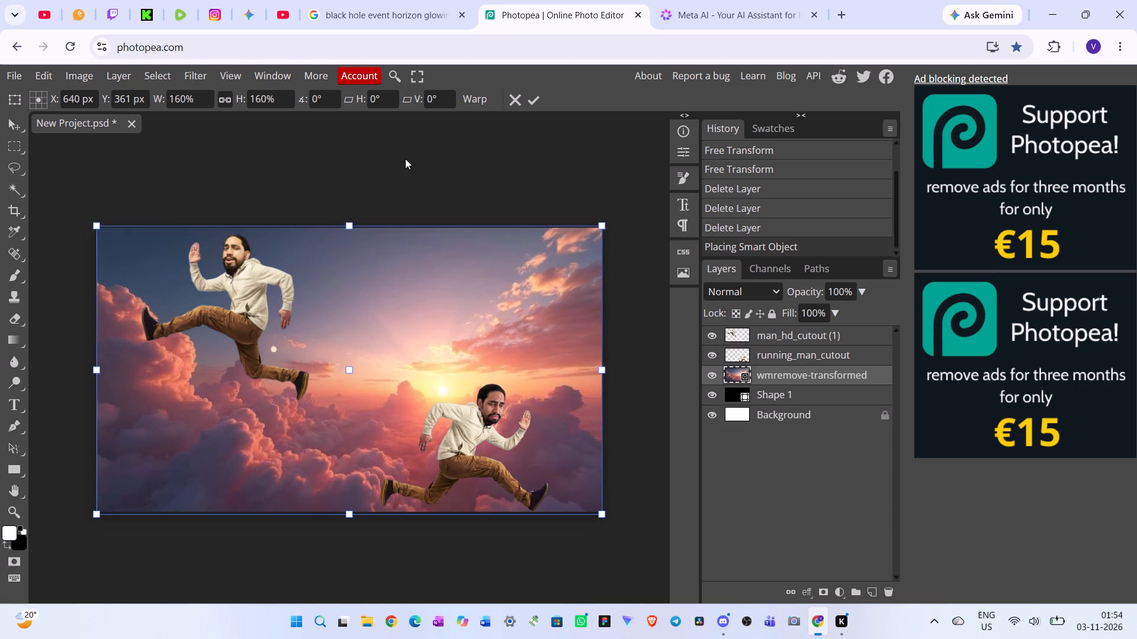
left_click(405, 159)
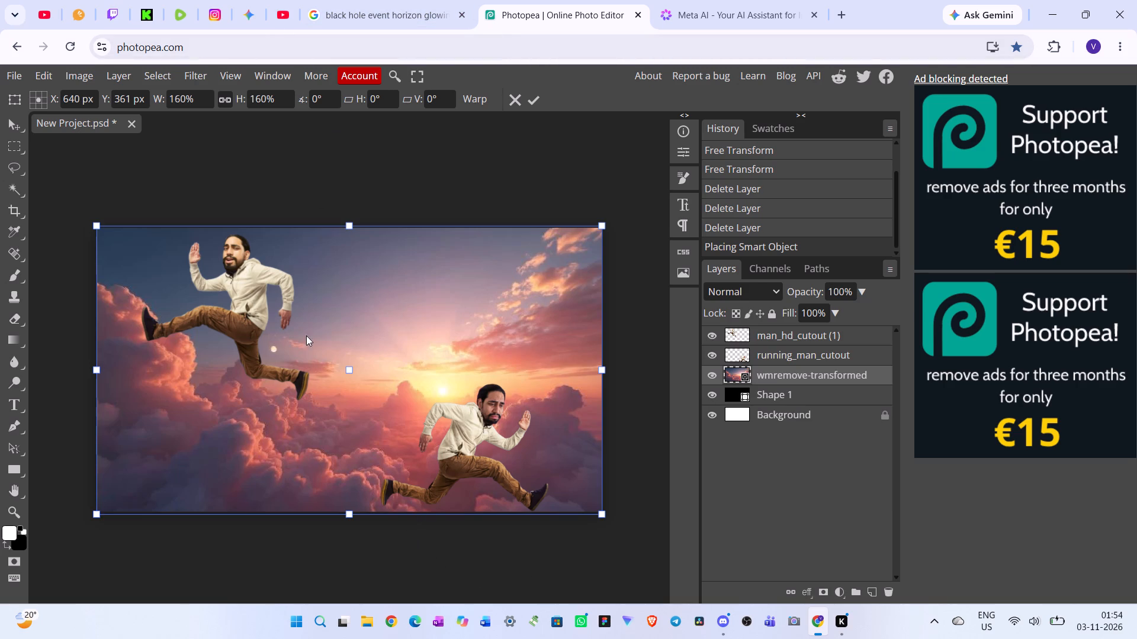
left_click(237, 300)
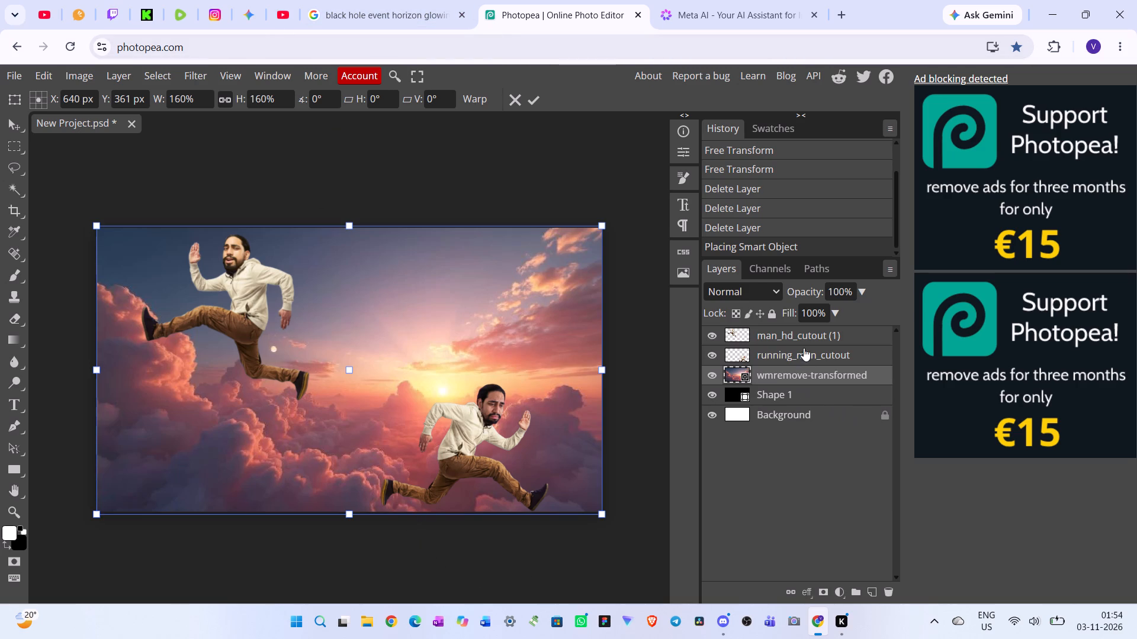
Select the running_man_cutout layer and shift its man horizontally to about 103 px from the canvas's right edge.
left_click(800, 353)
left_click(803, 334)
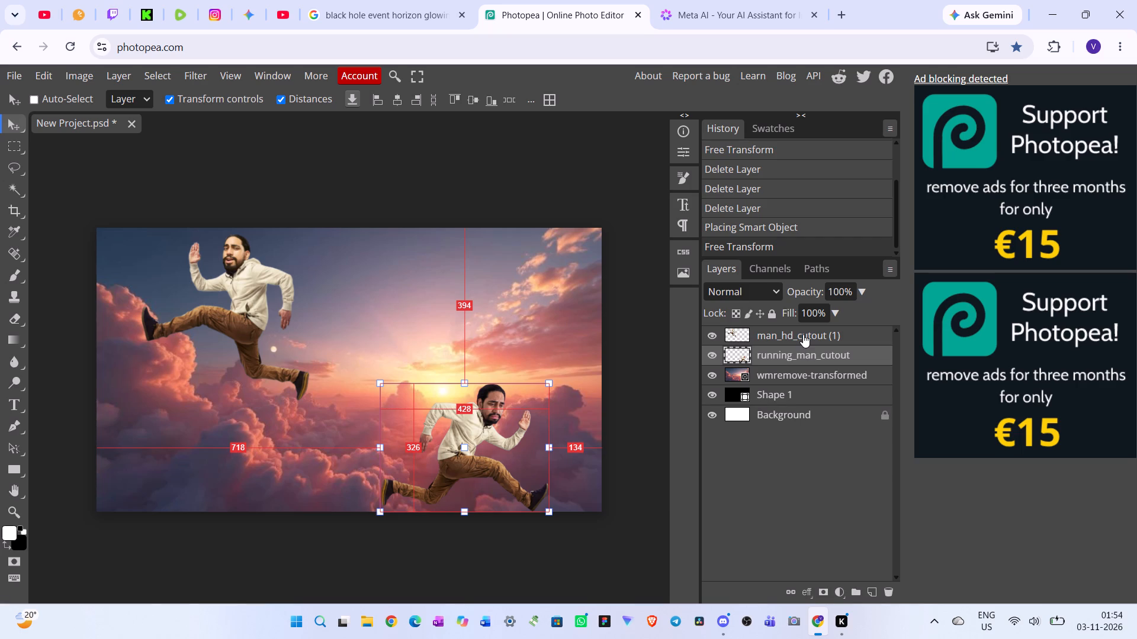
left_click(803, 354)
left_click_drag(476, 448, 486, 446)
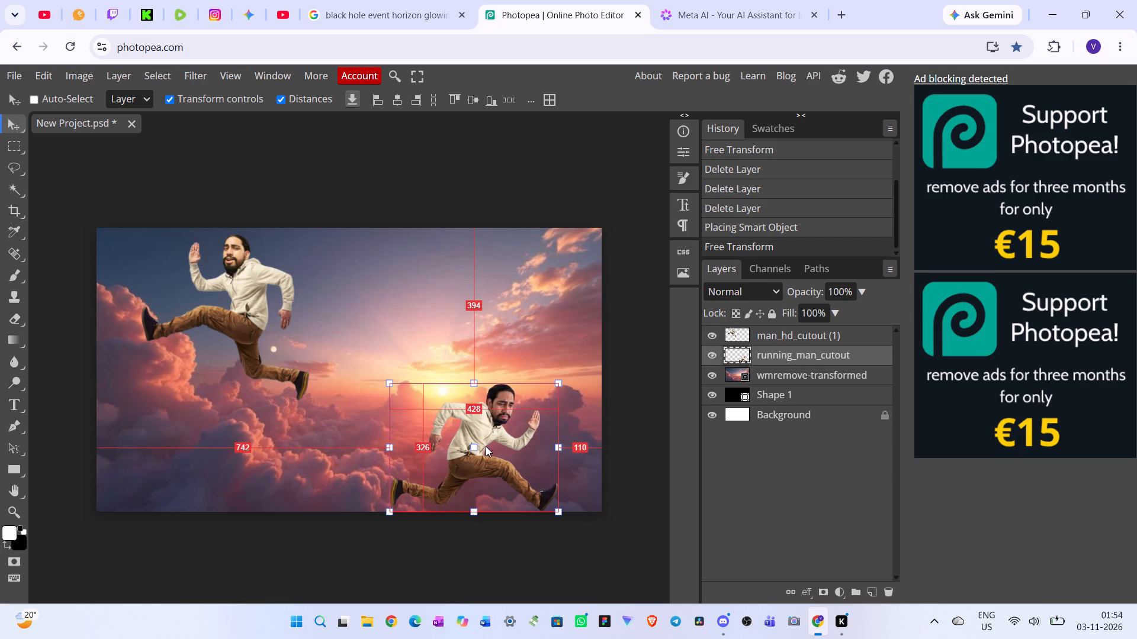
left_click_drag(486, 446, 489, 446)
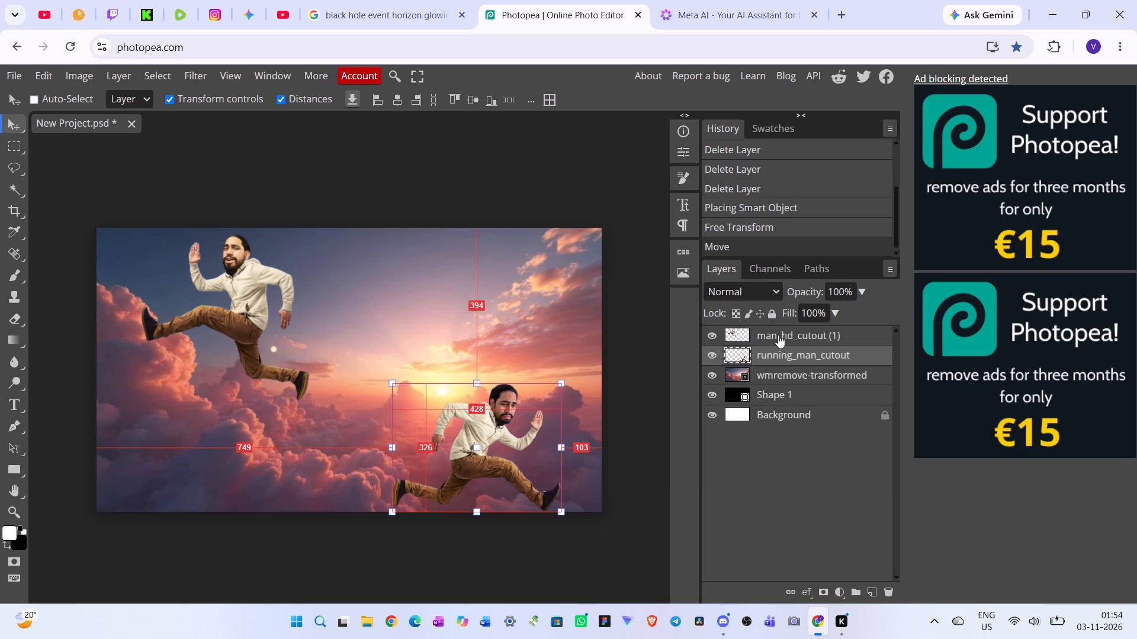
Open the Camera Raw filter on the man_hd_cutout (1) layer and lower the exposure to -0.4.
left_click(778, 335)
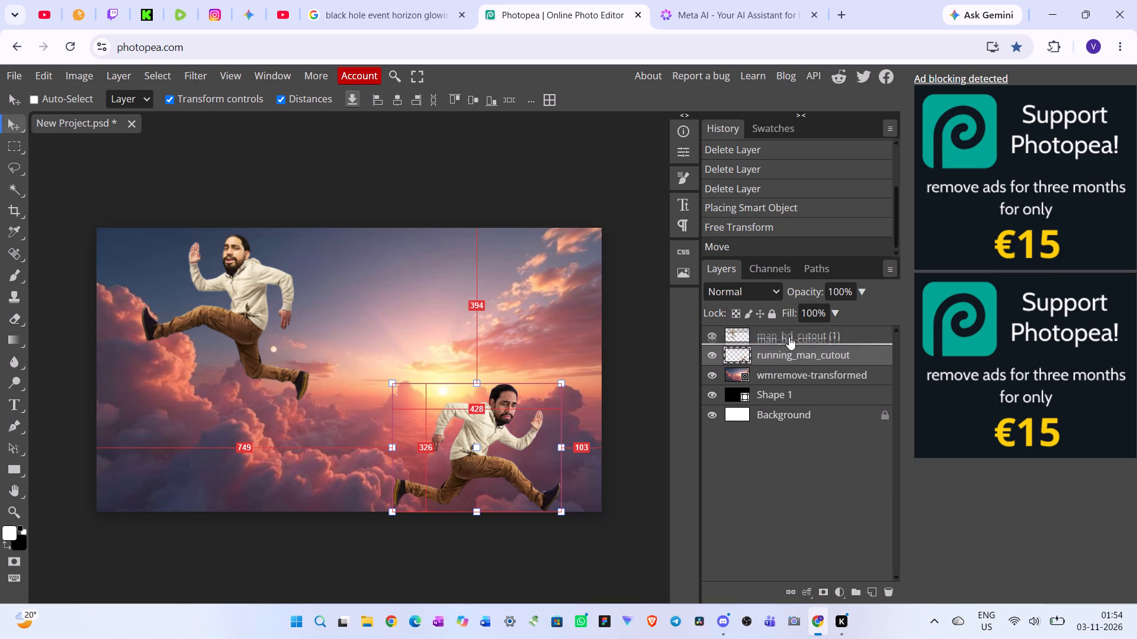
left_click(785, 335)
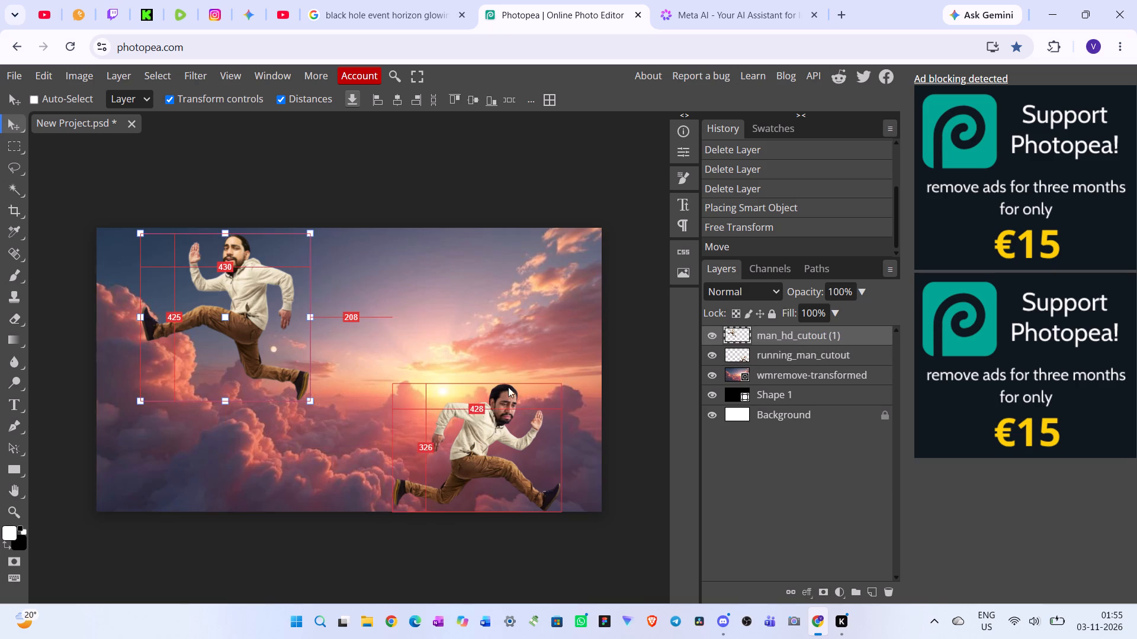
left_click(200, 75)
left_click(224, 176)
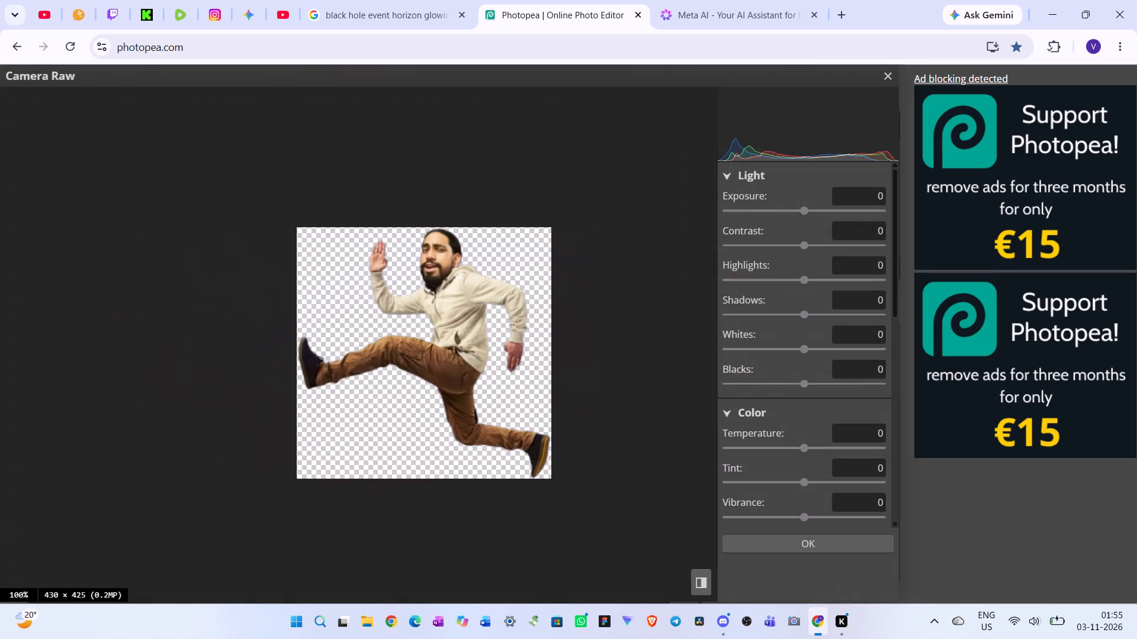
left_click(805, 211)
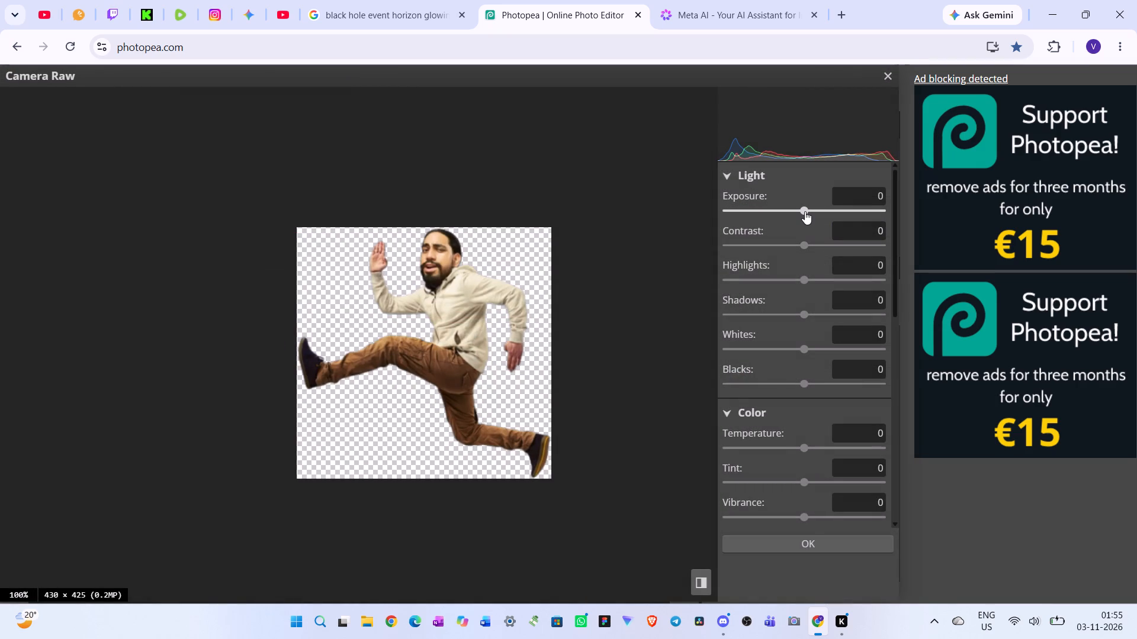
left_click_drag(803, 206, 798, 207)
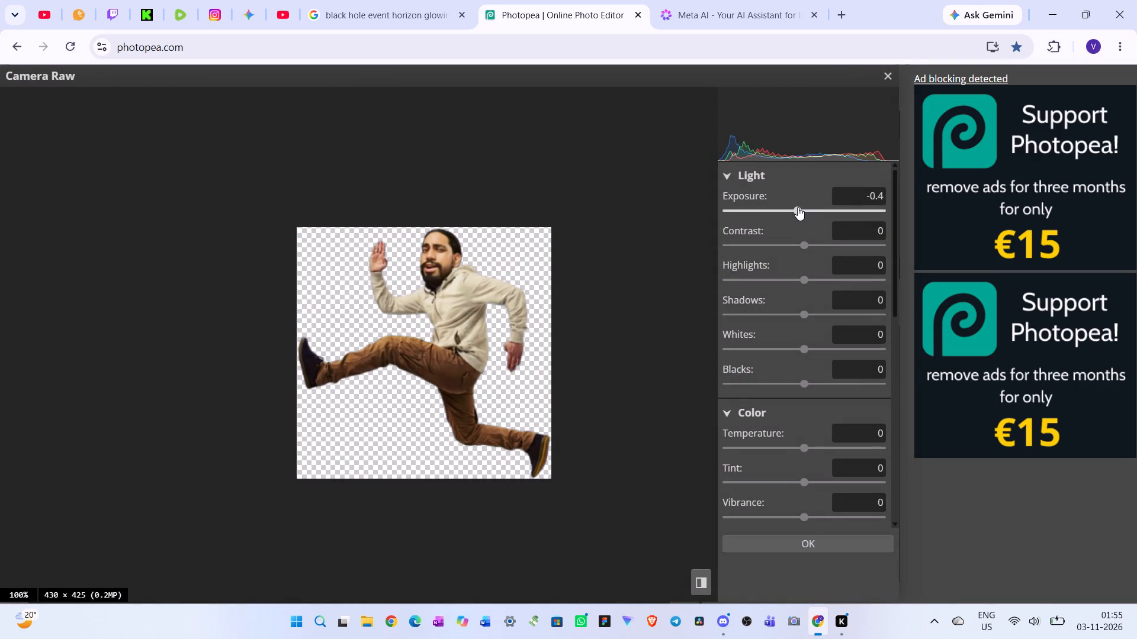
left_click_drag(798, 207, 796, 216)
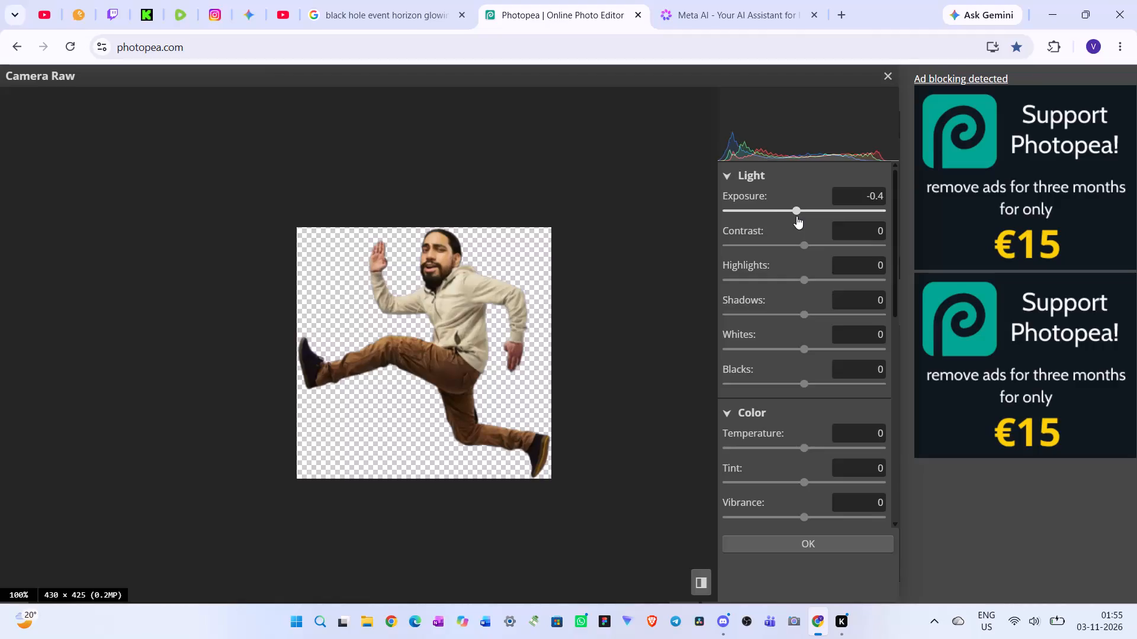
left_click_drag(796, 216, 798, 218)
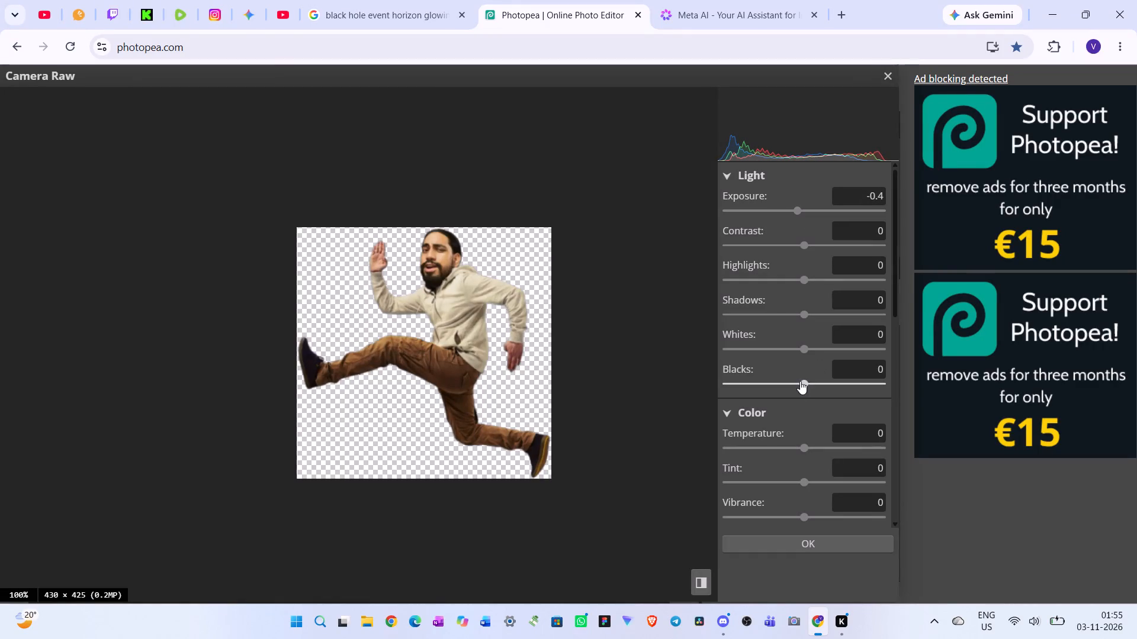
Cool the man's colour temperature to -14.
left_click_drag(804, 449, 795, 452)
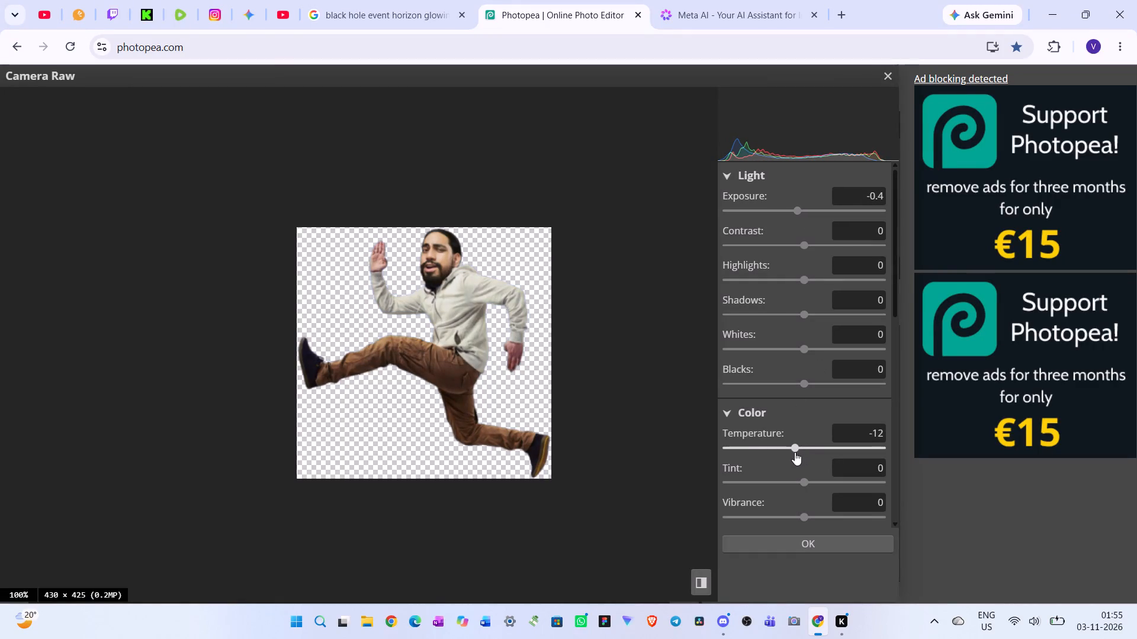
left_click_drag(795, 452, 787, 456)
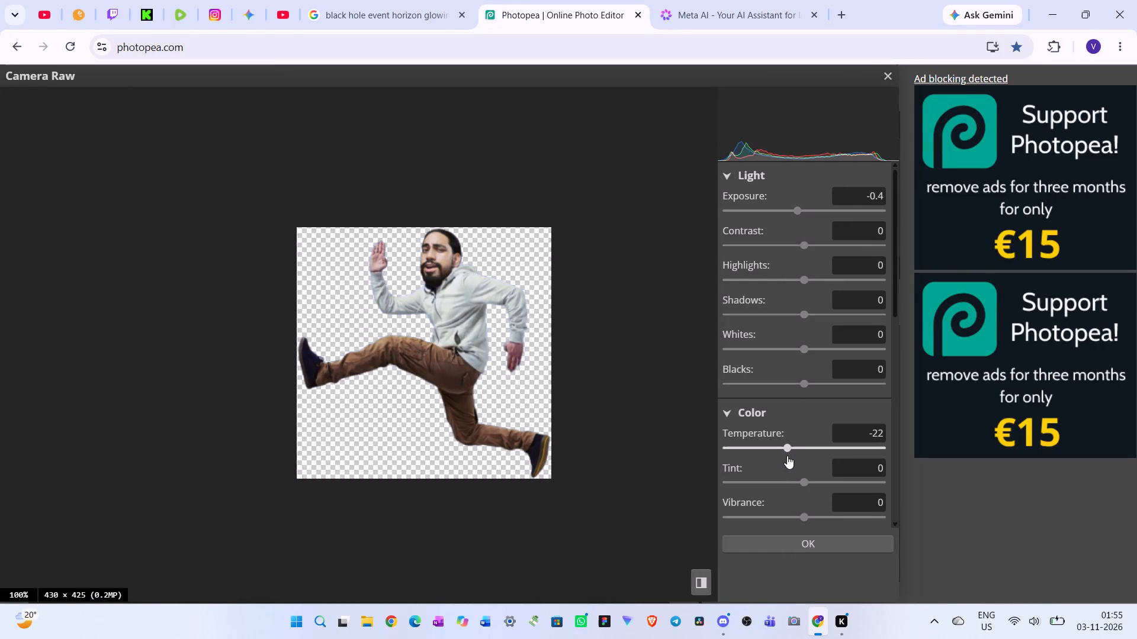
left_click_drag(787, 456, 794, 457)
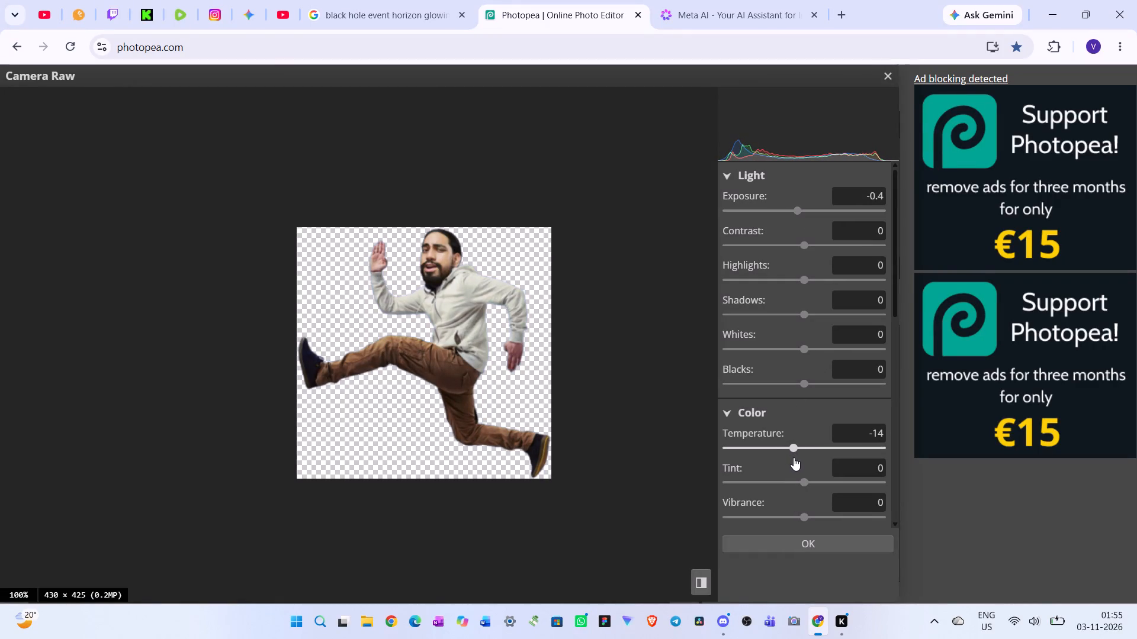
left_click_drag(794, 457, 794, 460)
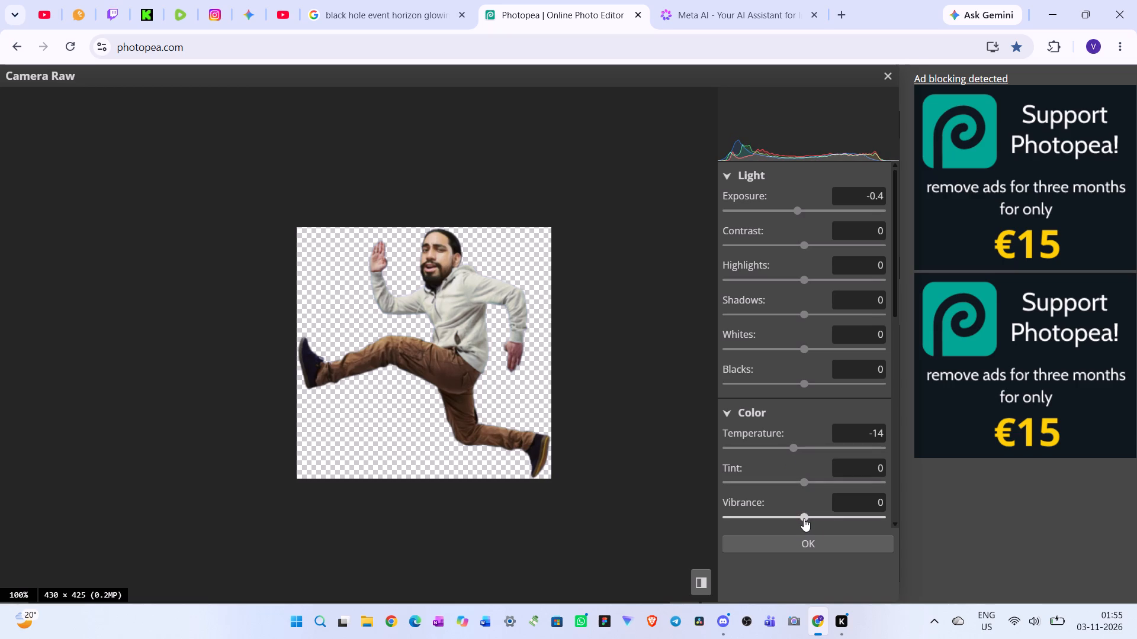
left_click(804, 518)
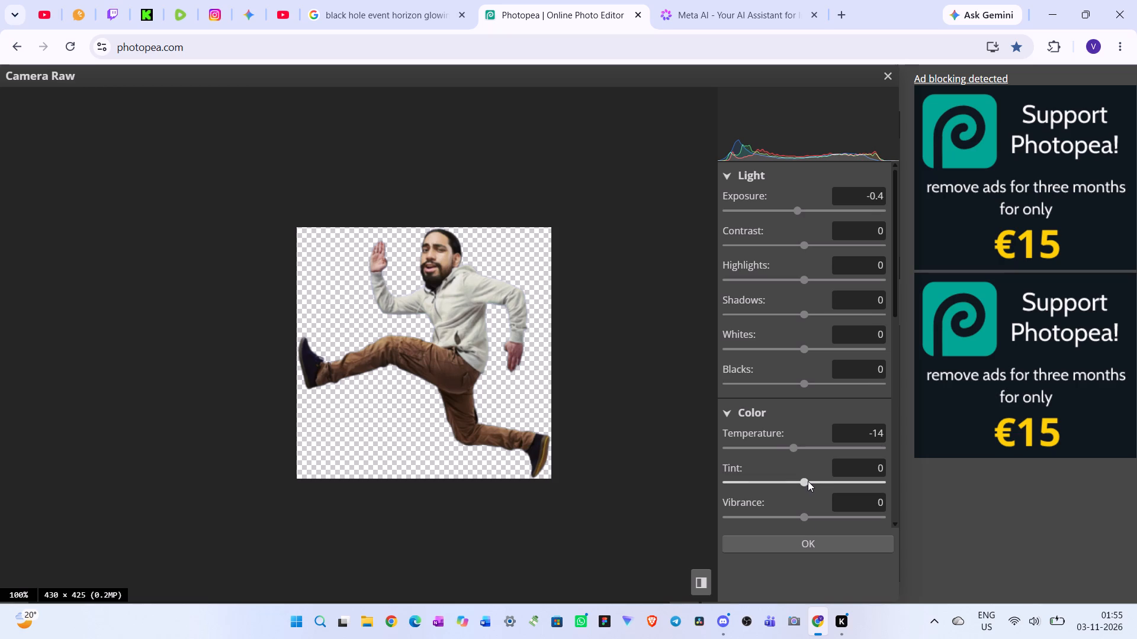
Set the man's tint to 14.
left_click_drag(804, 481, 807, 488)
left_click_drag(807, 488, 818, 495)
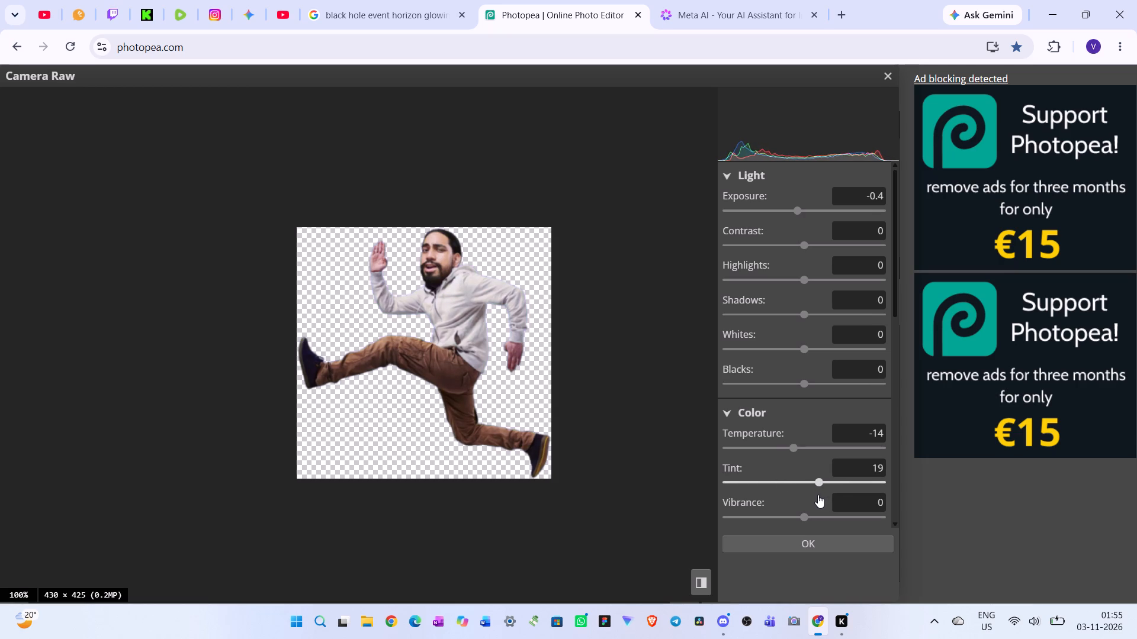
left_click_drag(818, 495, 820, 499)
left_click_drag(820, 499, 815, 499)
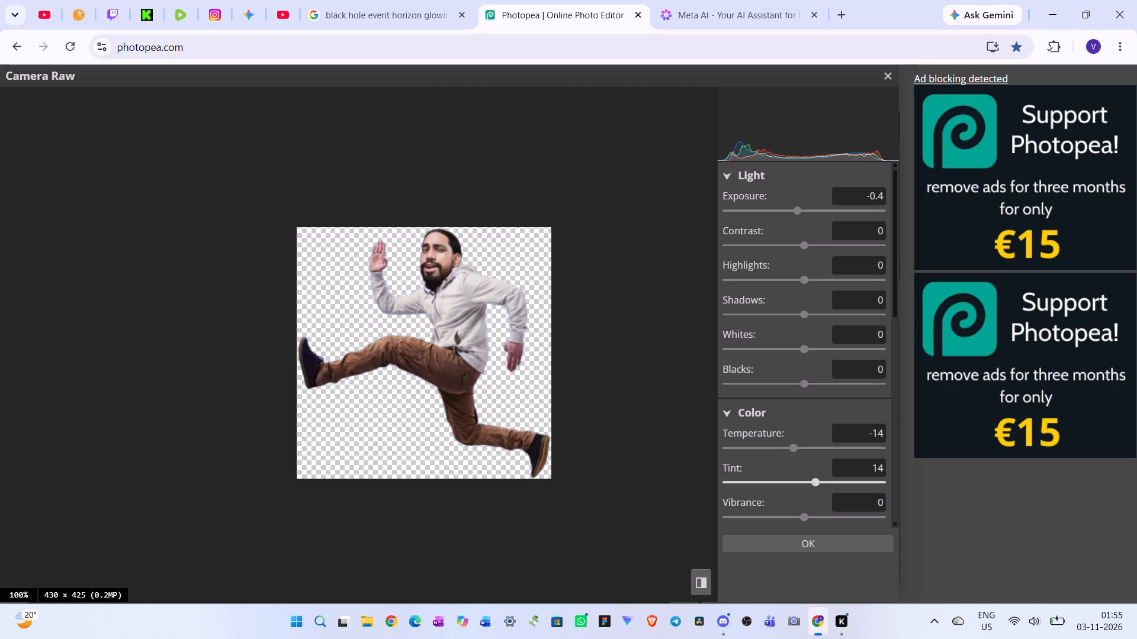
scroll(783, 293, "up", 3)
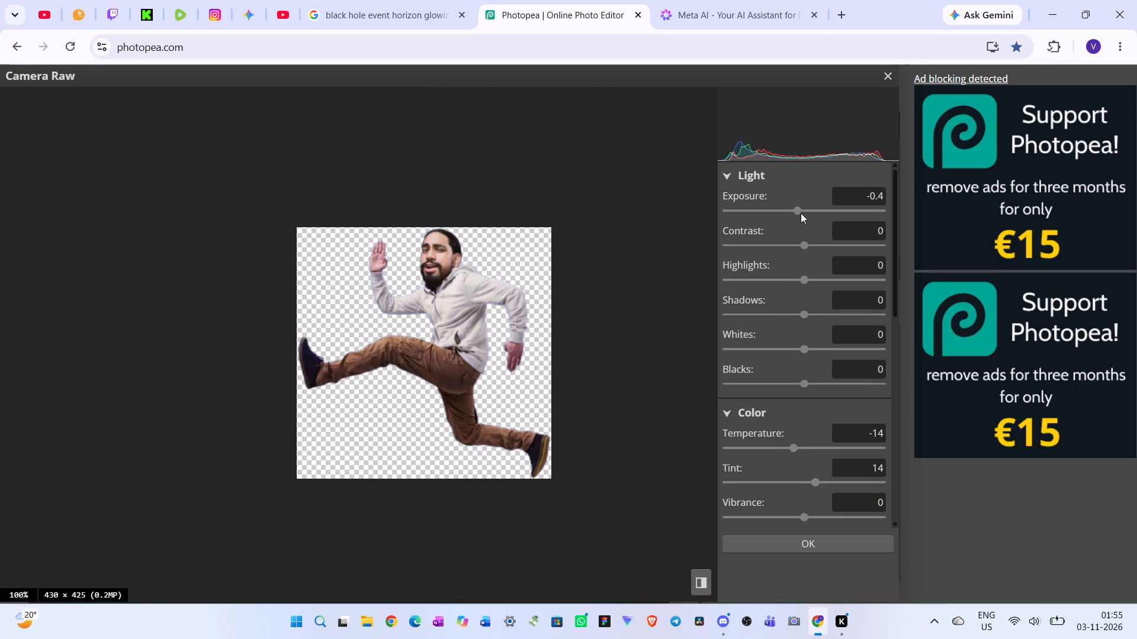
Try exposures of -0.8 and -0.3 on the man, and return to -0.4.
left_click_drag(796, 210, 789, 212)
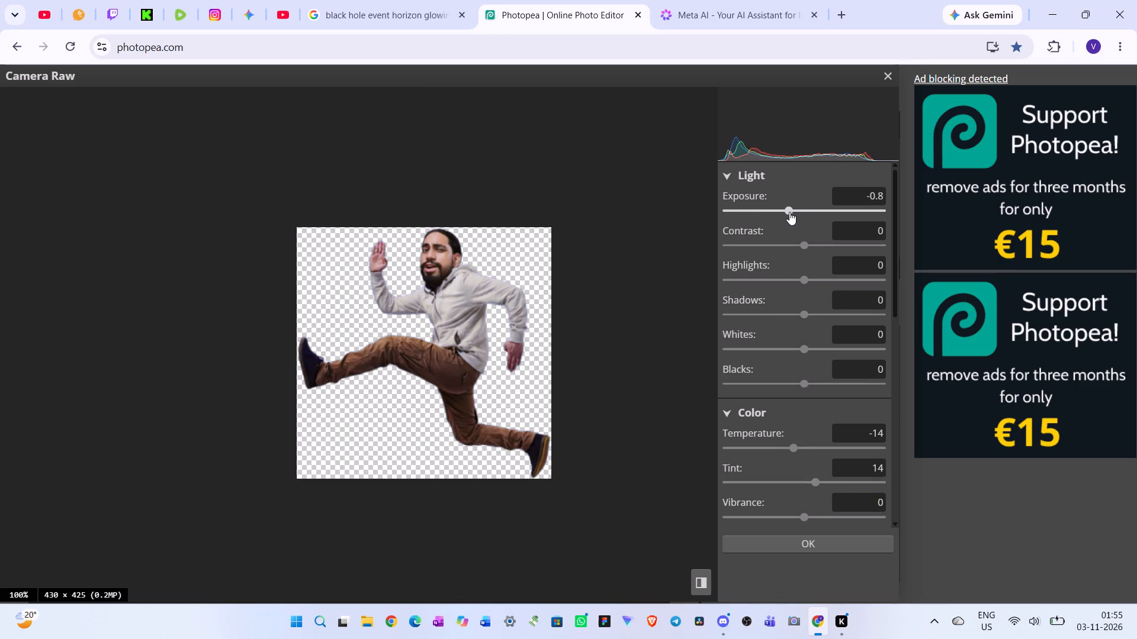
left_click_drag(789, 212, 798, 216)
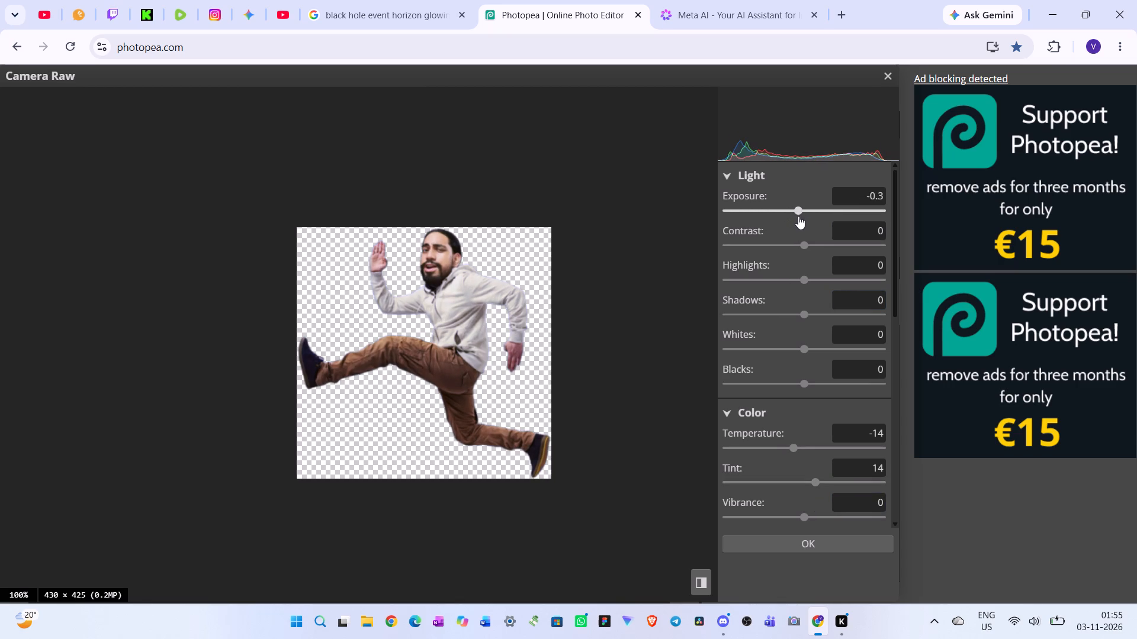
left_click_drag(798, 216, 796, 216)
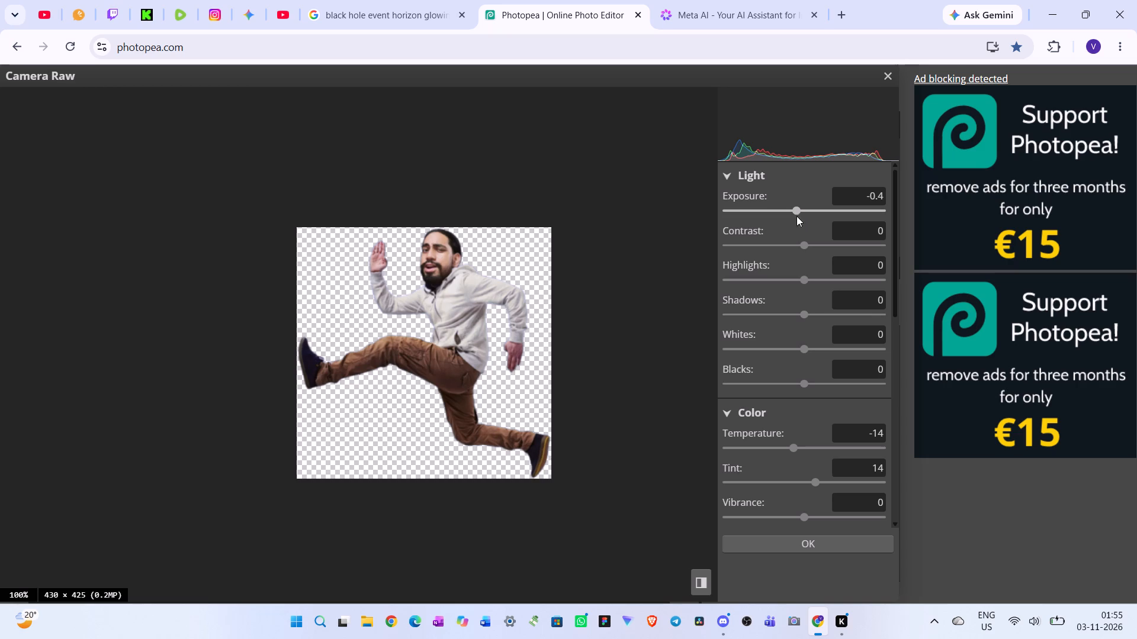
Lower the man's contrast to -8 and apply the Camera Raw adjustments.
left_click_drag(804, 246, 805, 246)
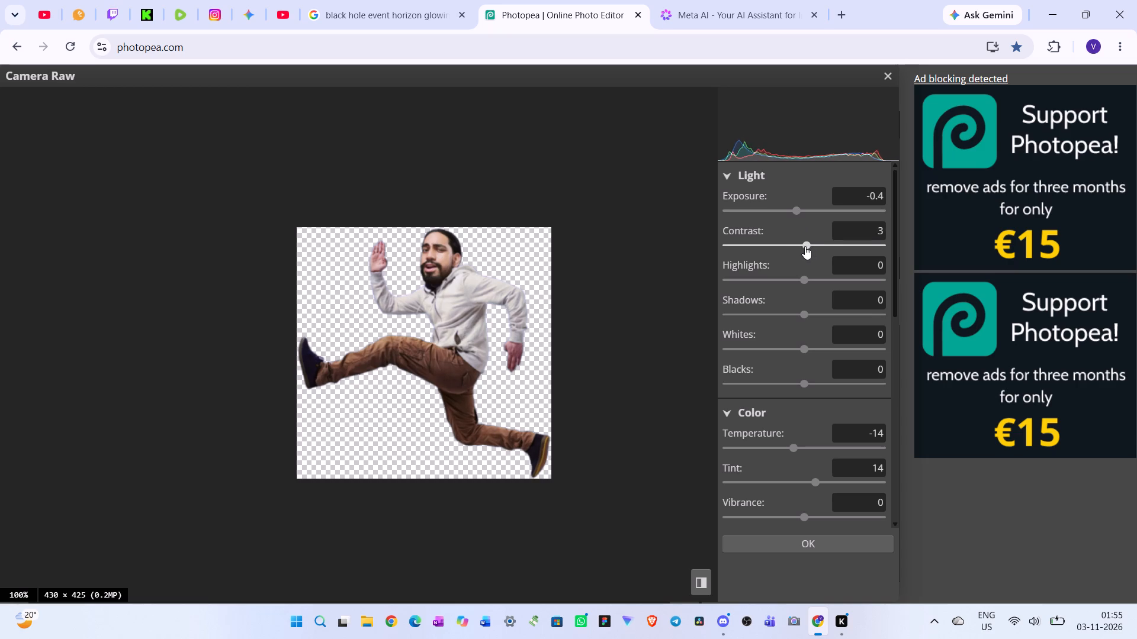
left_click_drag(805, 246, 796, 246)
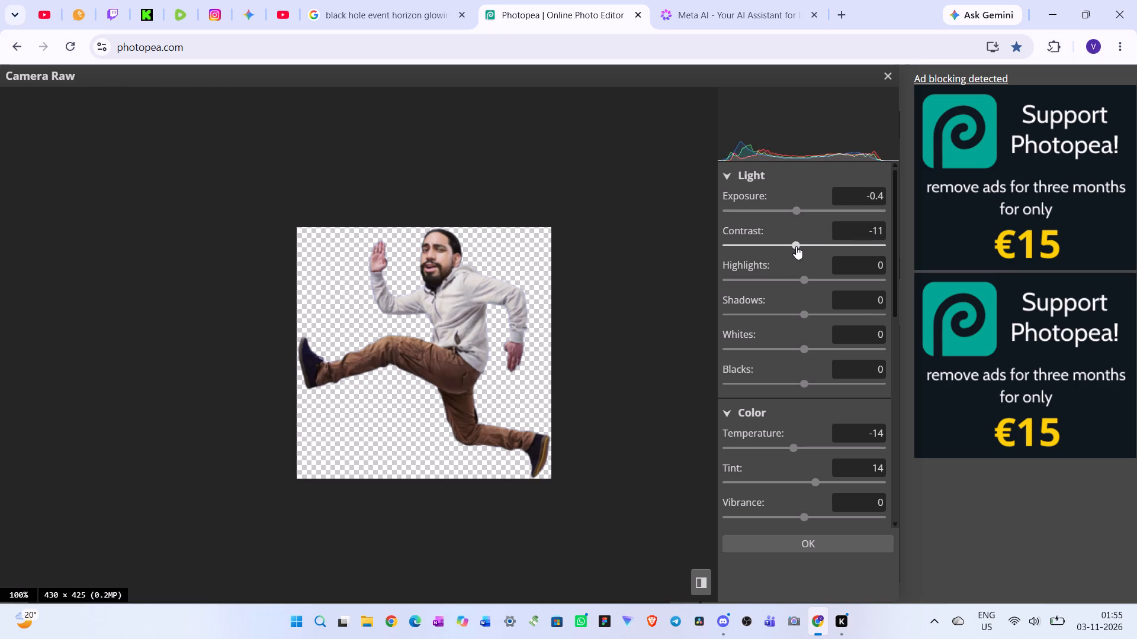
left_click_drag(796, 246, 798, 246)
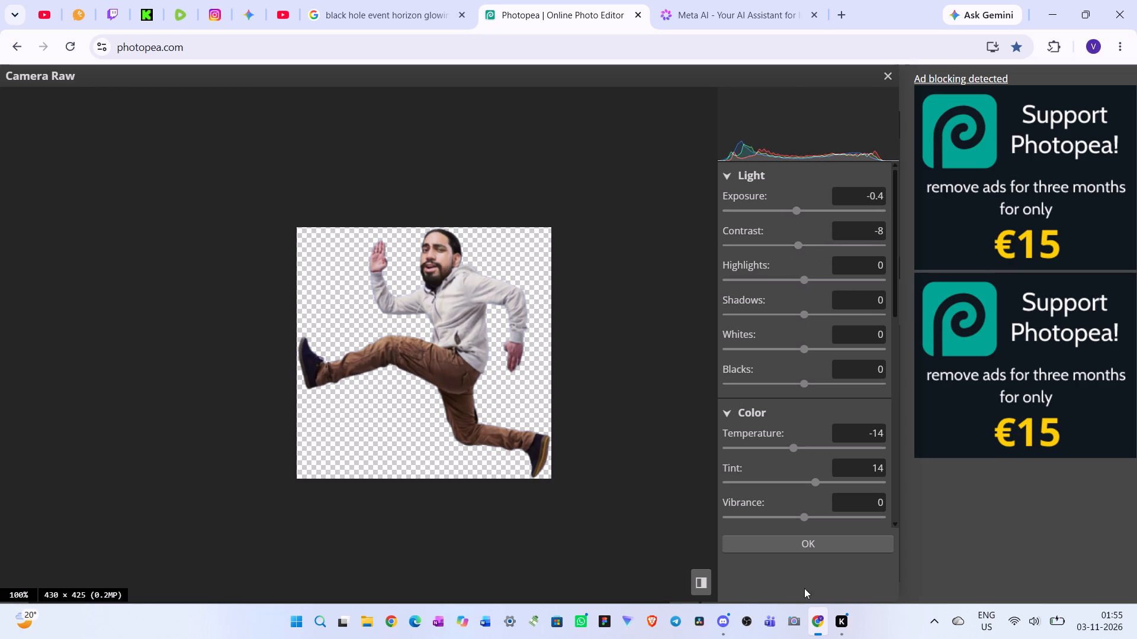
left_click(815, 541)
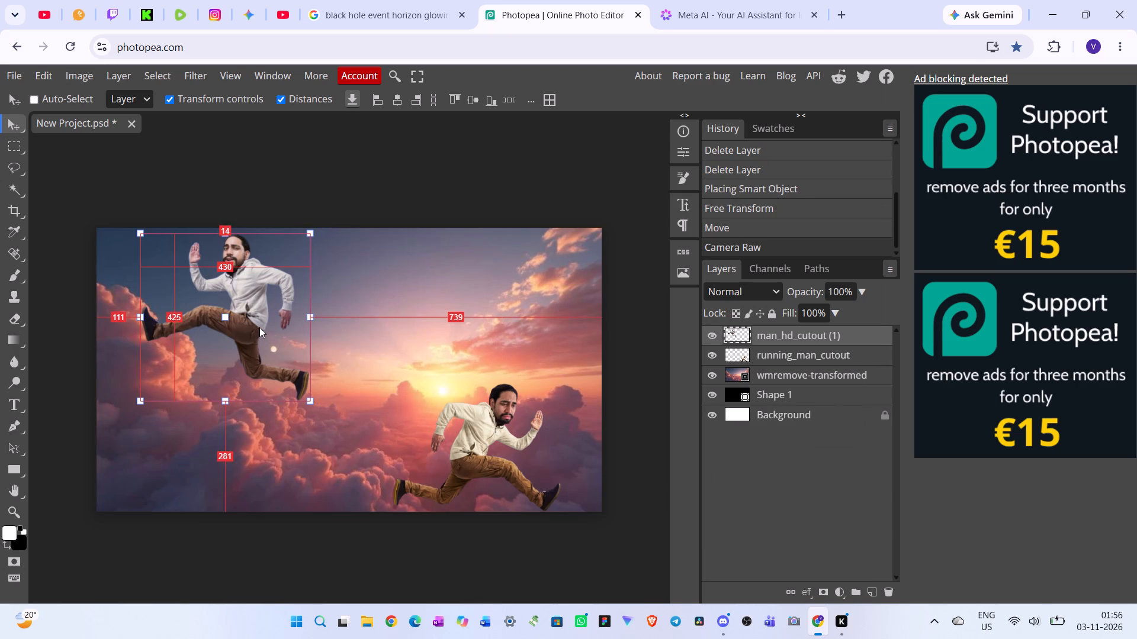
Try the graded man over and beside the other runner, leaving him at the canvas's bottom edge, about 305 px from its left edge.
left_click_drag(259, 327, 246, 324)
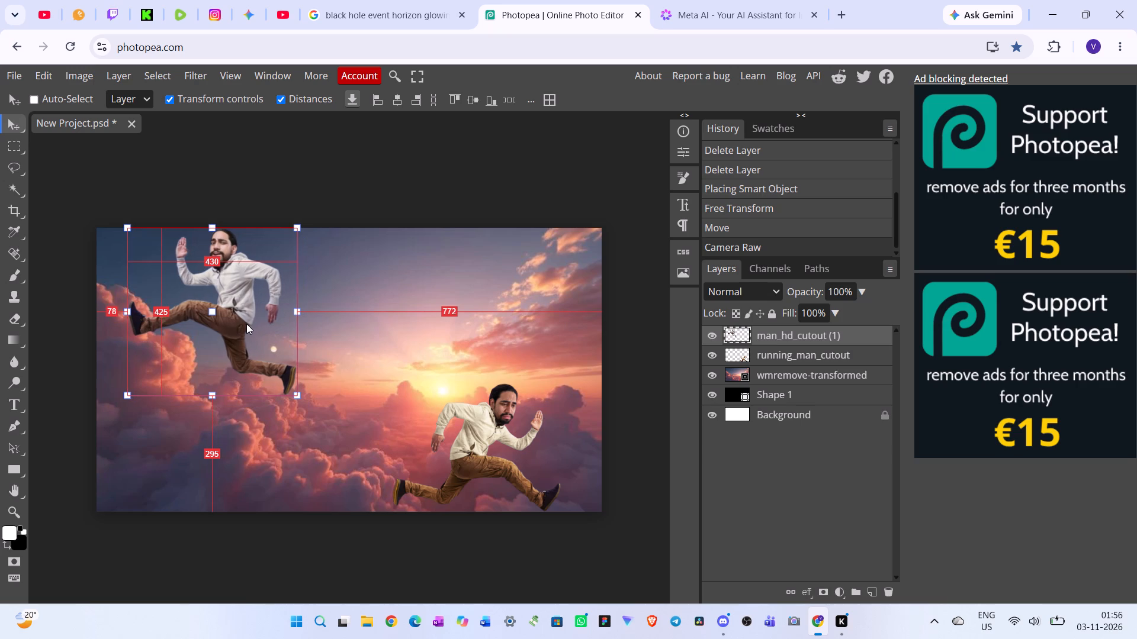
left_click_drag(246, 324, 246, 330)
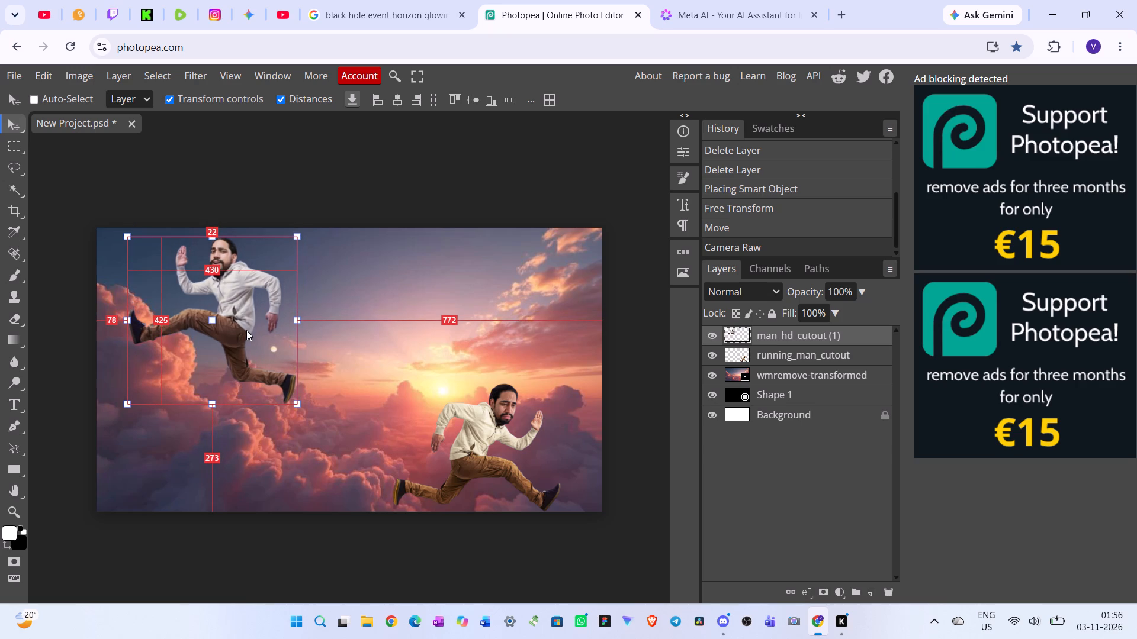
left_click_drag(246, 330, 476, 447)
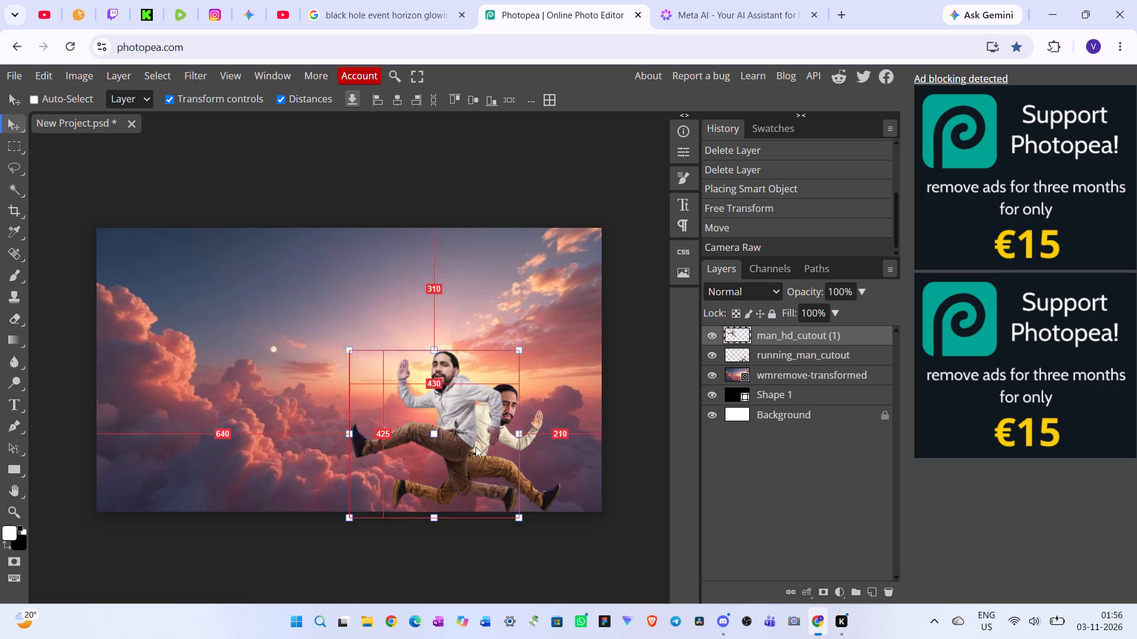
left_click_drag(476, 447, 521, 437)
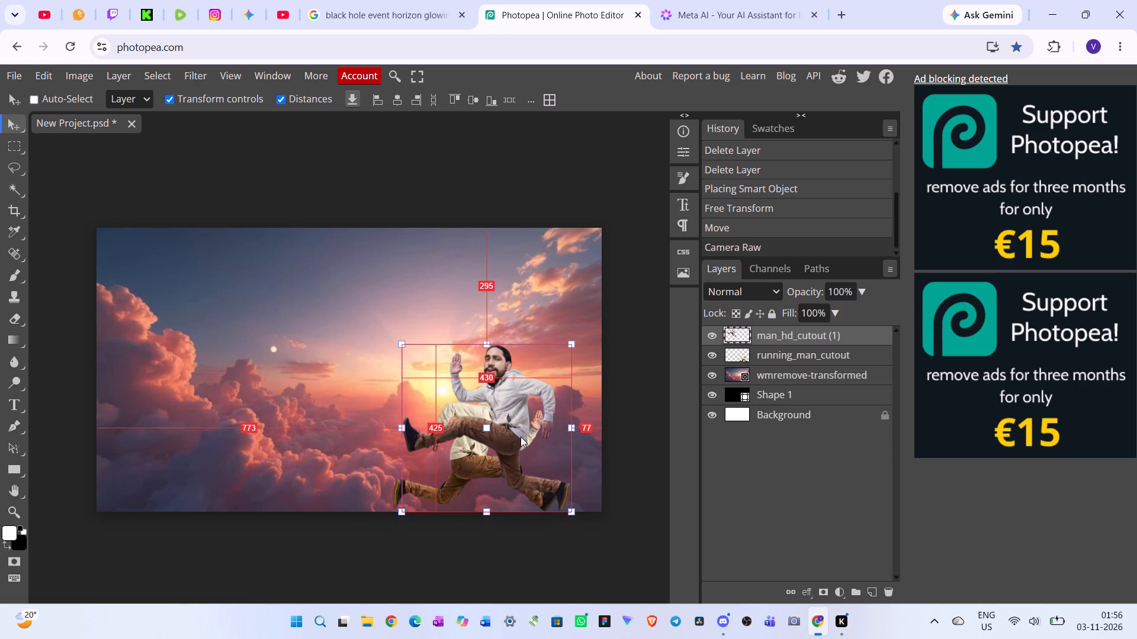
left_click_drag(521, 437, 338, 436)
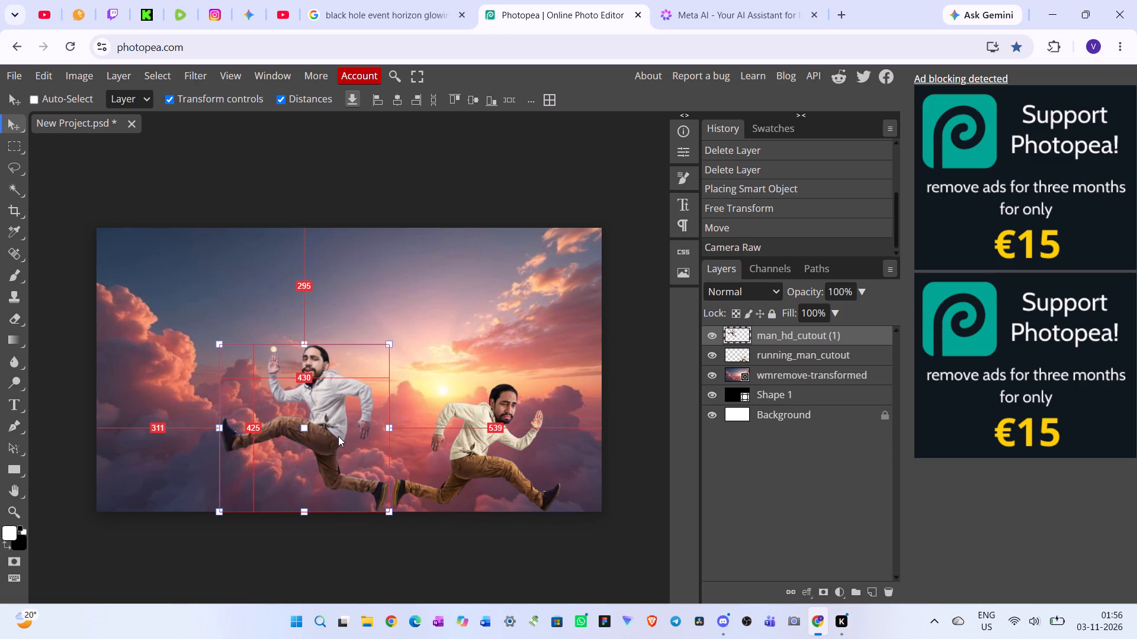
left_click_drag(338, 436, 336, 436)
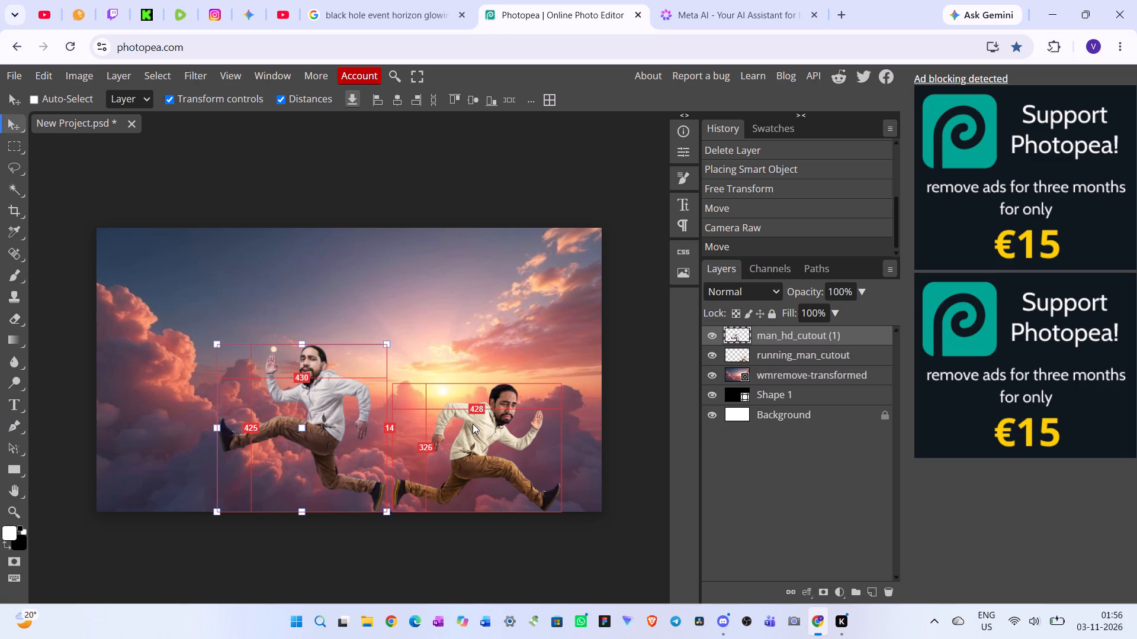
Switch to File Explorer and look through the New Volume (D:) drive, selecting the my thumnails folder.
left_click(367, 622)
scroll(43, 333, "down", 3)
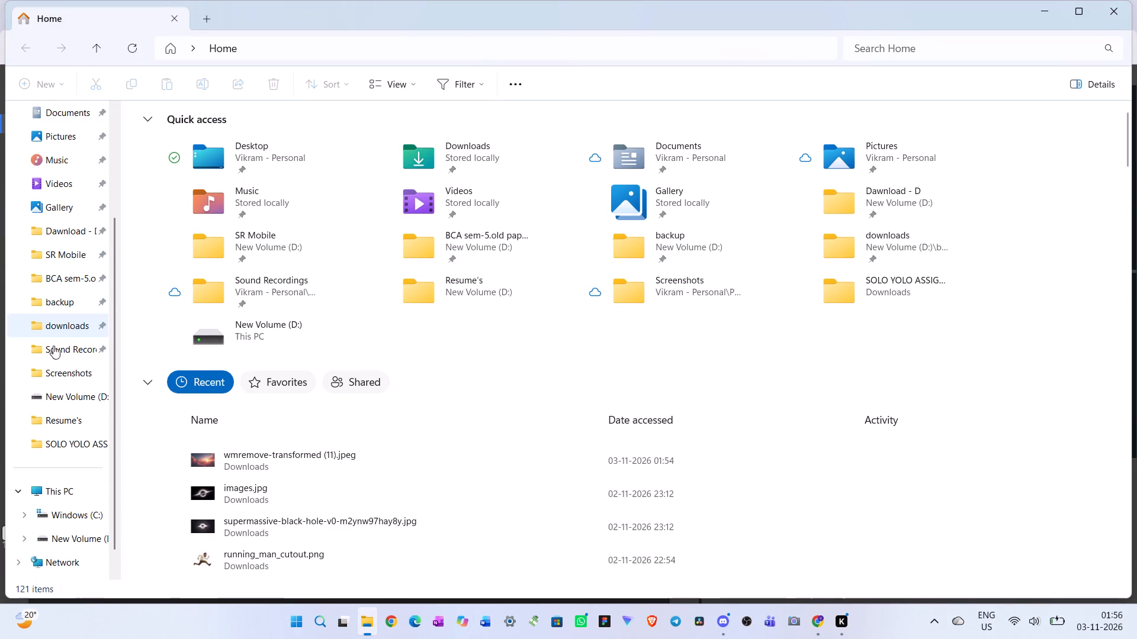
scroll(57, 361, "down", 2)
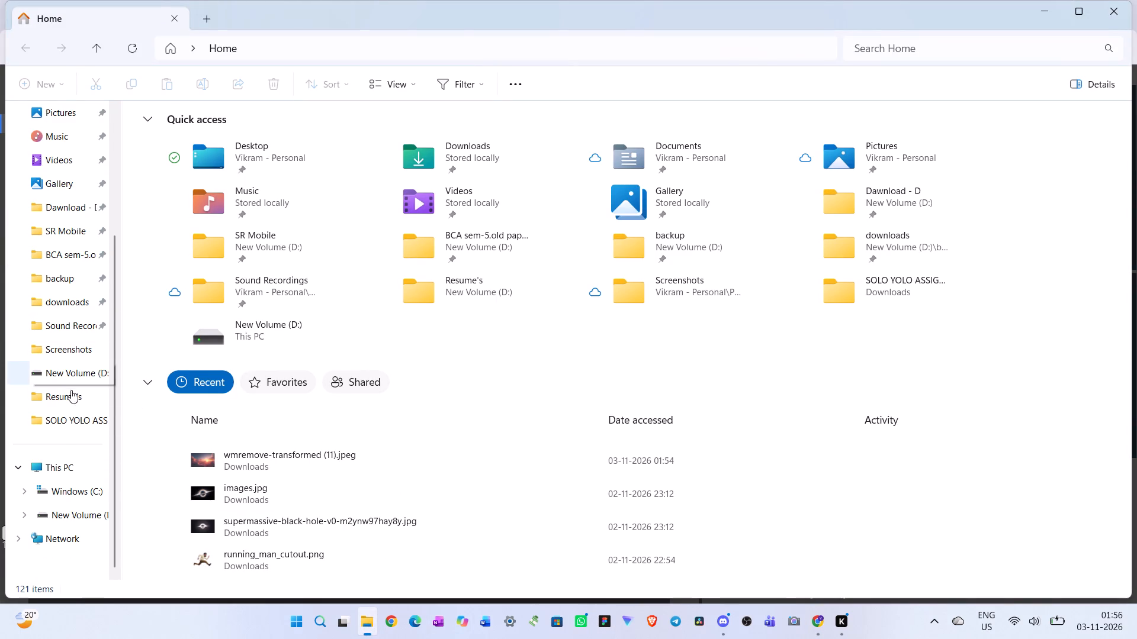
scroll(62, 440, "down", 3)
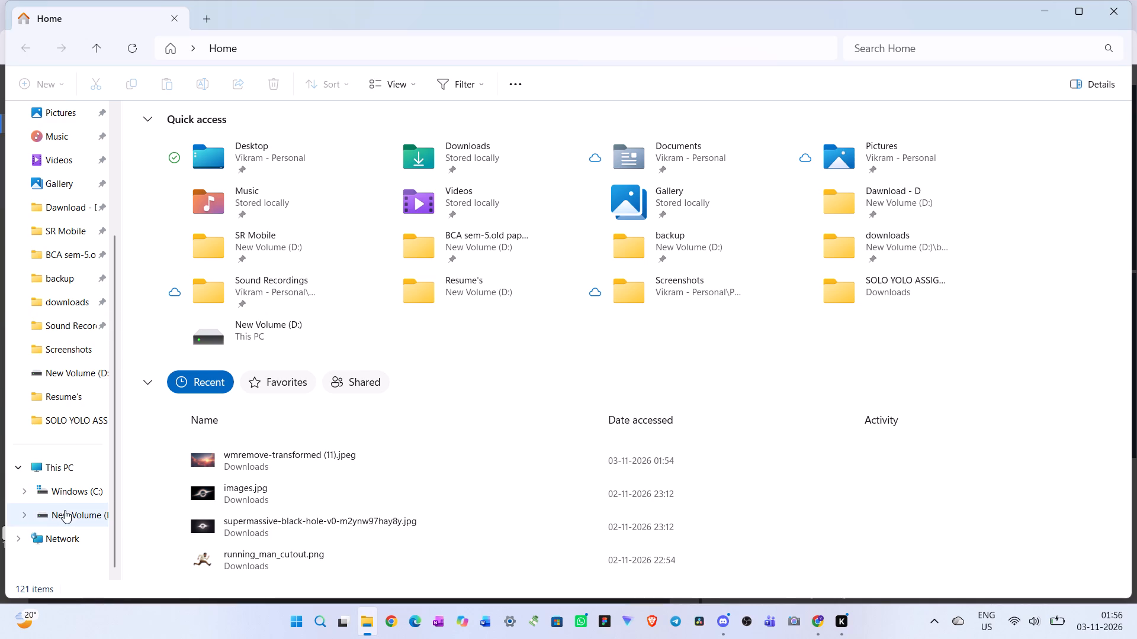
left_click(65, 510)
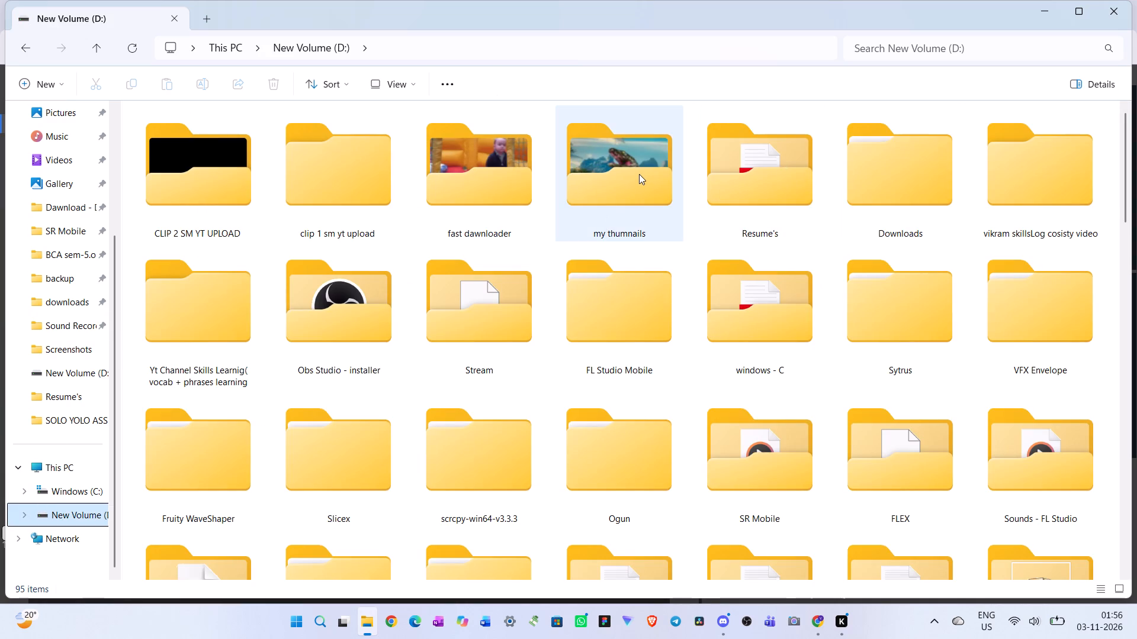
left_click(639, 174)
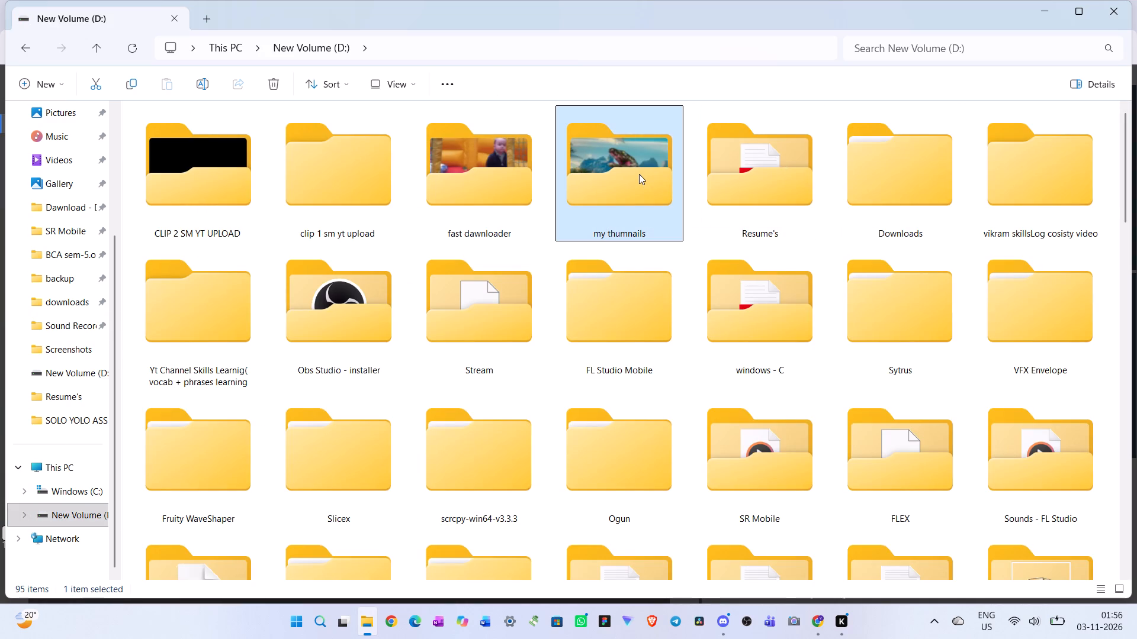
right_click(639, 174)
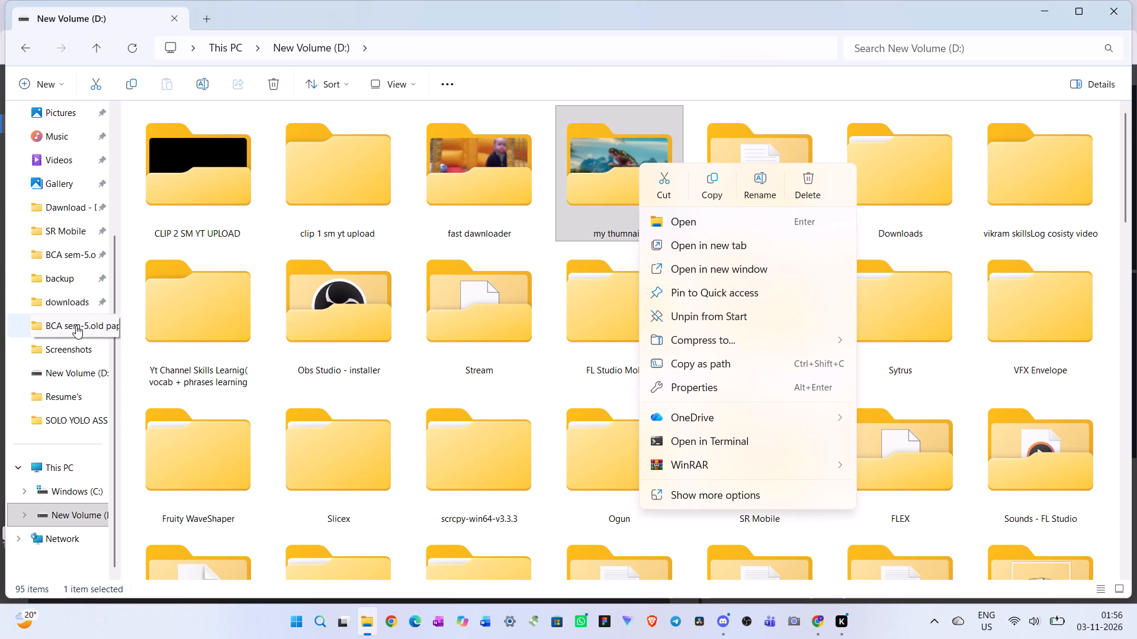
left_click(601, 180)
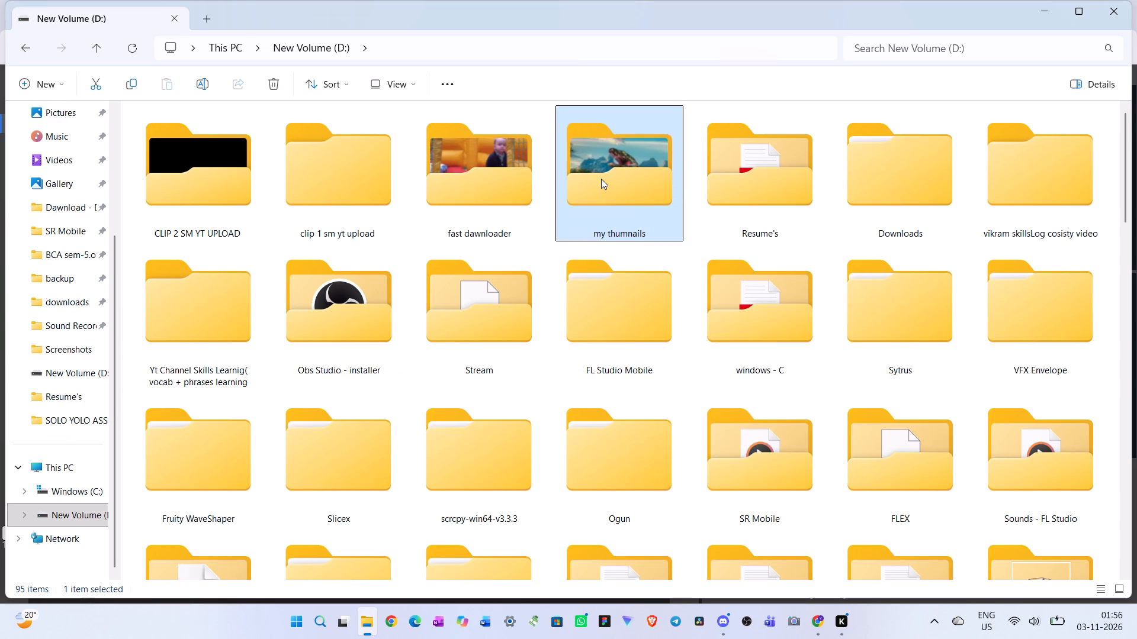
Unpin the BCA sem-5.old papers folder from Quick access.
left_click(80, 252)
right_click(80, 252)
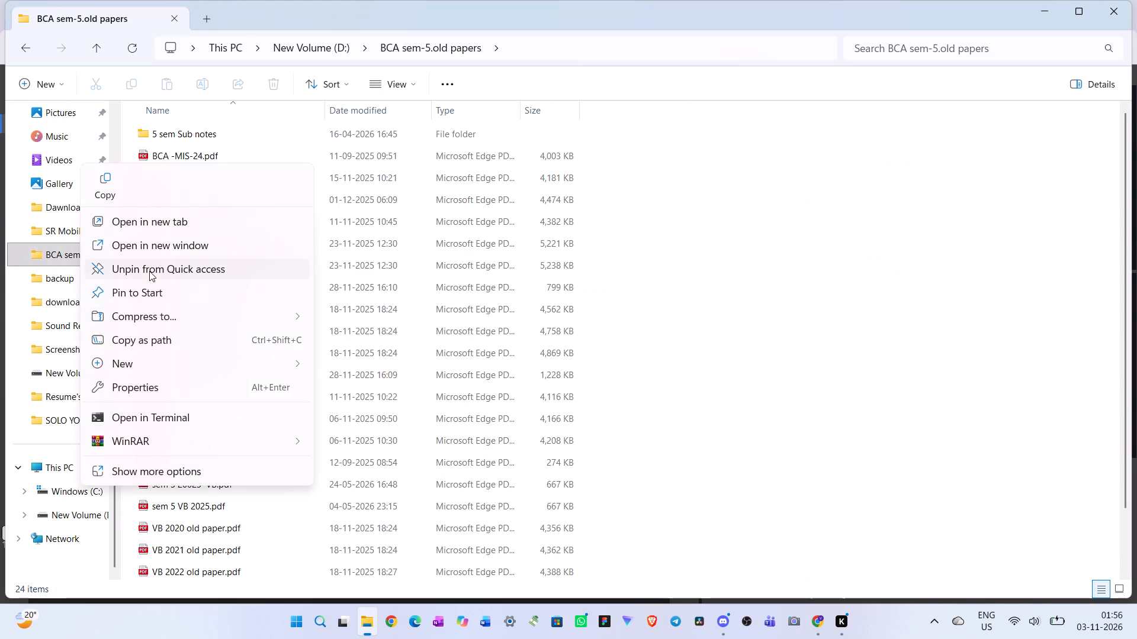
left_click(149, 270)
Open the SOLO YOLO ASSIGMENT folder, preview man.png at full view, and close the preview.
scroll(82, 410, "up", 3)
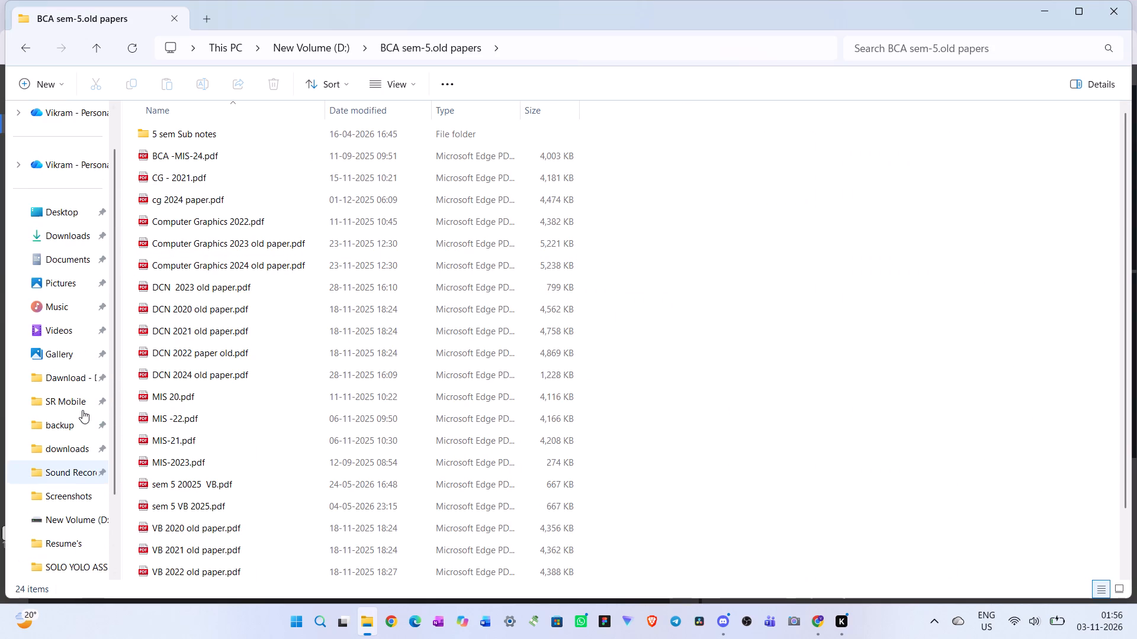
scroll(82, 410, "down", 5)
scroll(83, 410, "up", 3)
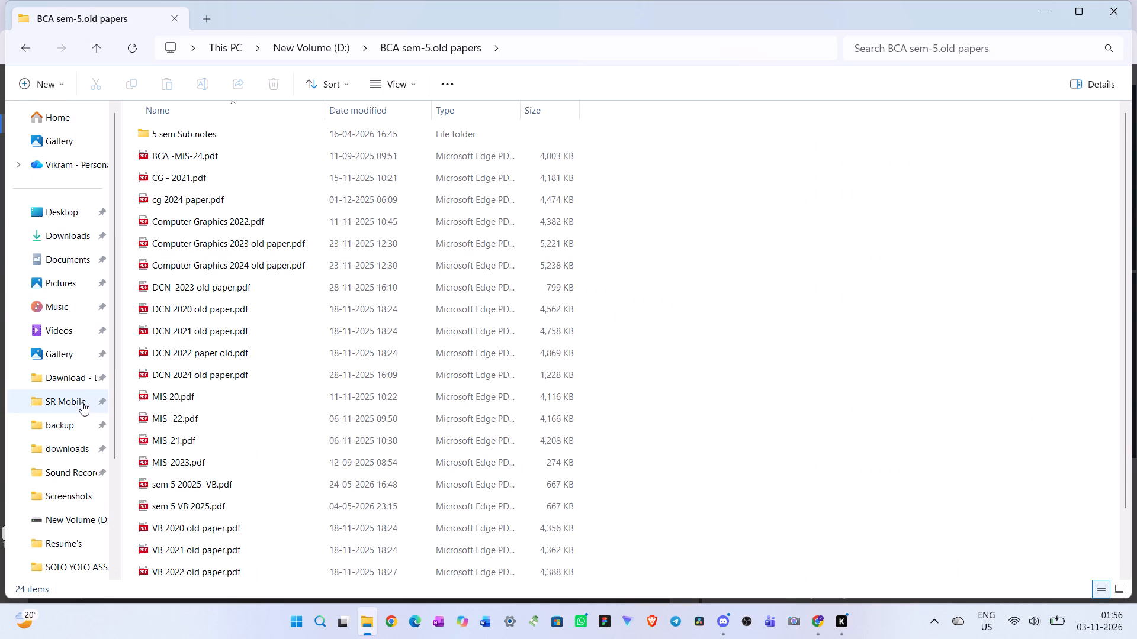
scroll(85, 396, "up", 8)
scroll(87, 396, "down", 7)
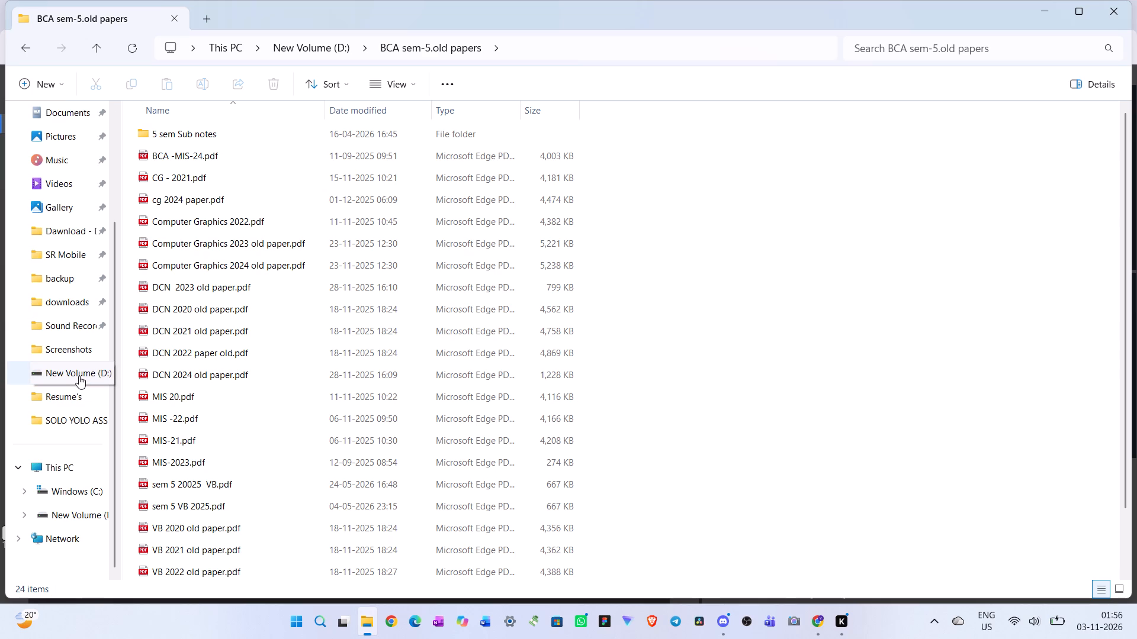
scroll(213, 350, "down", 8)
scroll(207, 402, "down", 1)
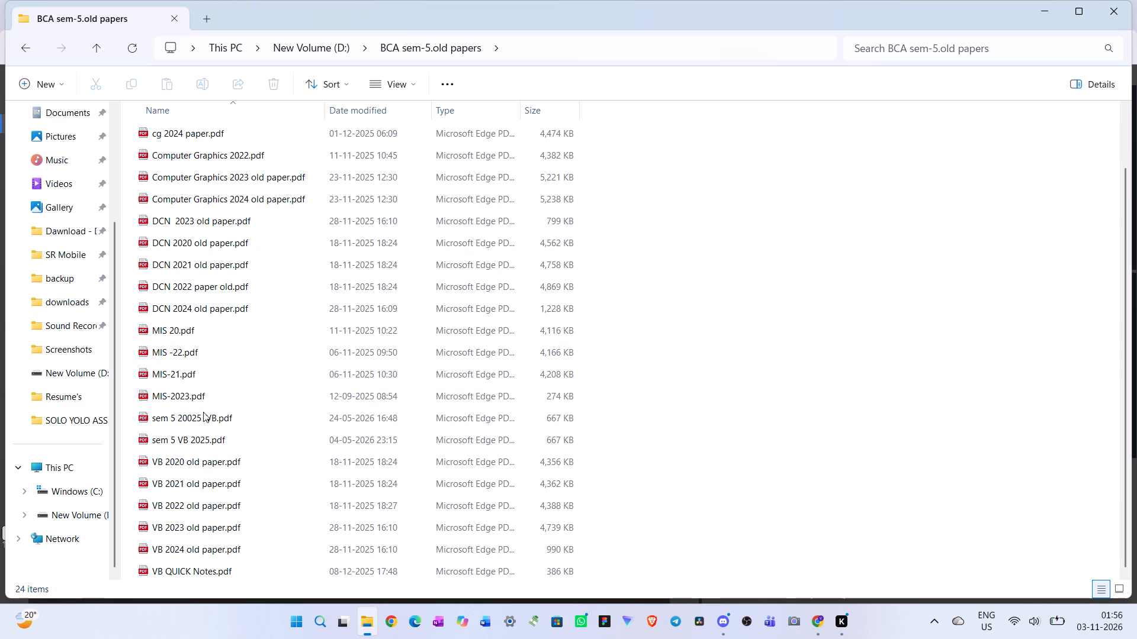
scroll(203, 412, "down", 1)
left_click(59, 424)
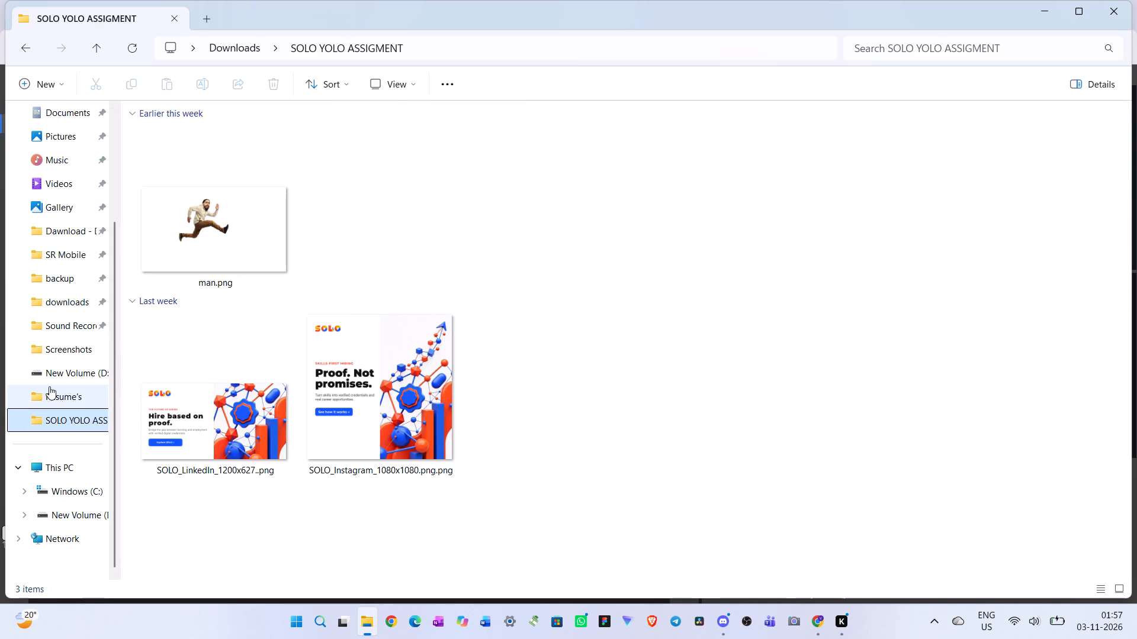
double_click(261, 237)
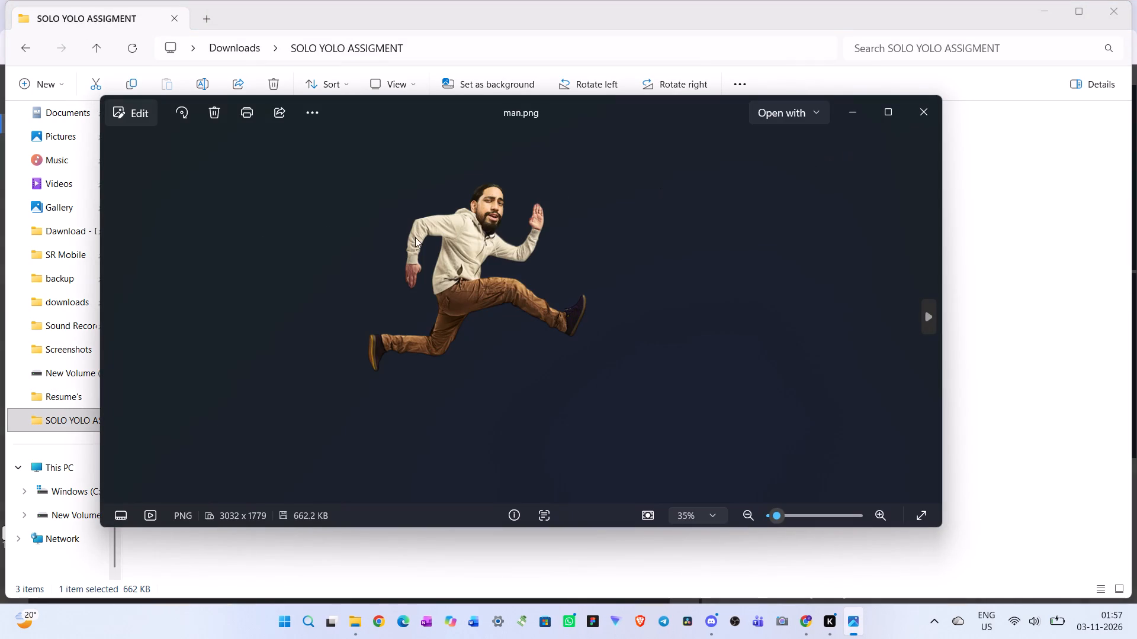
left_click(925, 115)
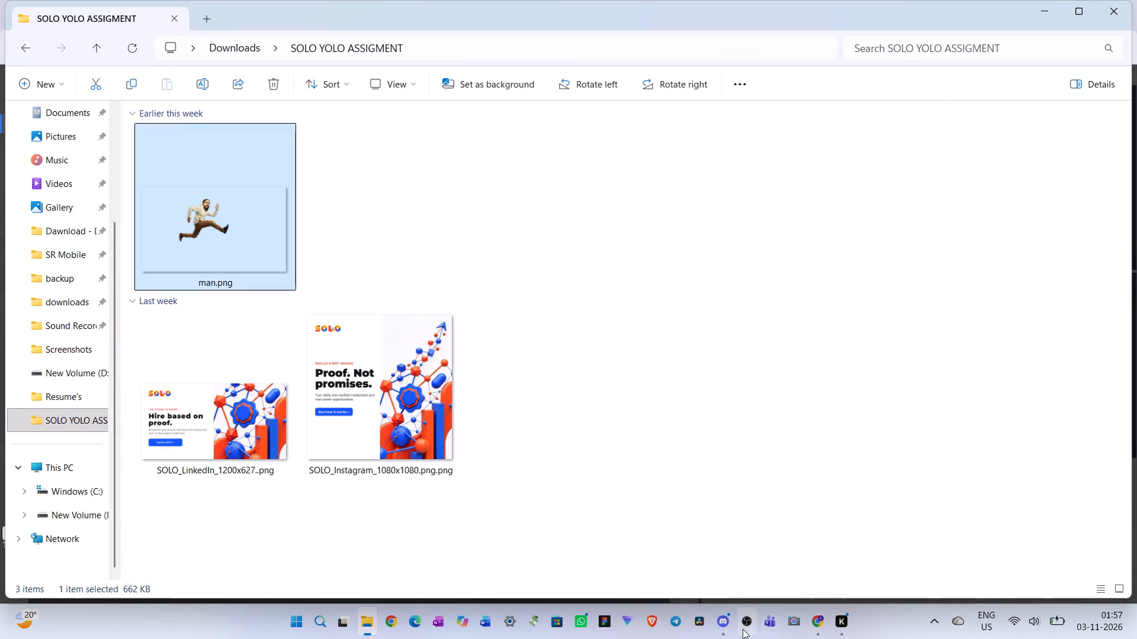
Back in Photopea, reposition the man_hd_cutout (1) man in the canvas's upper-left area, about 173 px from its left edge and 48 px from its top.
left_click(812, 623)
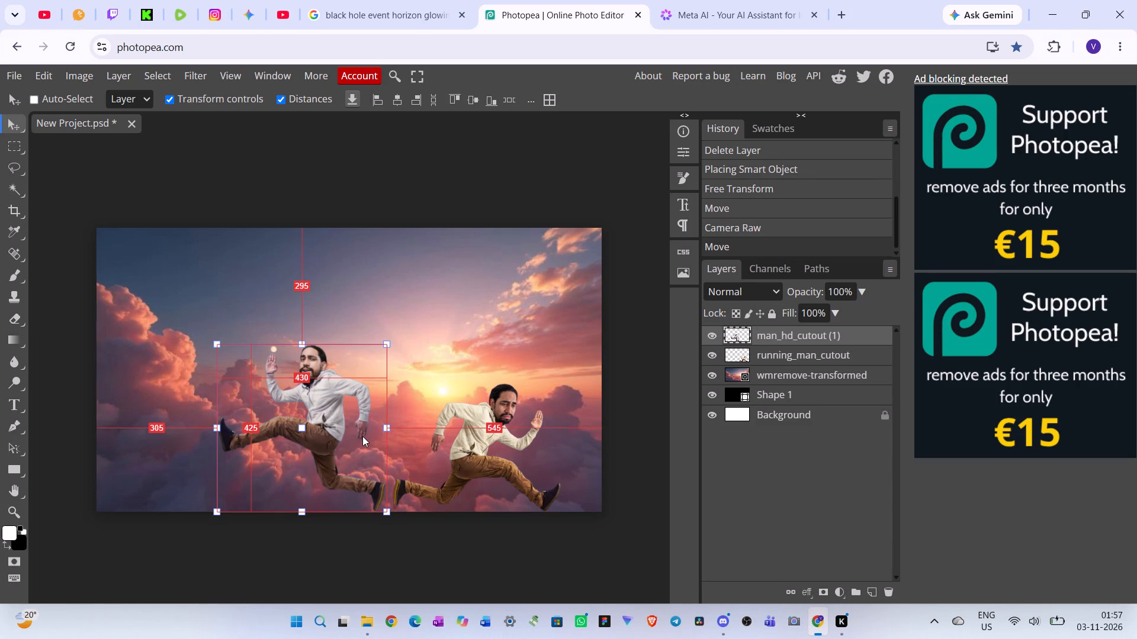
left_click_drag(339, 429, 332, 398)
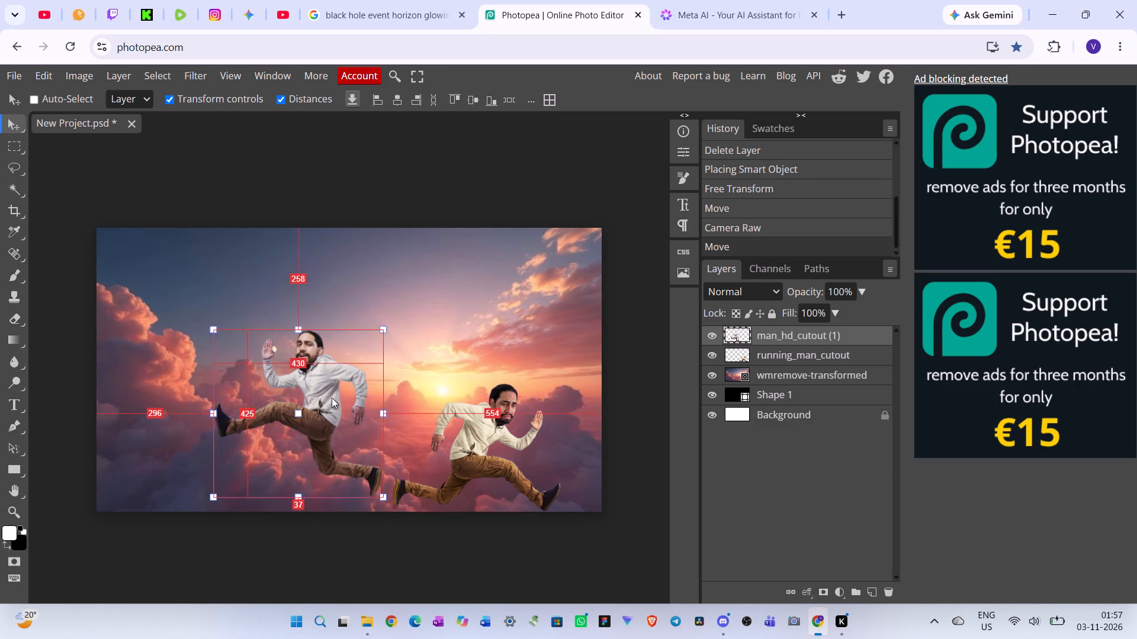
left_click_drag(332, 398, 269, 333)
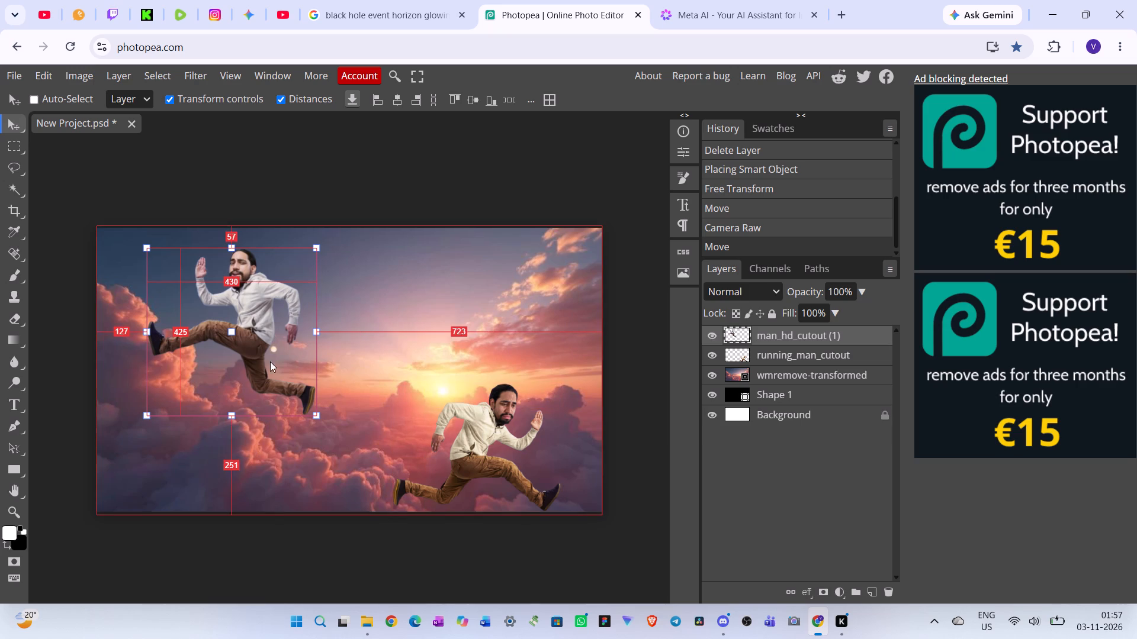
left_click_drag(270, 362, 297, 457)
right_click(269, 434)
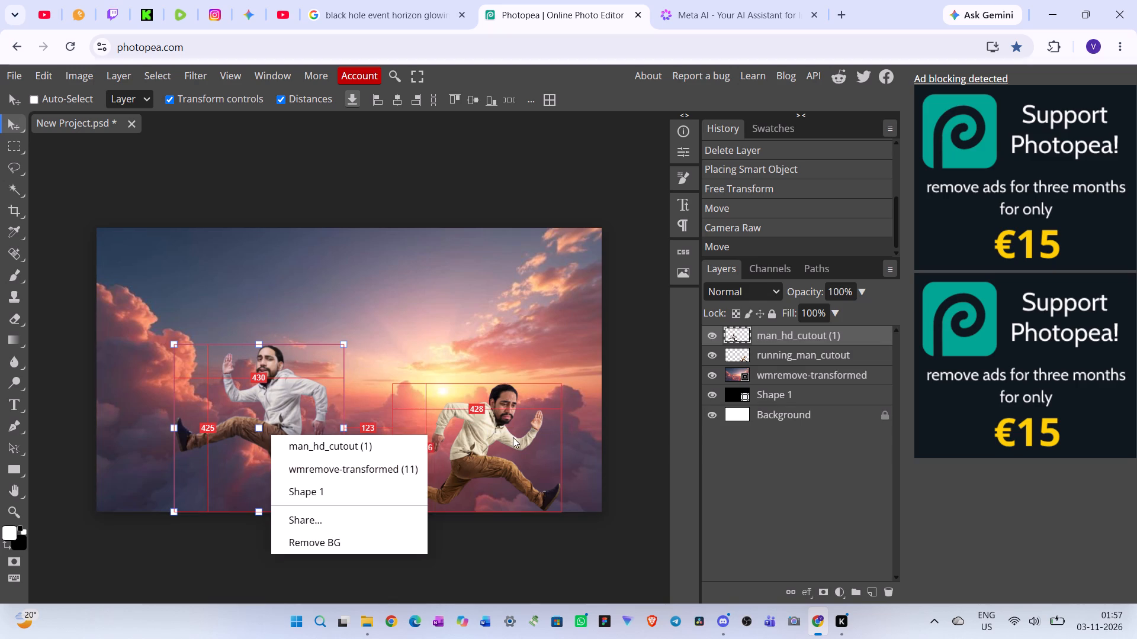
left_click_drag(513, 437, 695, 333)
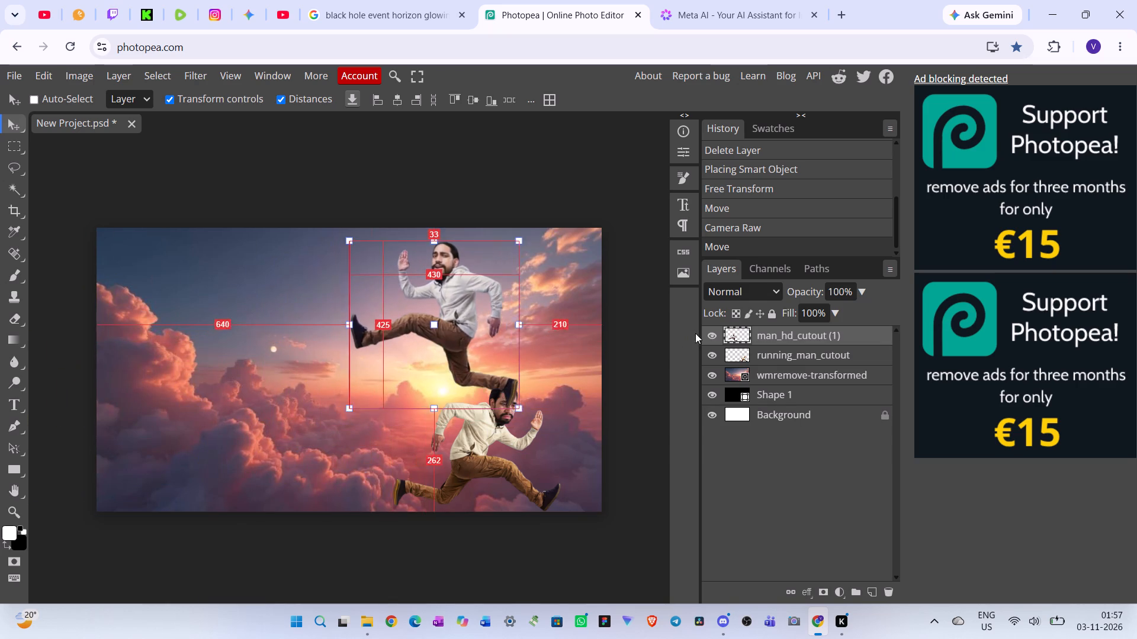
left_click_drag(695, 333, 627, 344)
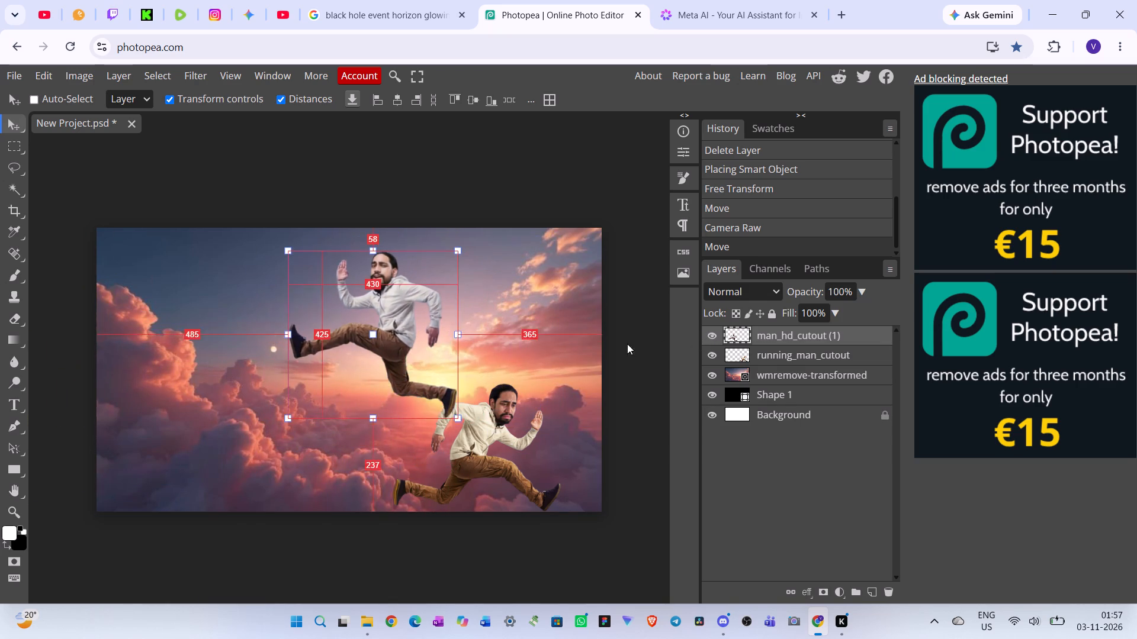
left_click_drag(627, 344, 600, 346)
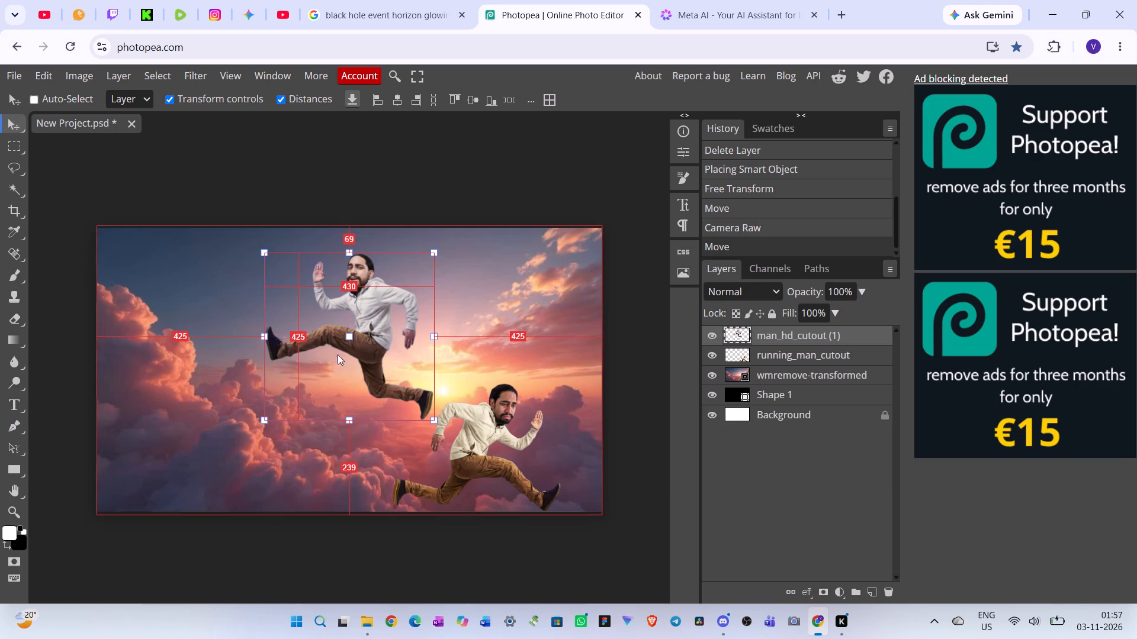
left_click_drag(376, 330, 294, 325)
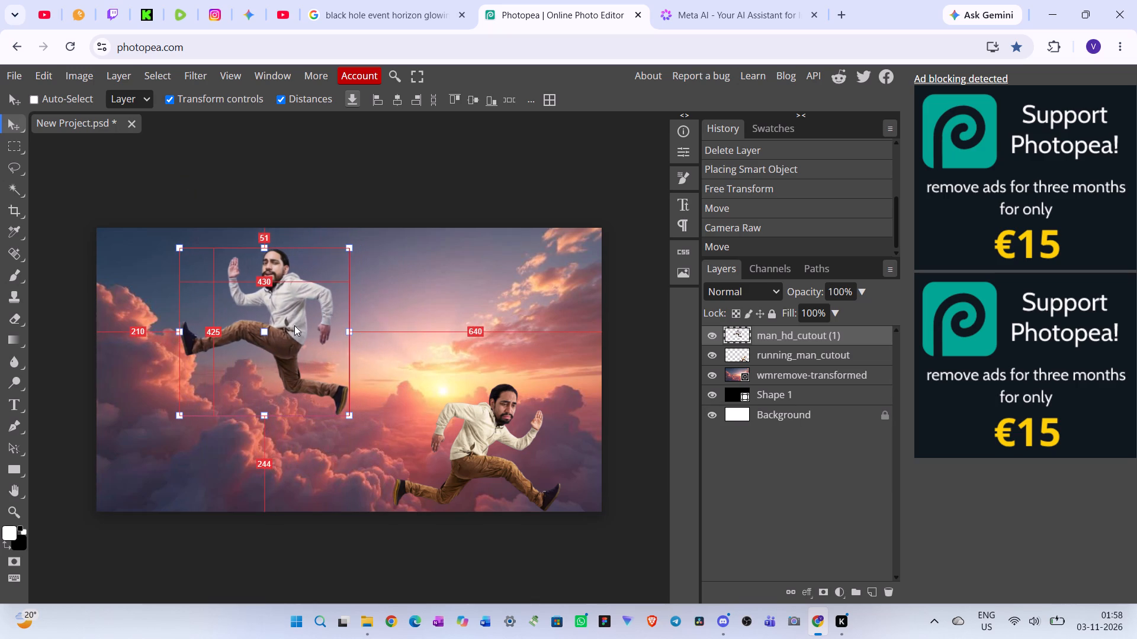
left_click_drag(294, 325, 276, 324)
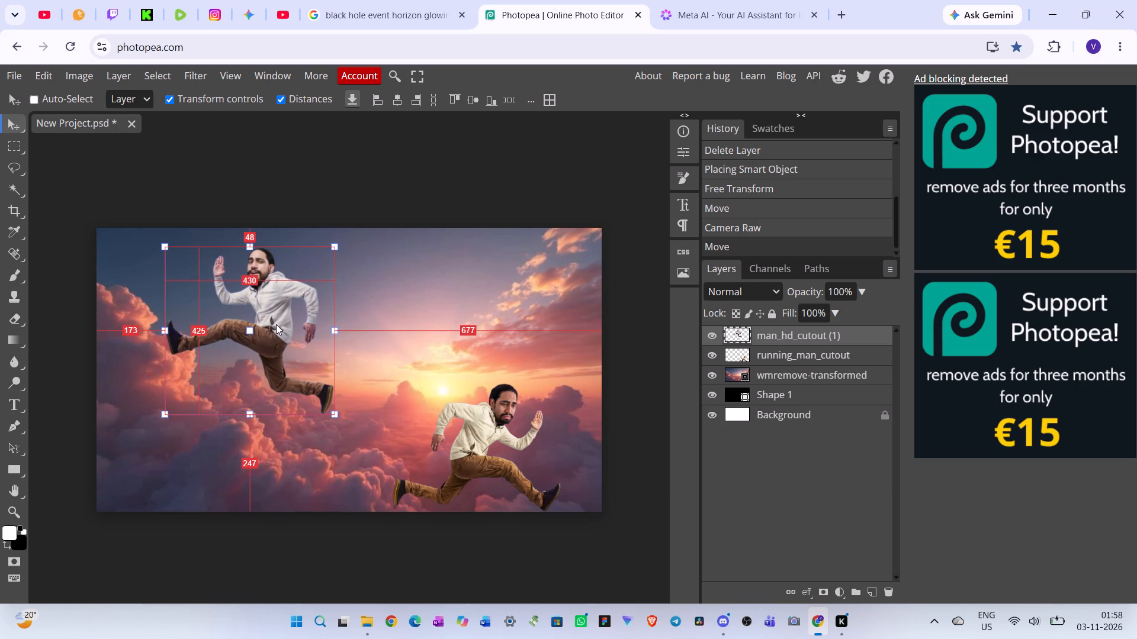
Move the man_hd_cutout (1) man slightly closer to the canvas's upper-left corner, about 158 px from the left edge and 32 px from the top.
left_click_drag(276, 324, 272, 317)
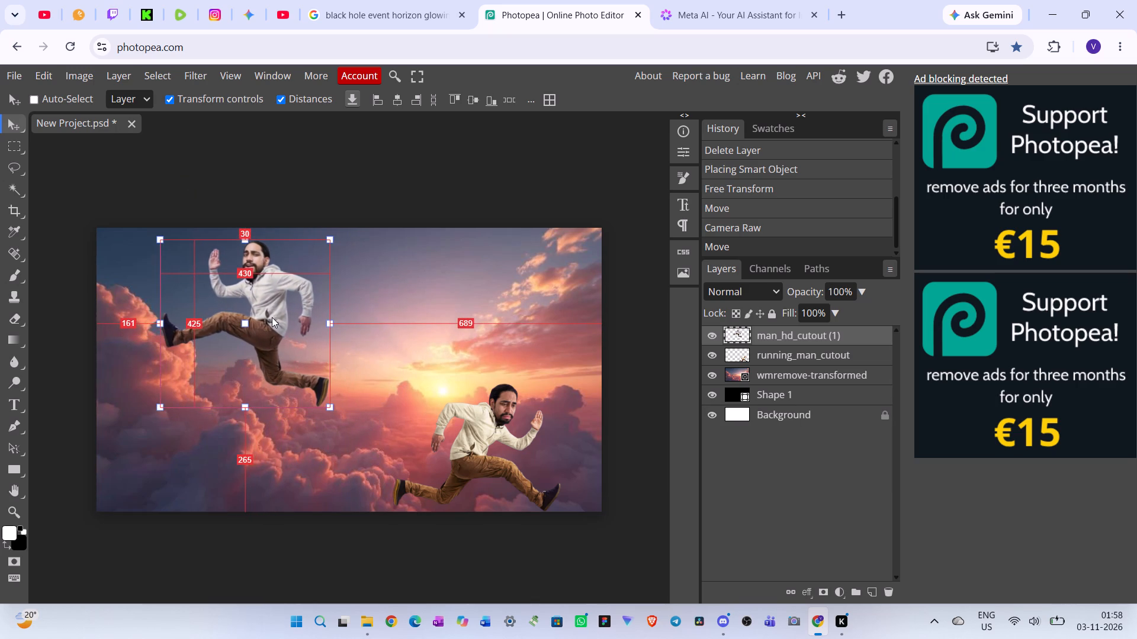
left_click_drag(272, 317, 271, 318)
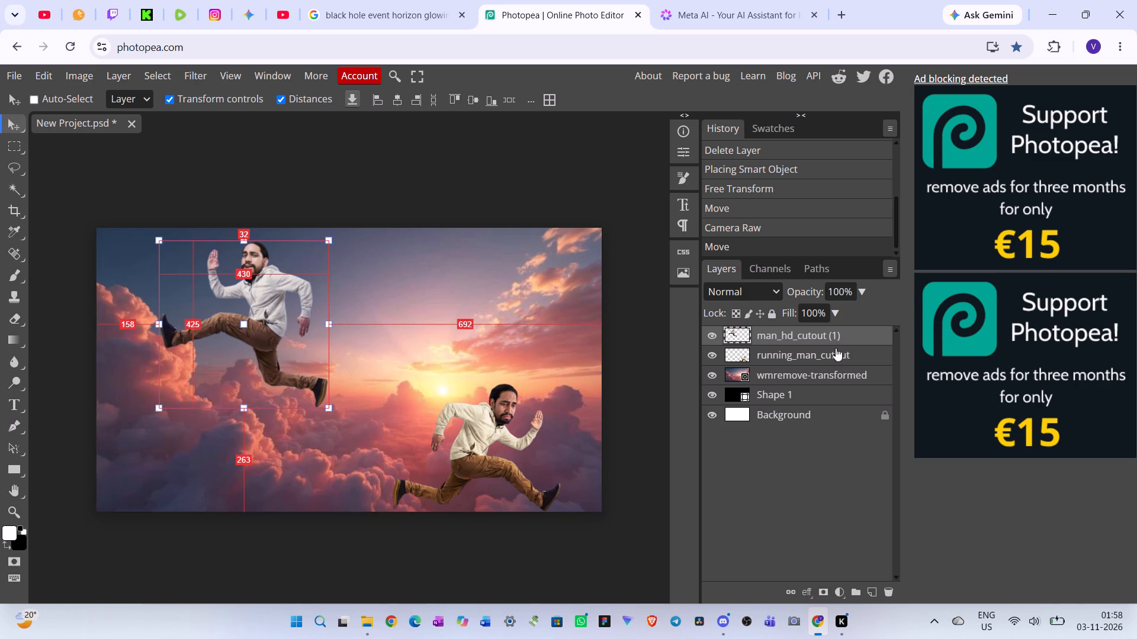
Delete the wmremove-transformed sunset-cloud layer and select the Shape 1 layer beneath it.
left_click(831, 376)
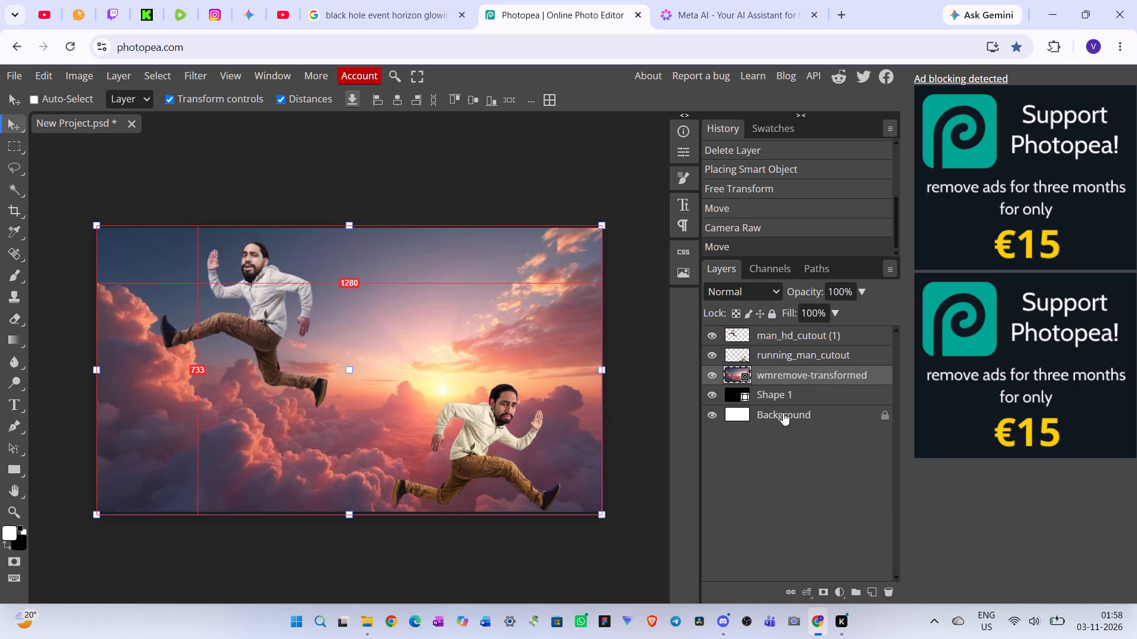
key("Delete")
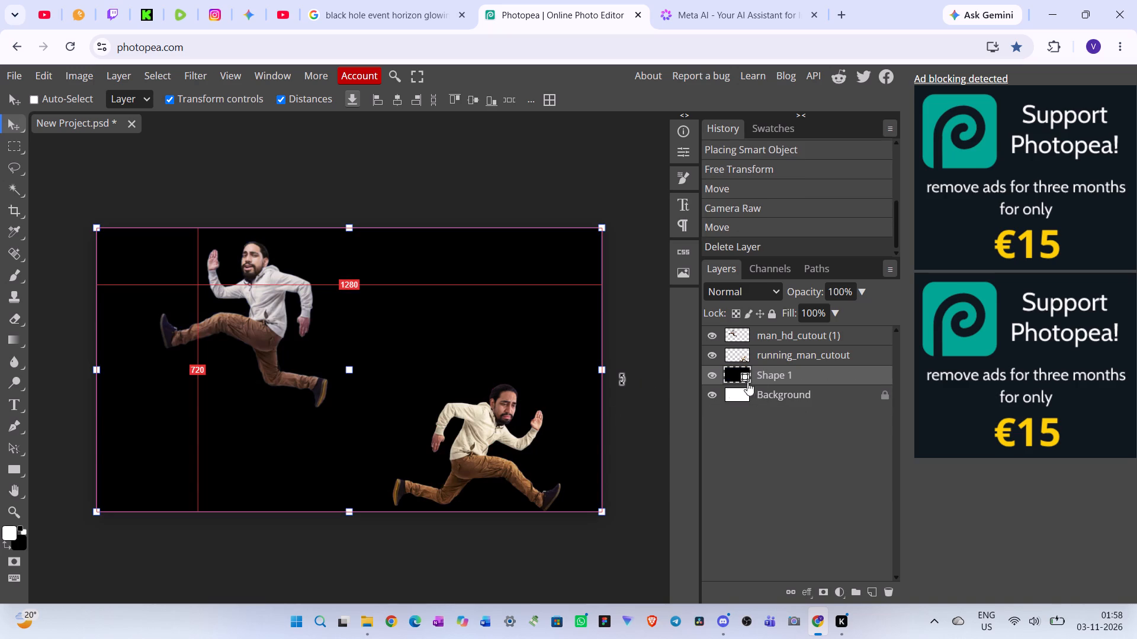
left_click(767, 374)
Open man.png from the SOLO YOLO ASSIGMENT folder in File Explorer and capture a screenshot of the plain dark area beside the man.
left_click(367, 624)
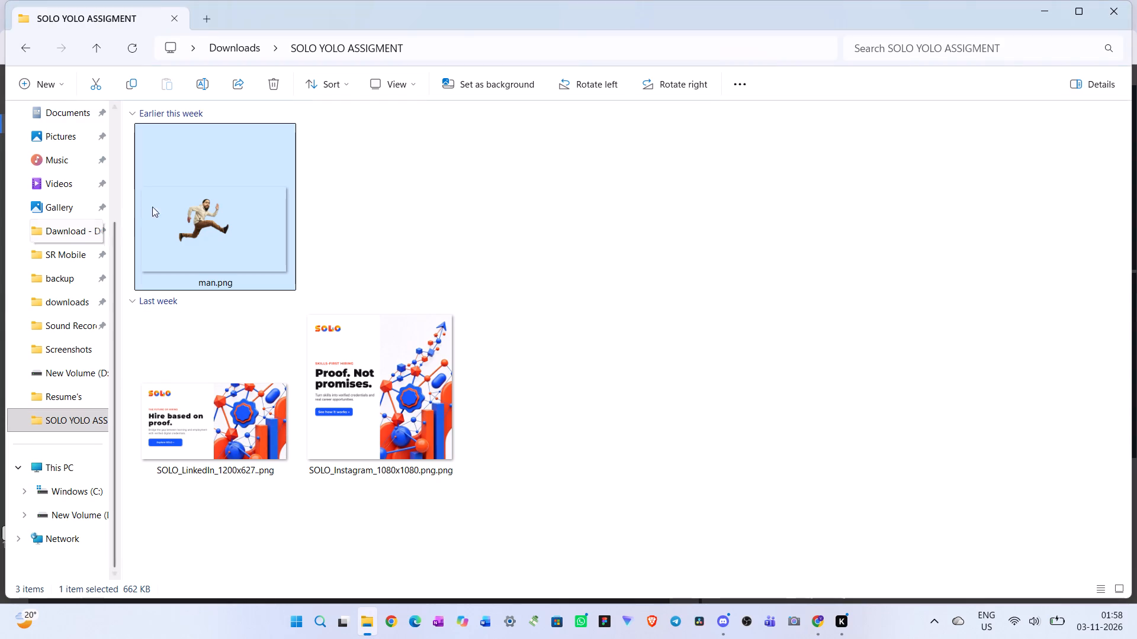
double_click(246, 224)
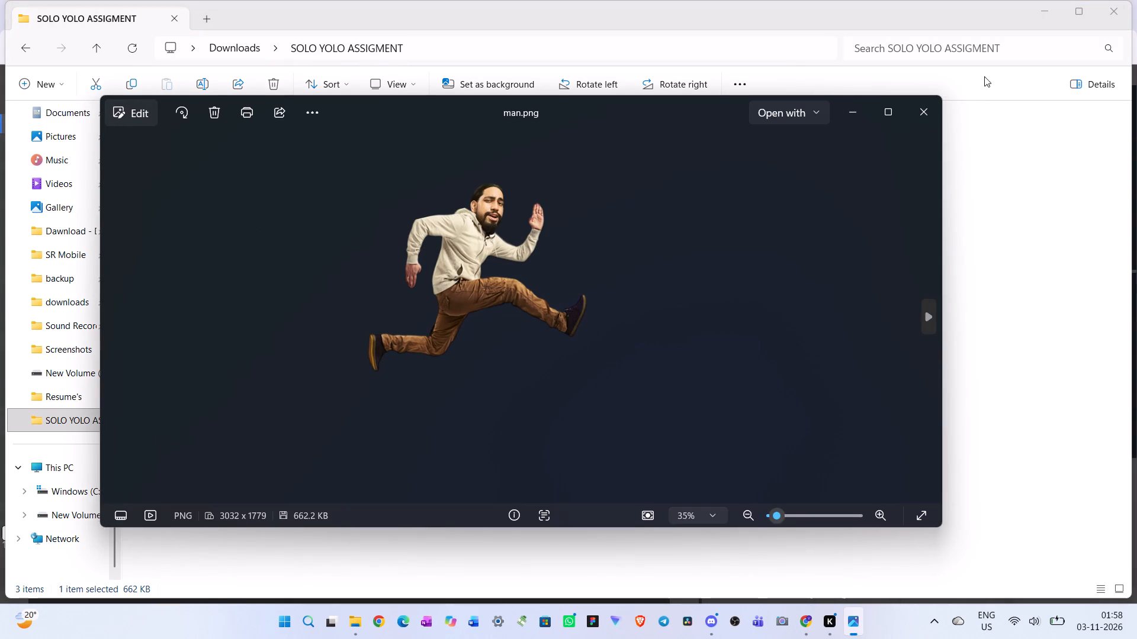
key("Print")
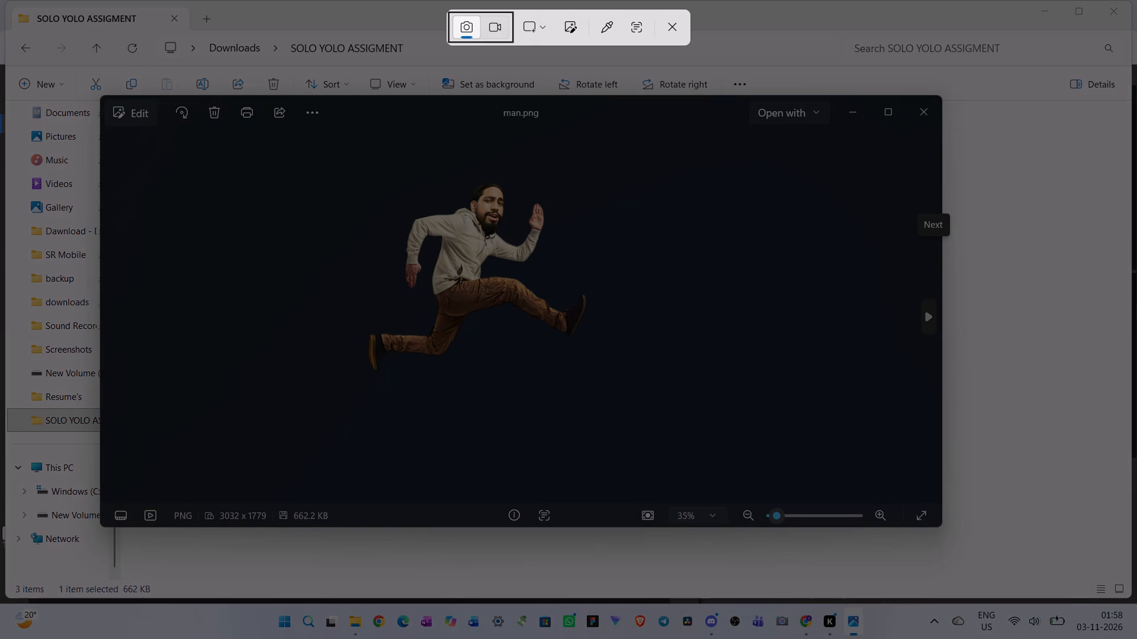
left_click_drag(690, 166, 860, 427)
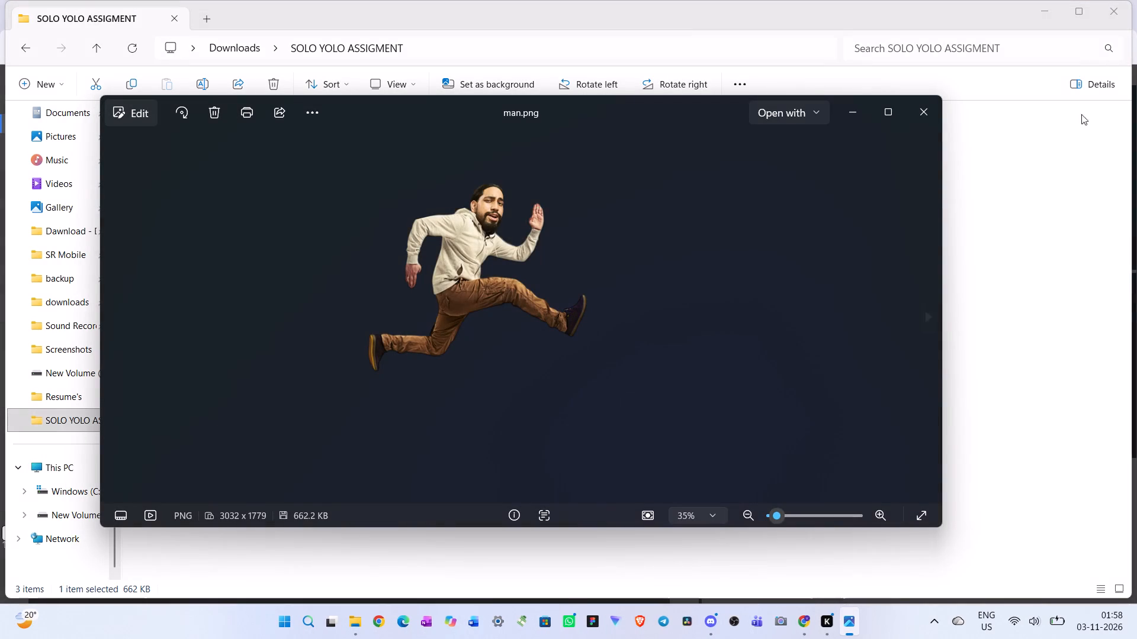
left_click(1049, 11)
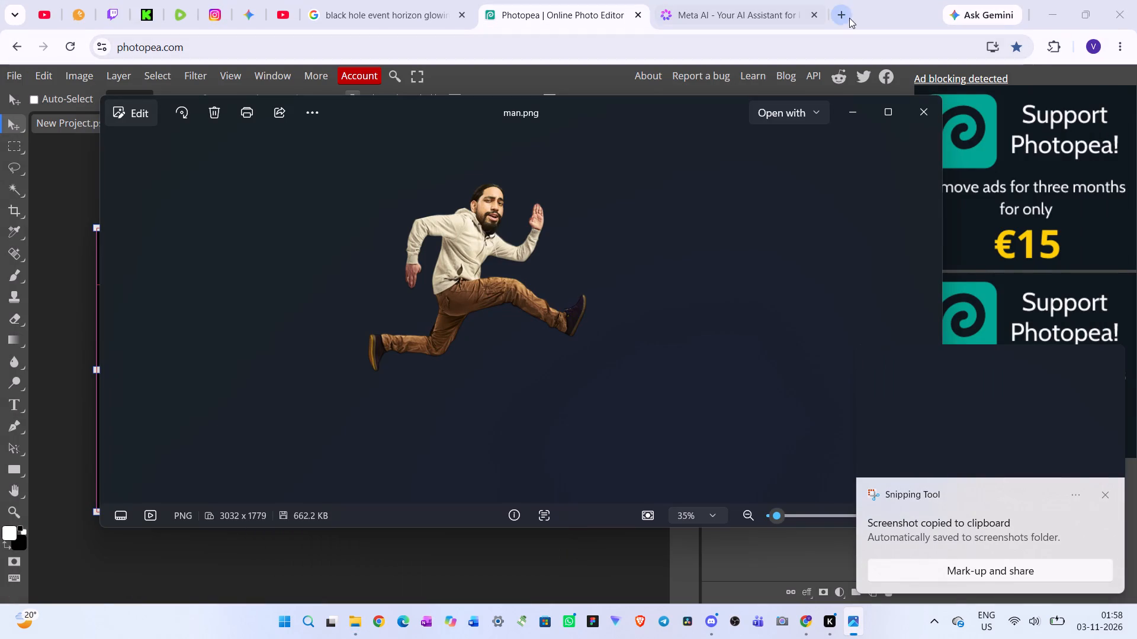
In a new browser tab, paste the captured screenshot into Google AI Mode and ask for its color code.
left_click(835, 11)
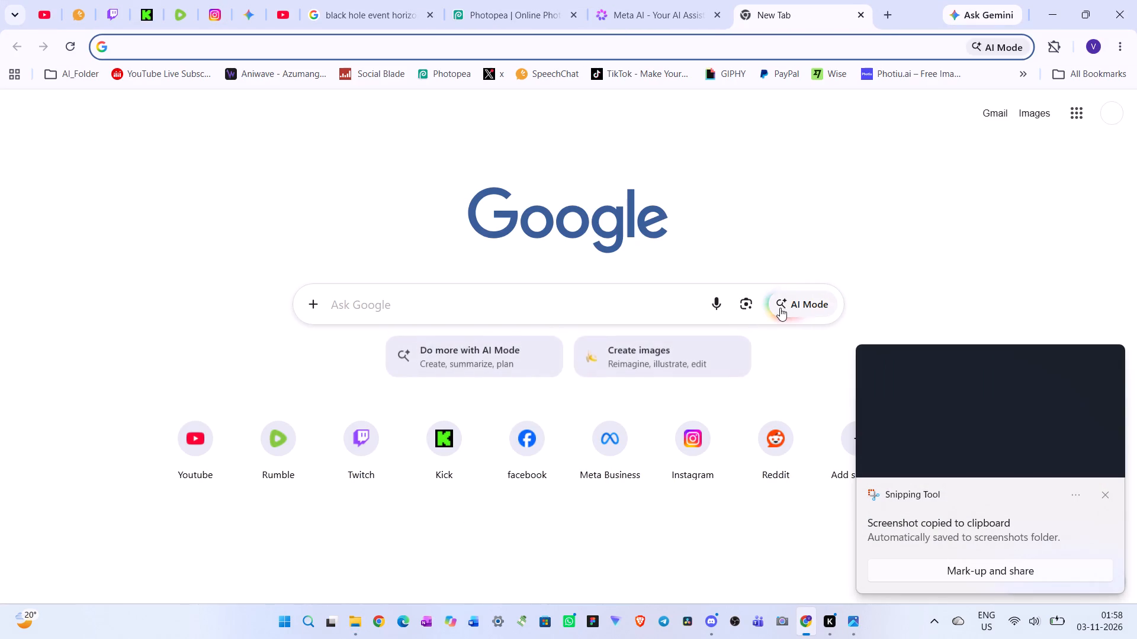
left_click(814, 301)
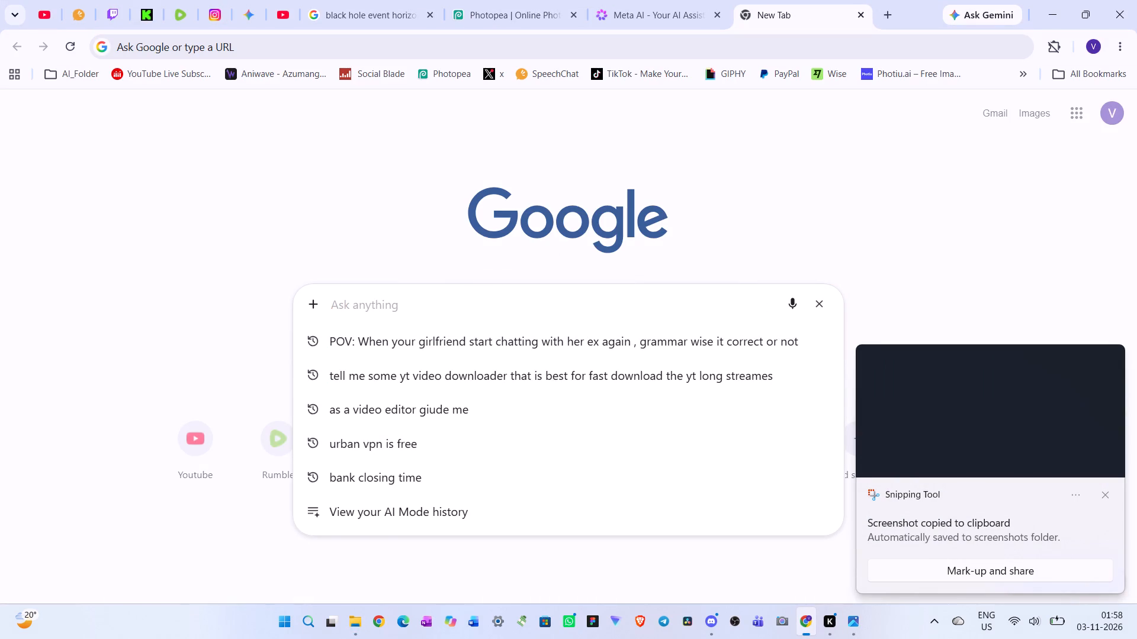
key("ctrl+v")
type("give me its colr")
key("BackSpace")
type("or code")
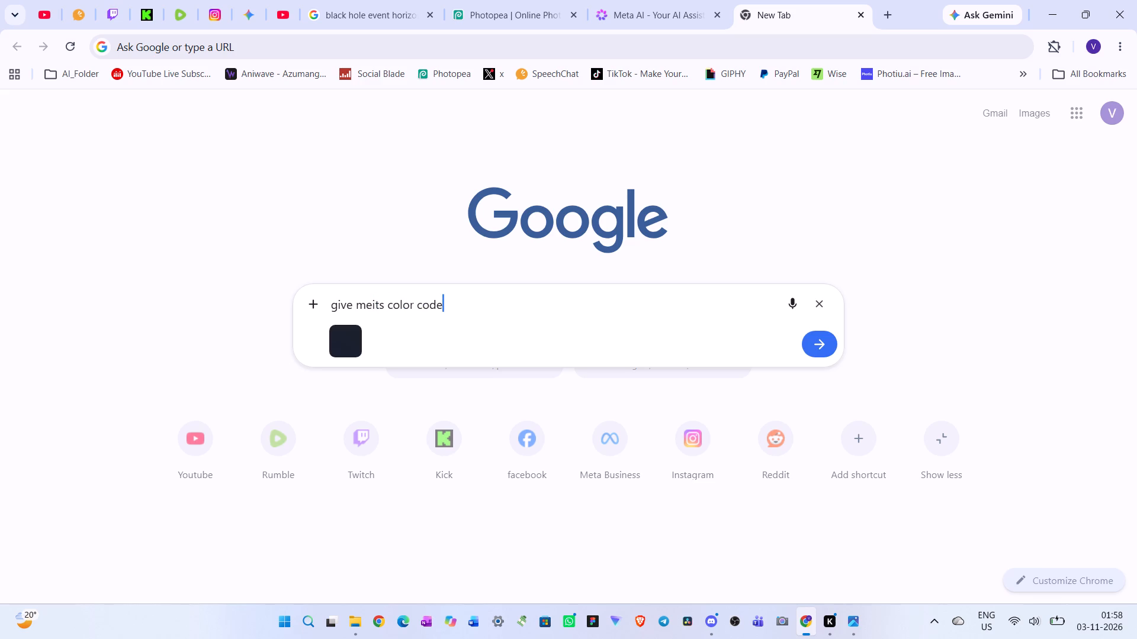
key("Return")
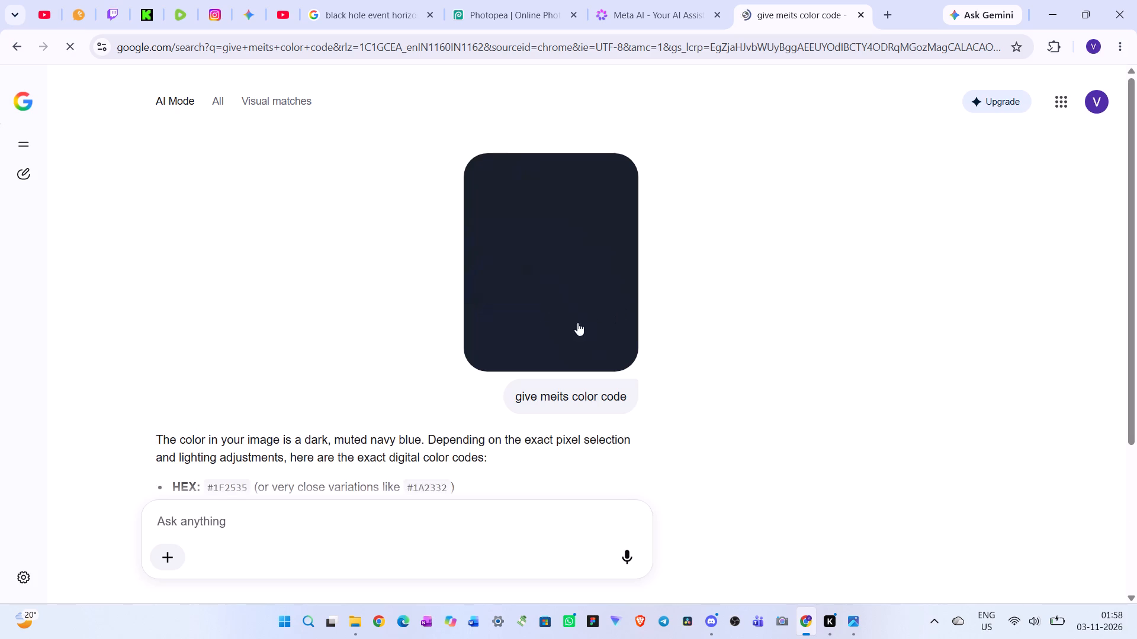
Copy the hex value 1F2535 from the AI answer.
scroll(375, 322, "down", 3)
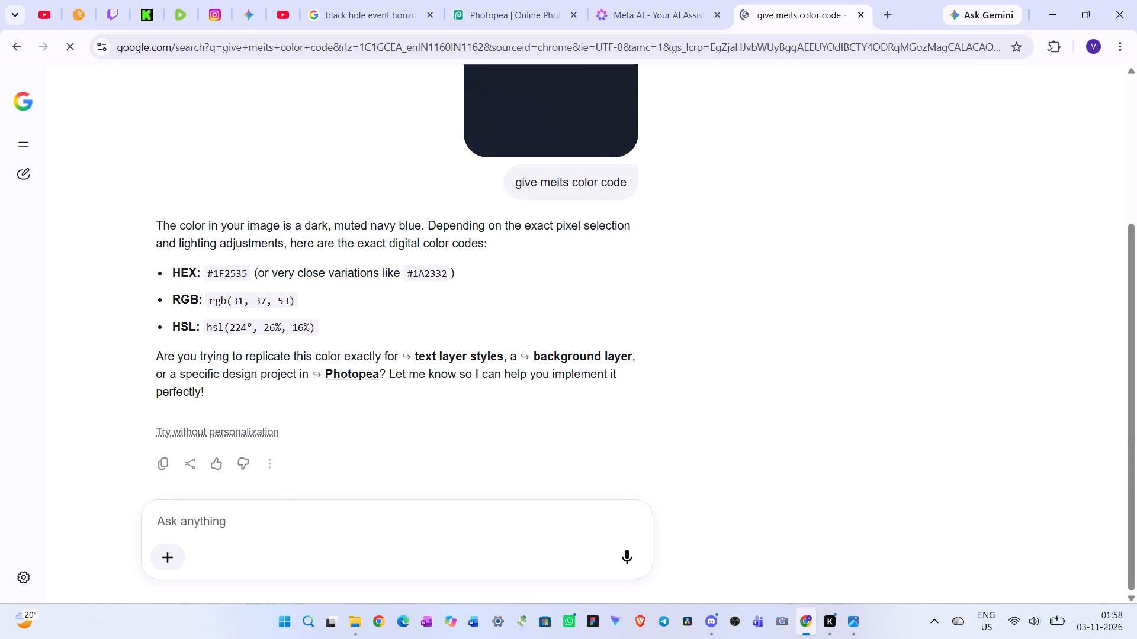
left_click_drag(210, 273, 245, 273)
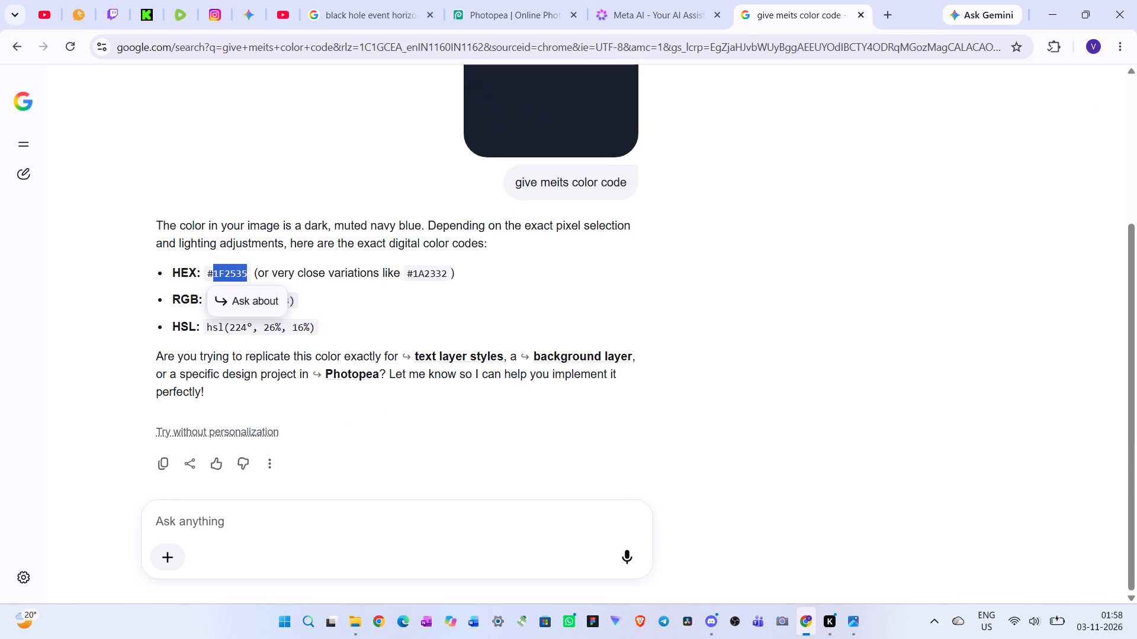
key("ctrl+c")
Back in Photopea, with Shape 1 selected, set the background colour to hex 1F2535.
key("alt+Tab")
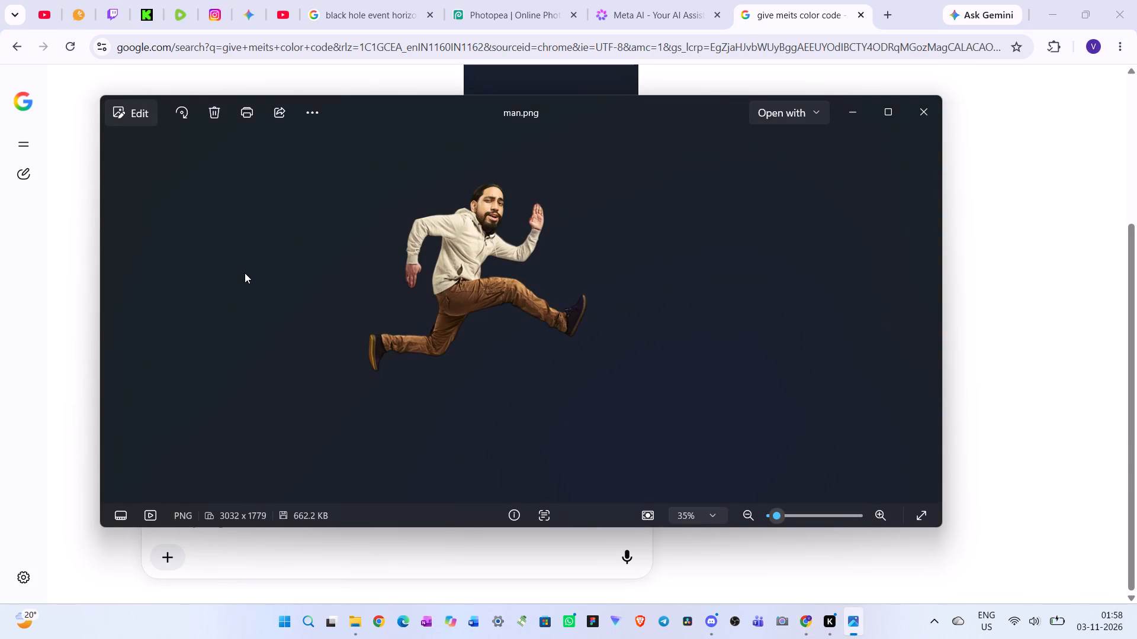
key("alt+Tab")
left_click(490, 18)
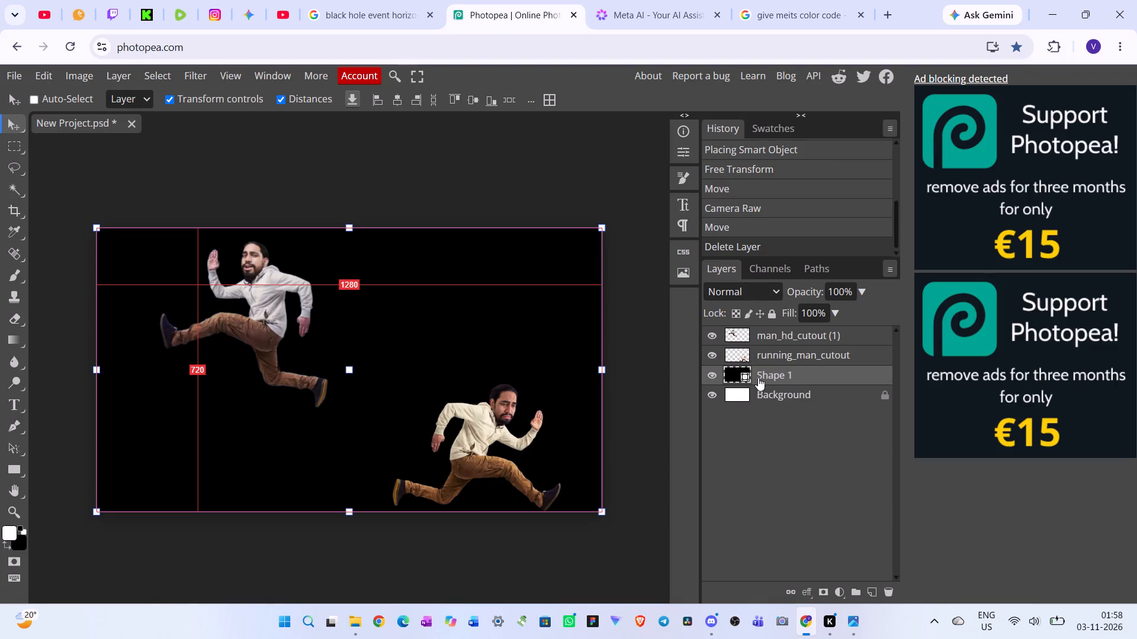
right_click(776, 377)
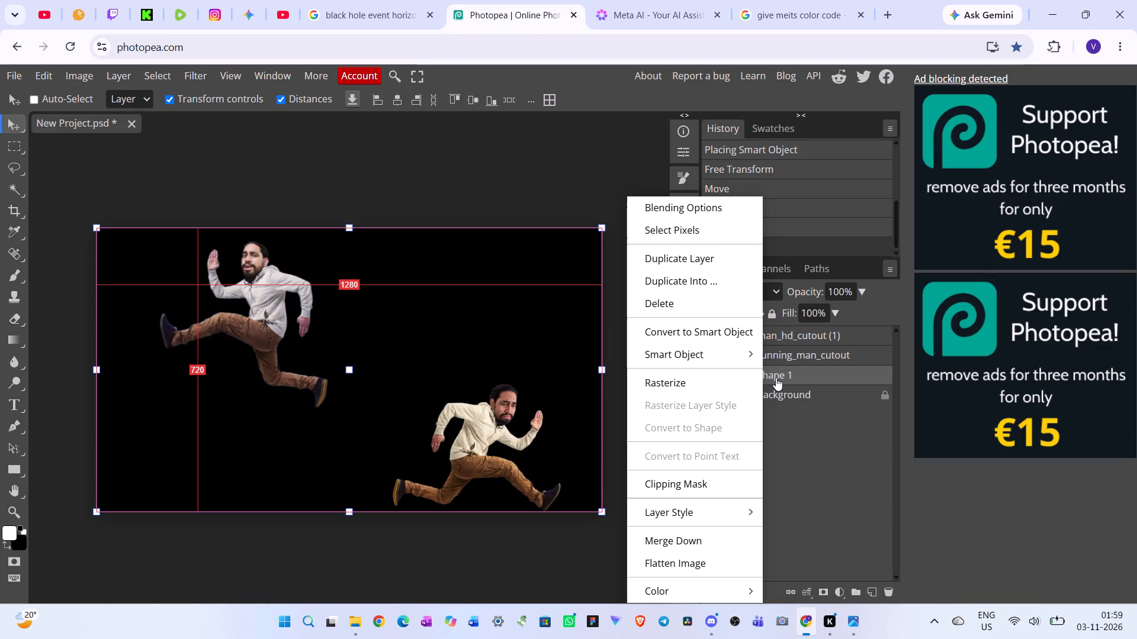
left_click(776, 377)
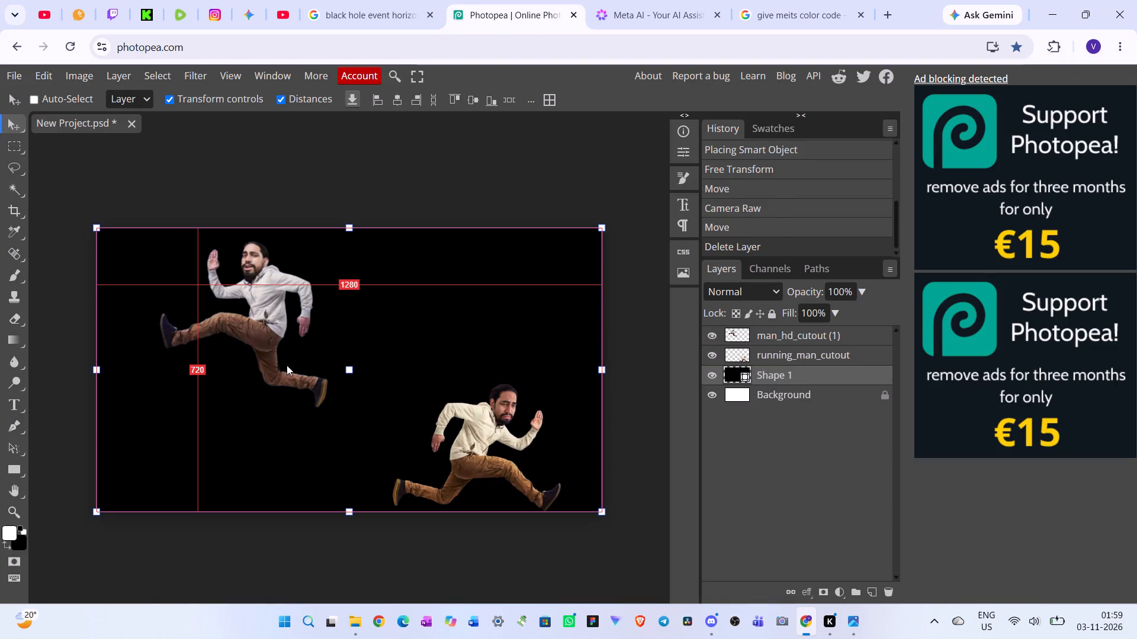
left_click(18, 539)
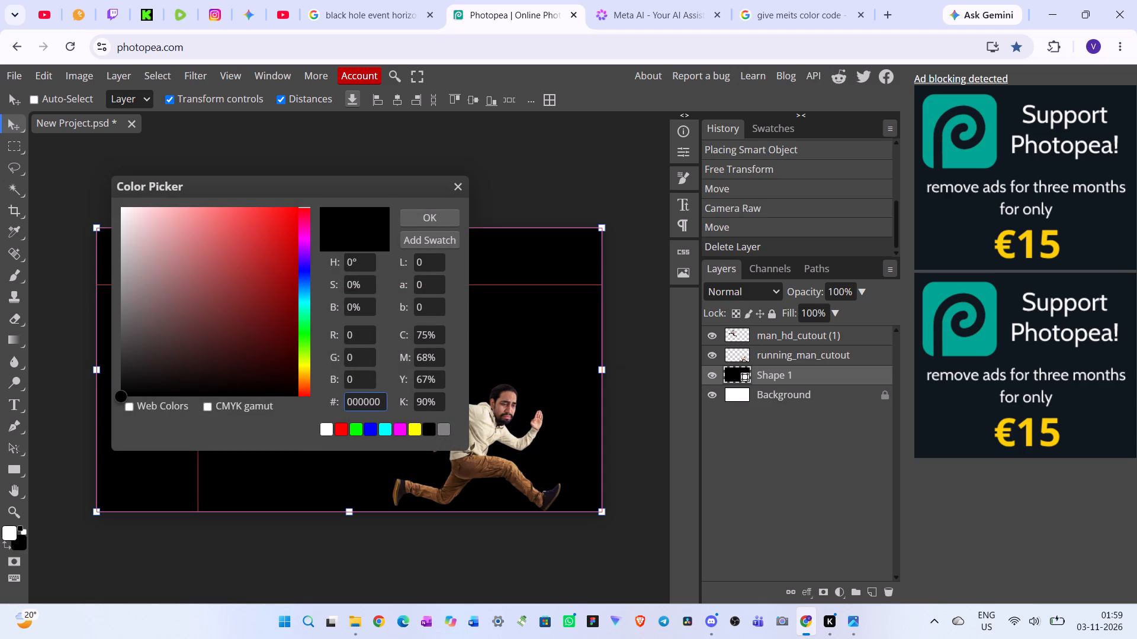
left_click_drag(379, 402, 316, 393)
key("BackSpace")
key("ctrl+v")
key("Return")
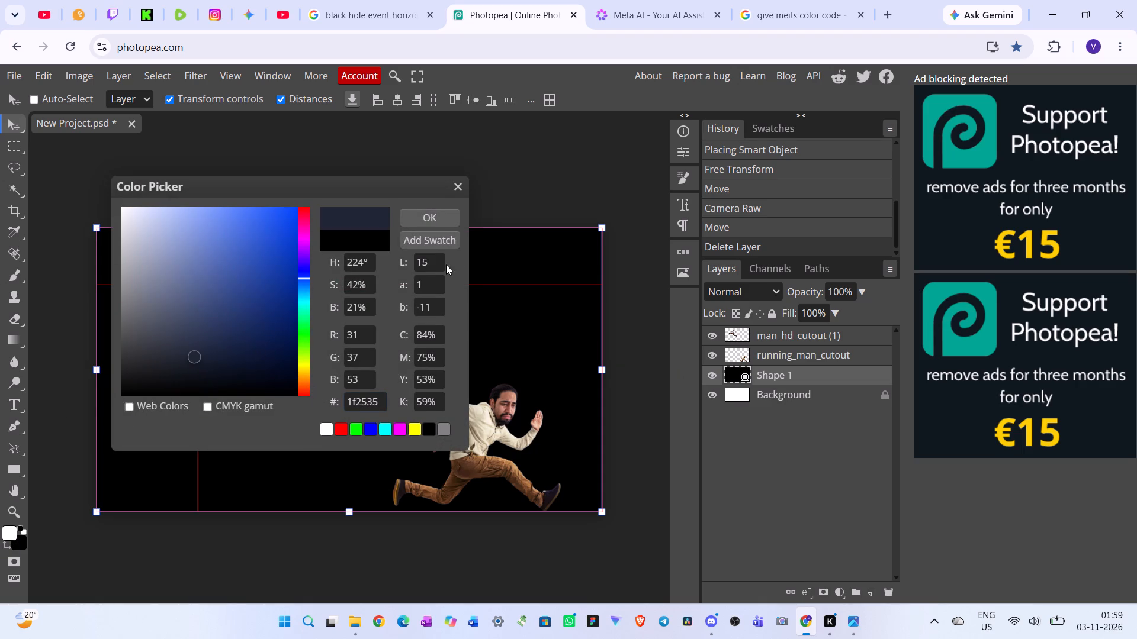
left_click(433, 214)
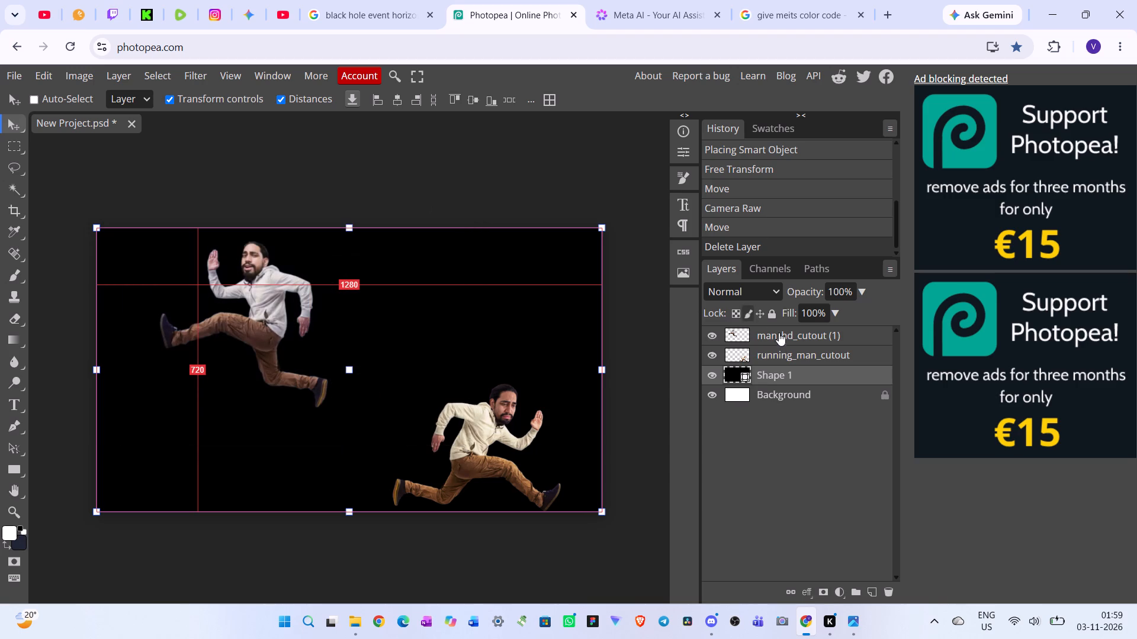
Save colour 1f2535 as a swatch named New item and pick it as the foreground colour.
left_click(20, 543)
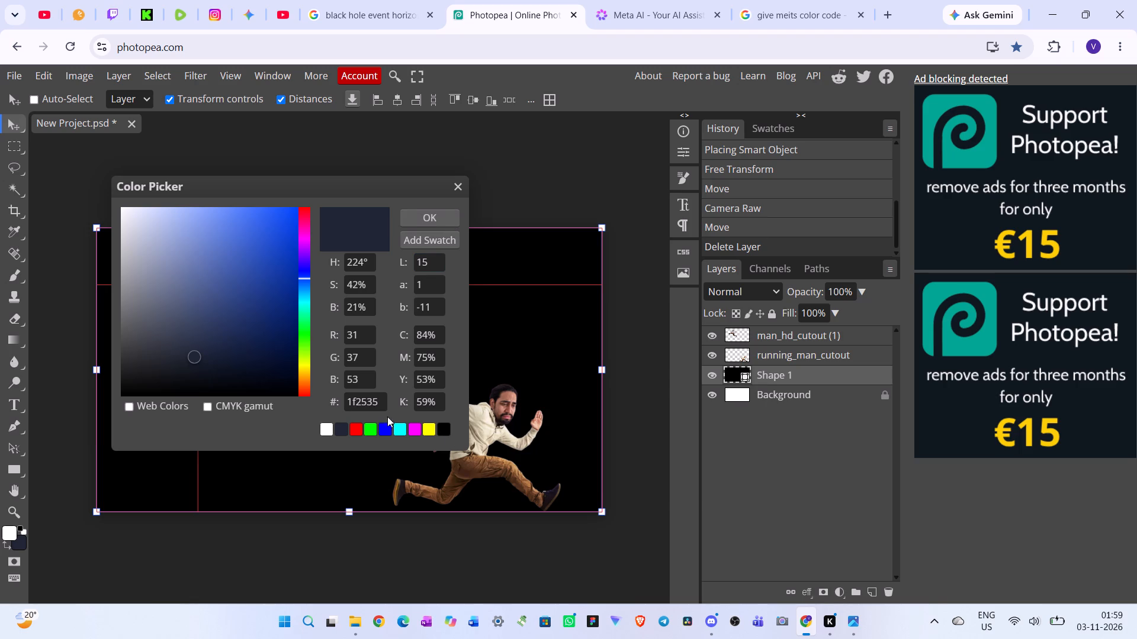
left_click_drag(382, 399, 324, 391)
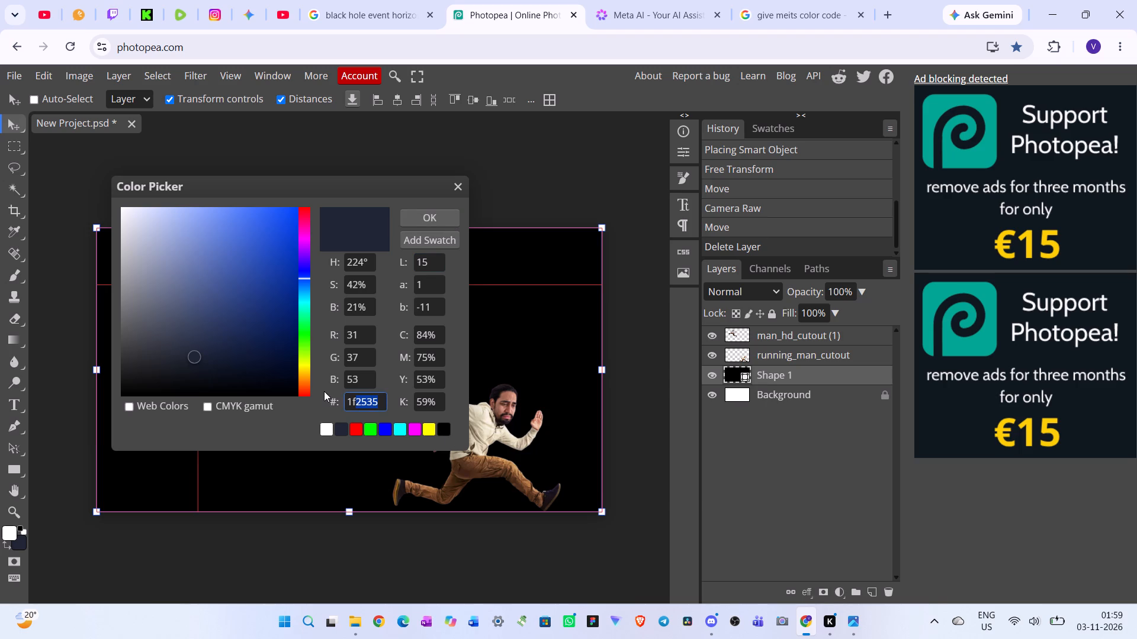
key("ctrl+c")
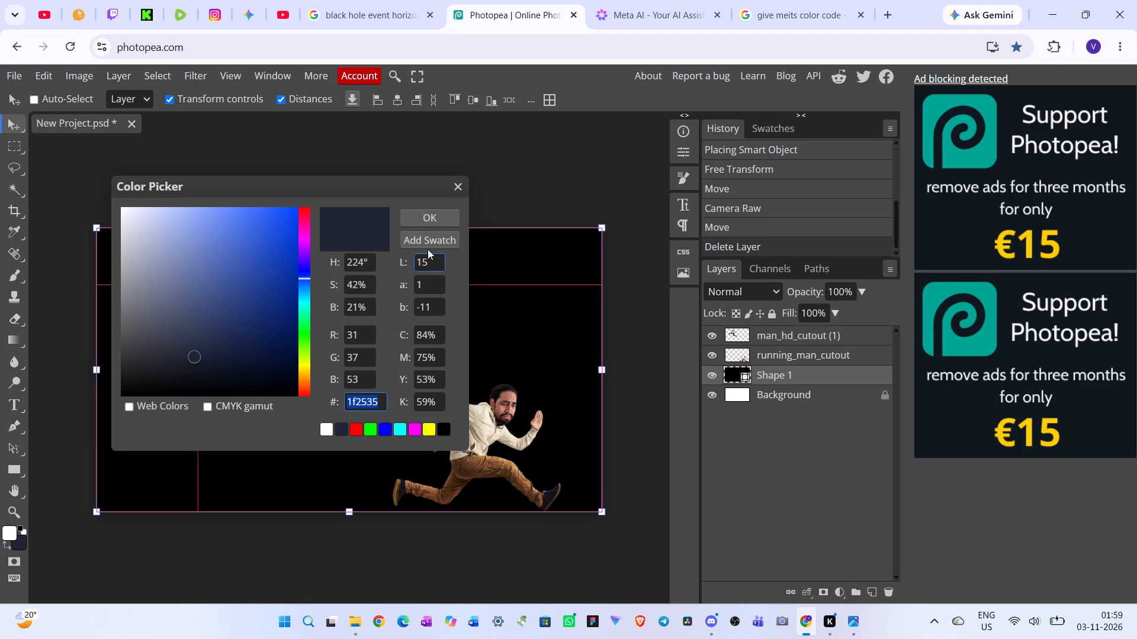
left_click(436, 244)
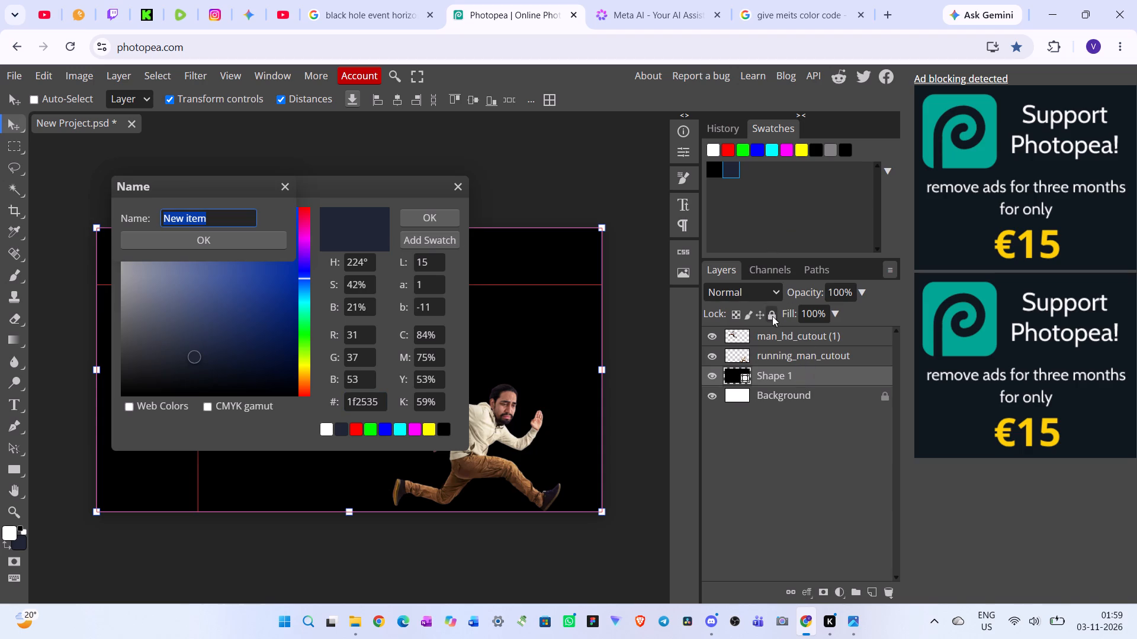
left_click(794, 375)
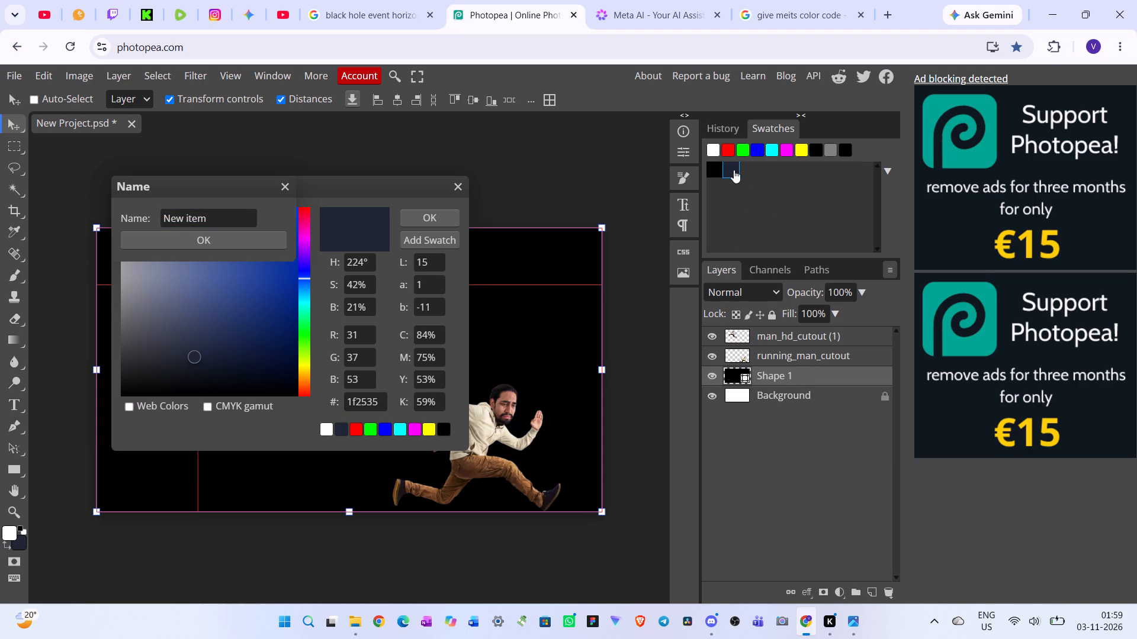
left_click(730, 167)
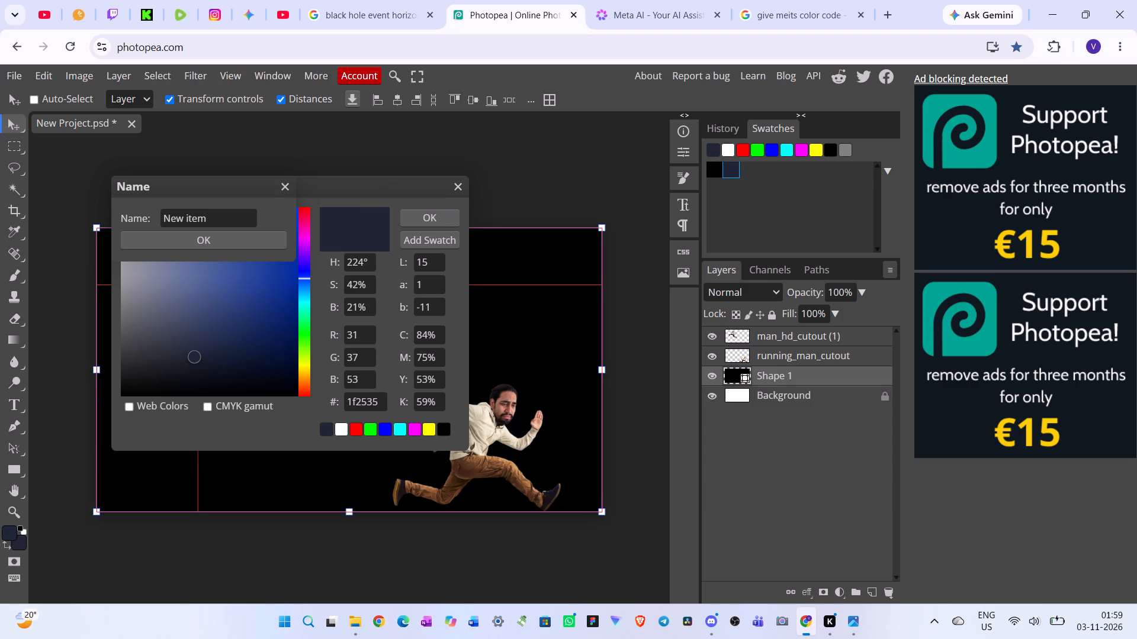
left_click(464, 185)
left_click(216, 241)
left_click(445, 215)
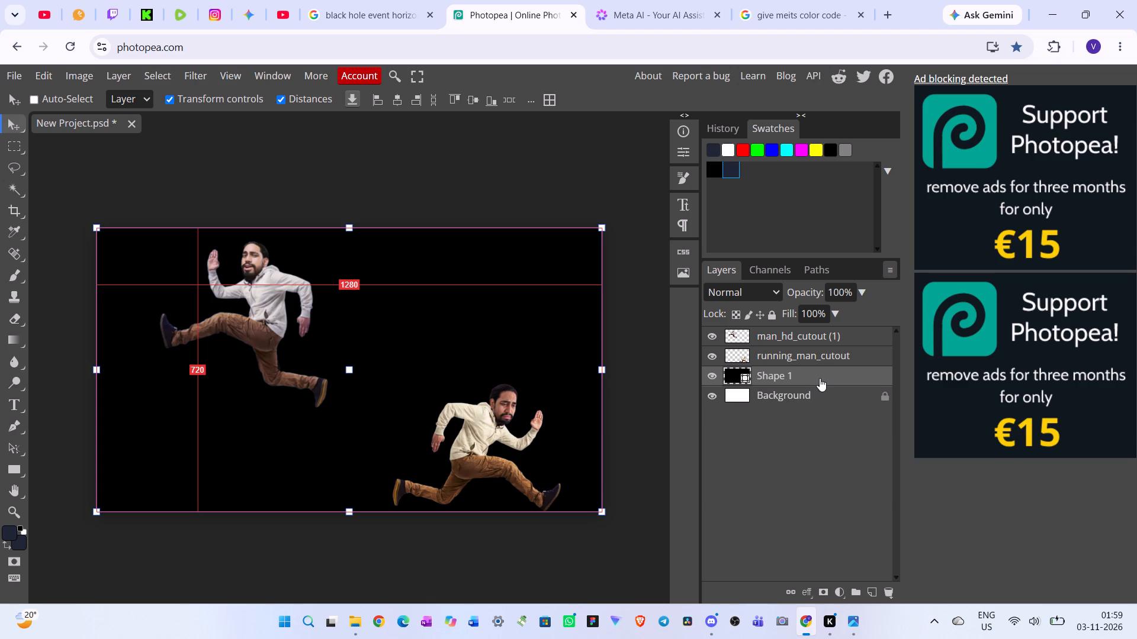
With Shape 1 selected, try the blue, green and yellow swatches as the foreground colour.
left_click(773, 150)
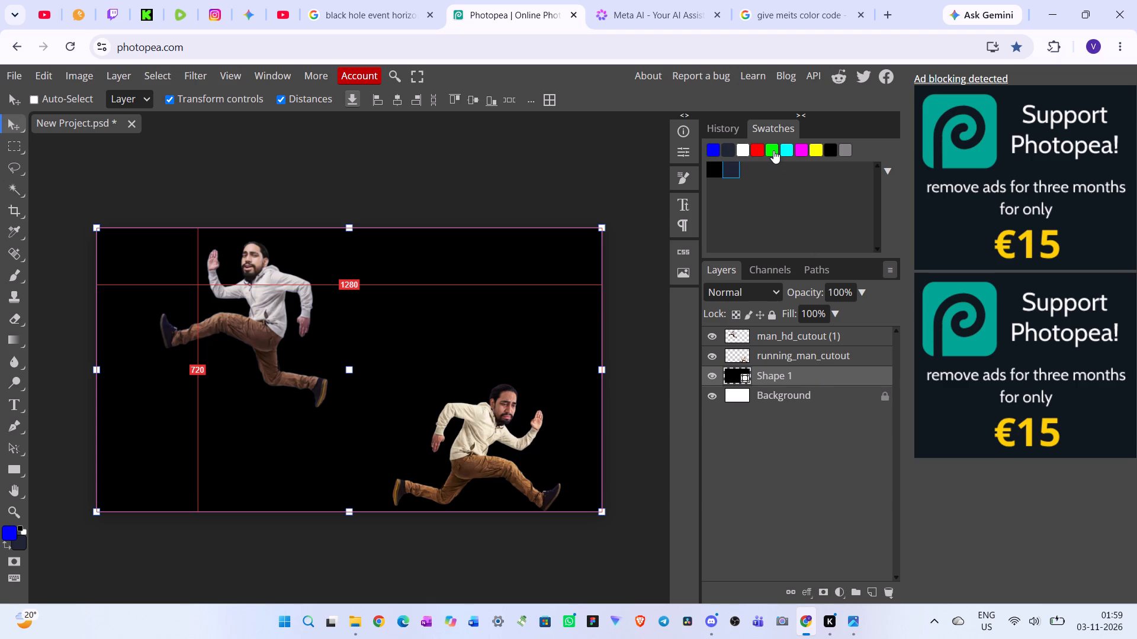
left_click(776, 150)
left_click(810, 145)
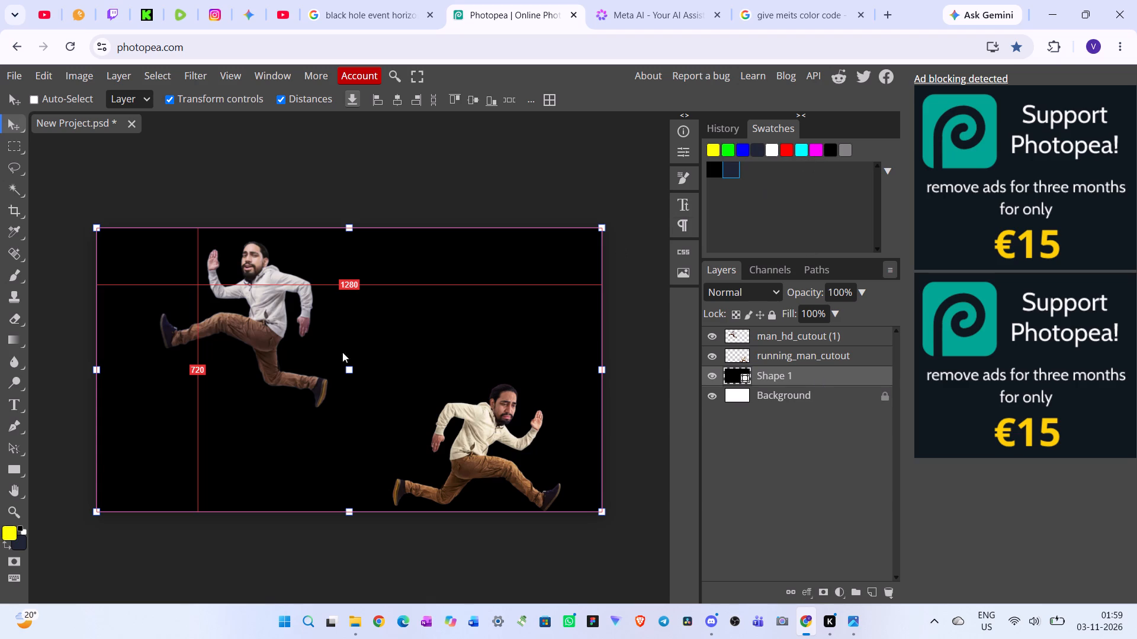
Reset the foreground and background colours to the default black and white.
left_click(20, 527)
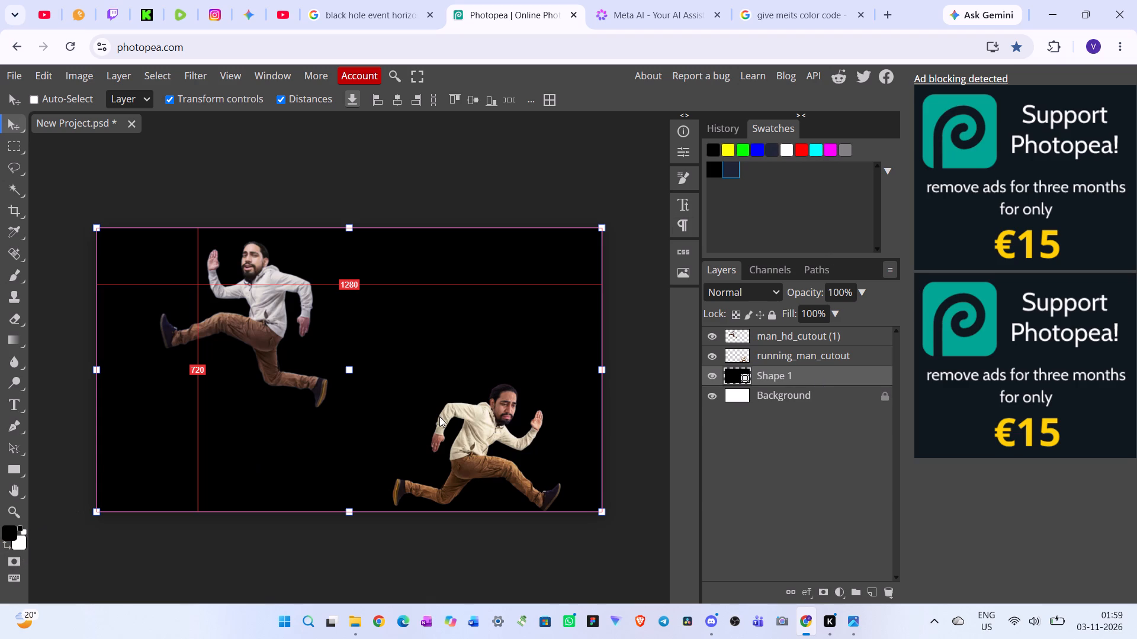
Set the foreground colour to the saved dark navy 1F2535 swatch.
left_click(9, 535)
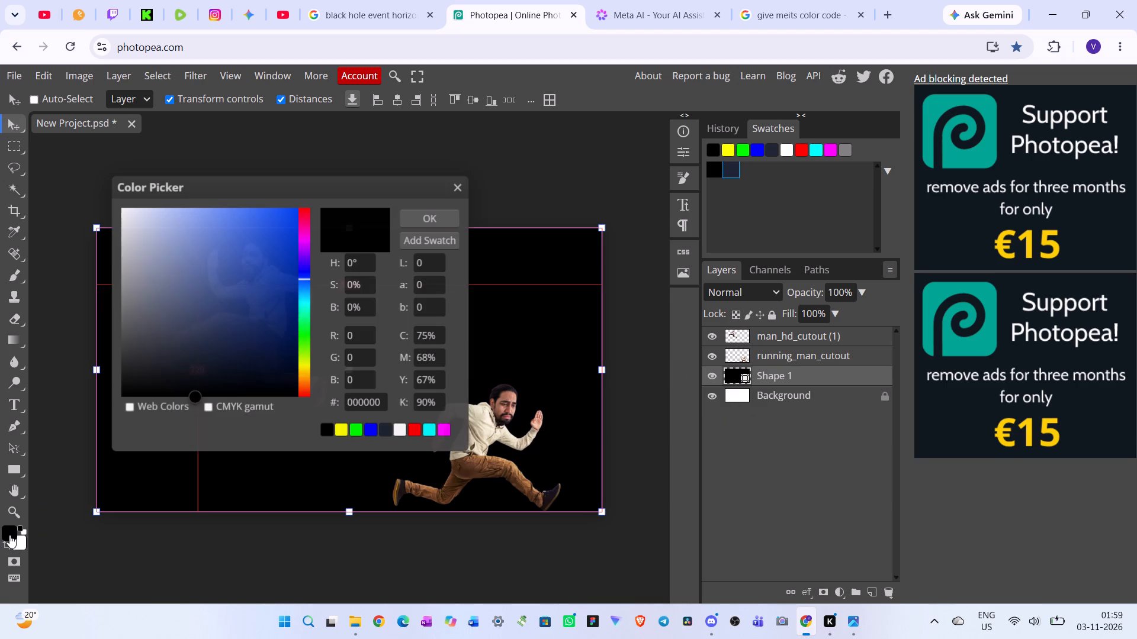
left_click(733, 163)
left_click(429, 212)
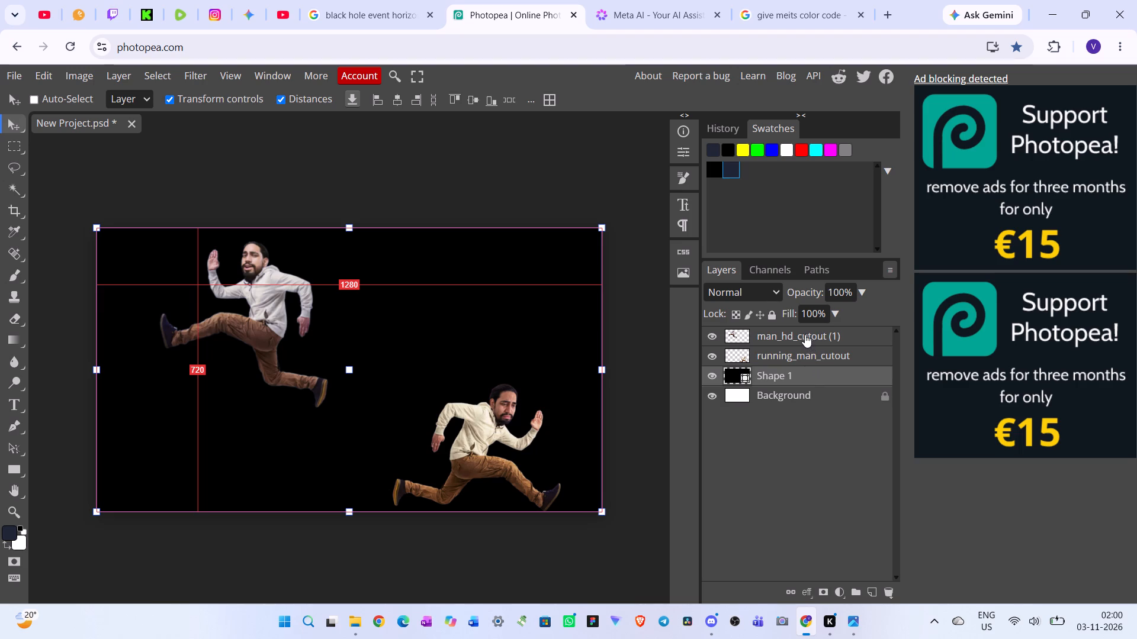
Delete the black Shape 1 layer behind the two running-man cutouts.
left_click(794, 371)
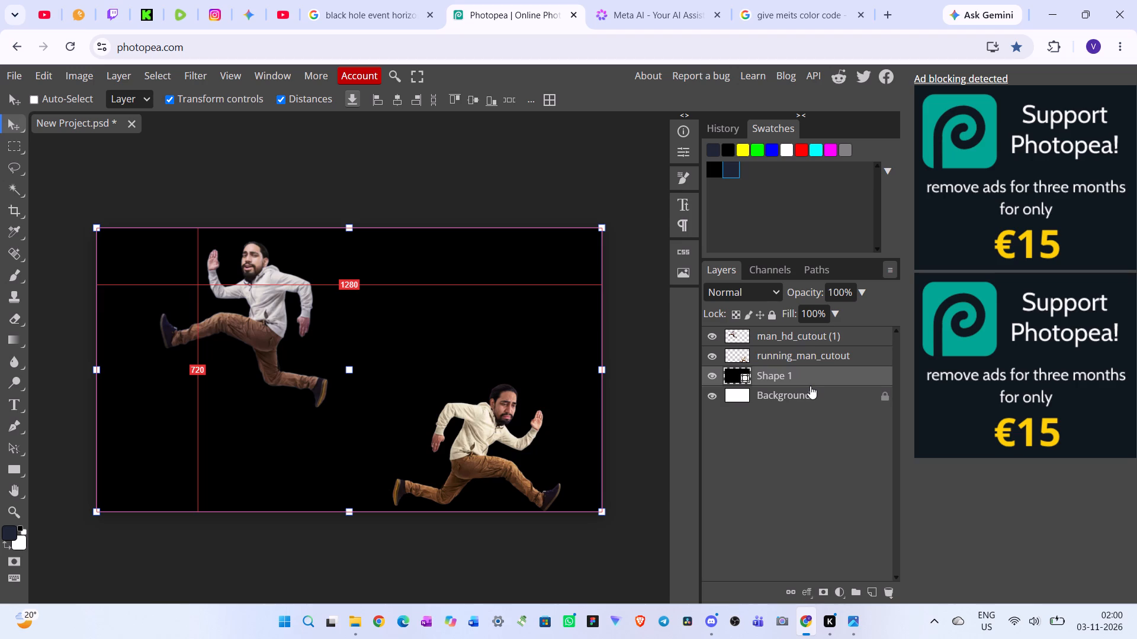
left_click(816, 377)
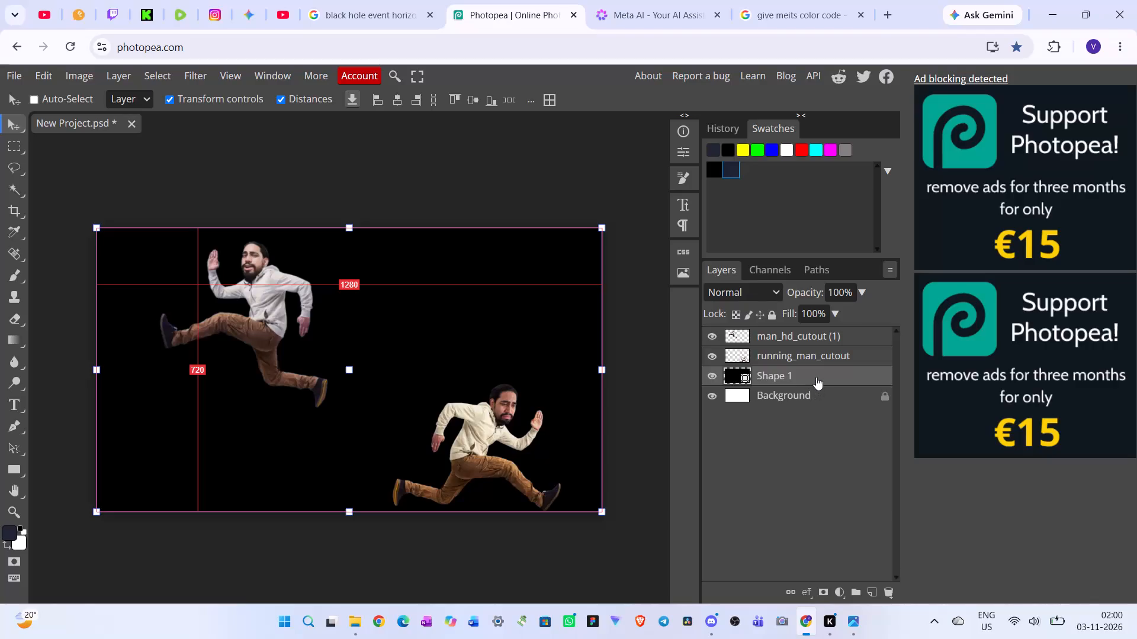
key("Delete")
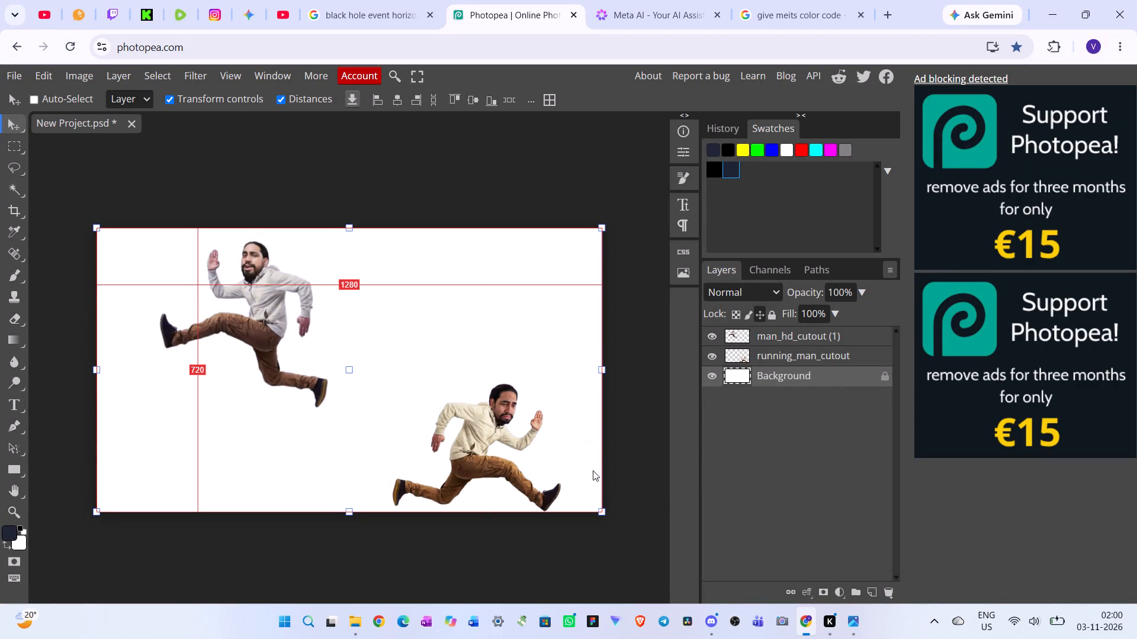
left_click(270, 365)
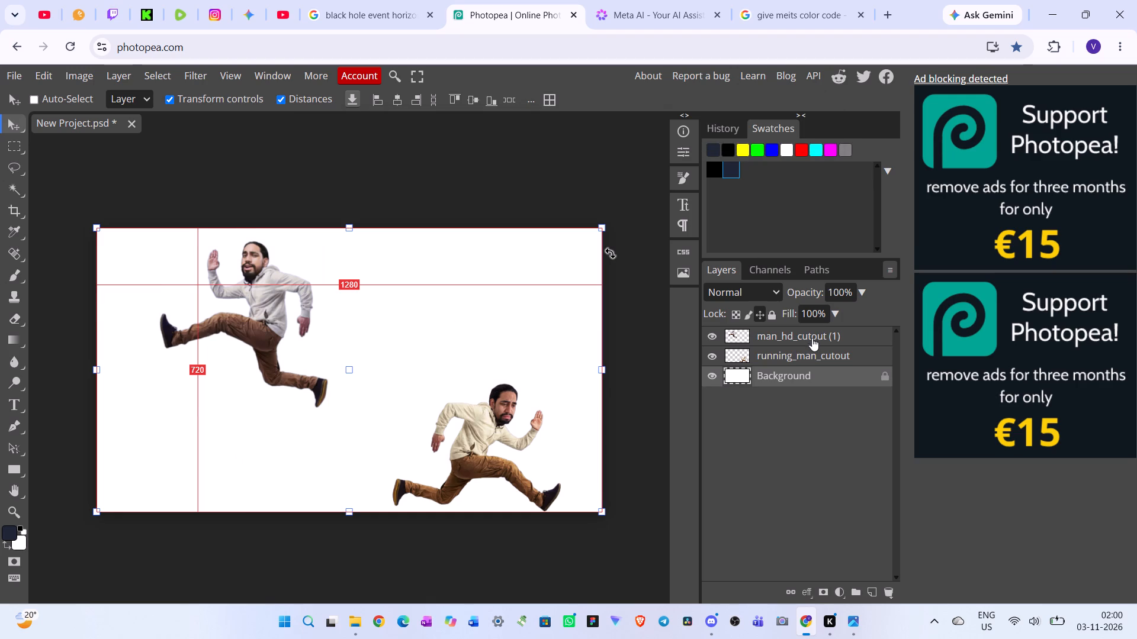
Apply Camera Raw to the man_hd_cutout (1) layer with Exposure 0.2 and Contrast 1.
left_click(845, 338)
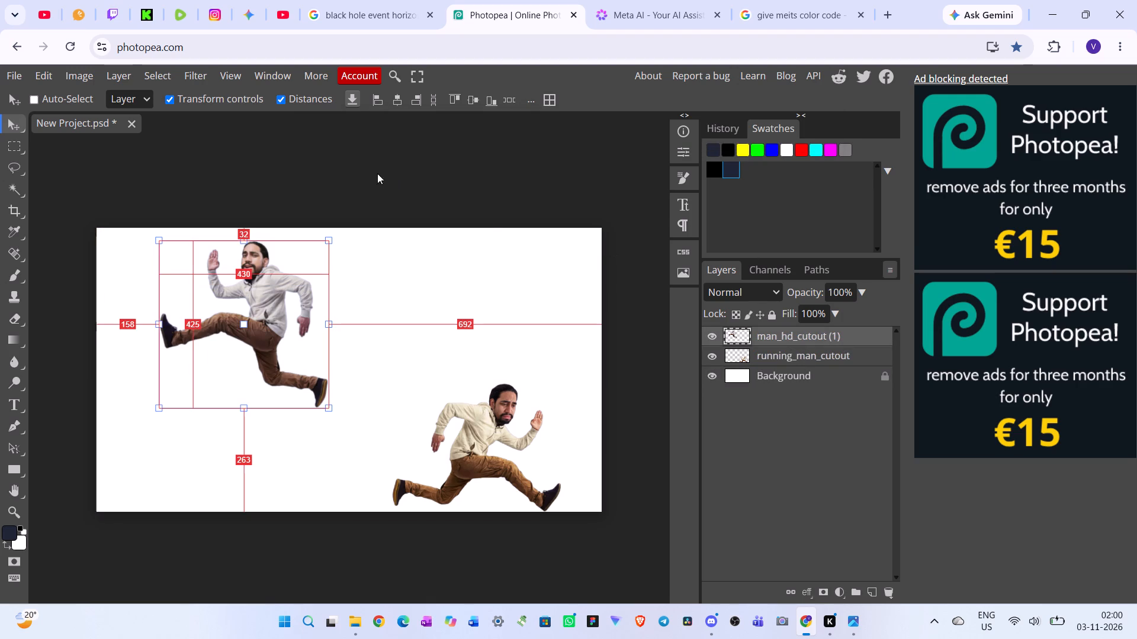
left_click(193, 75)
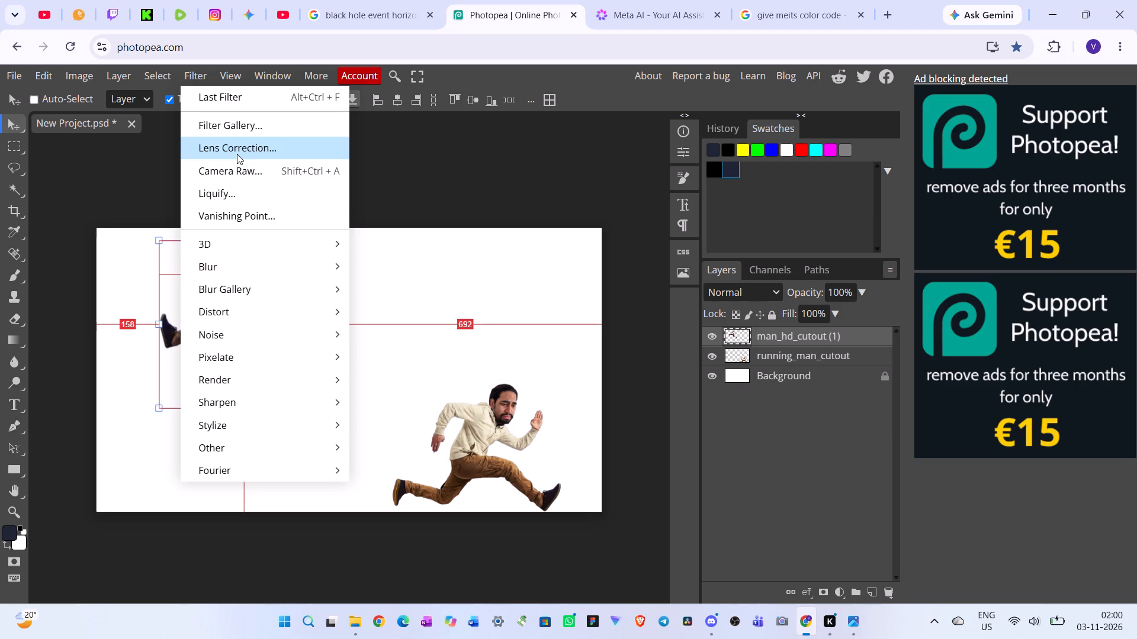
left_click(236, 170)
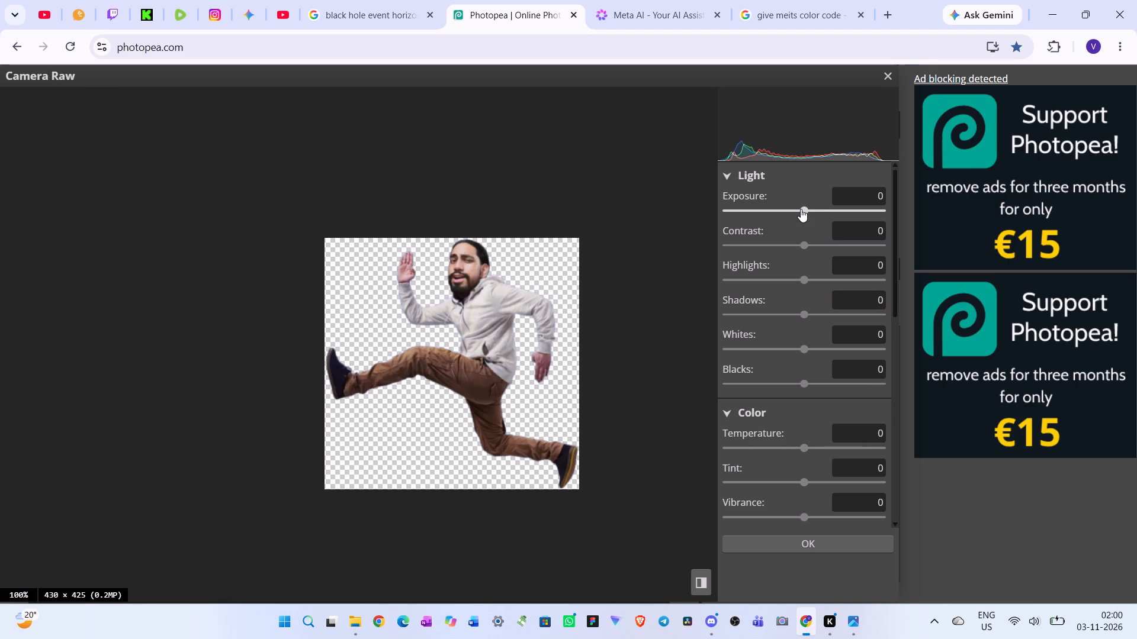
left_click_drag(801, 209, 808, 214)
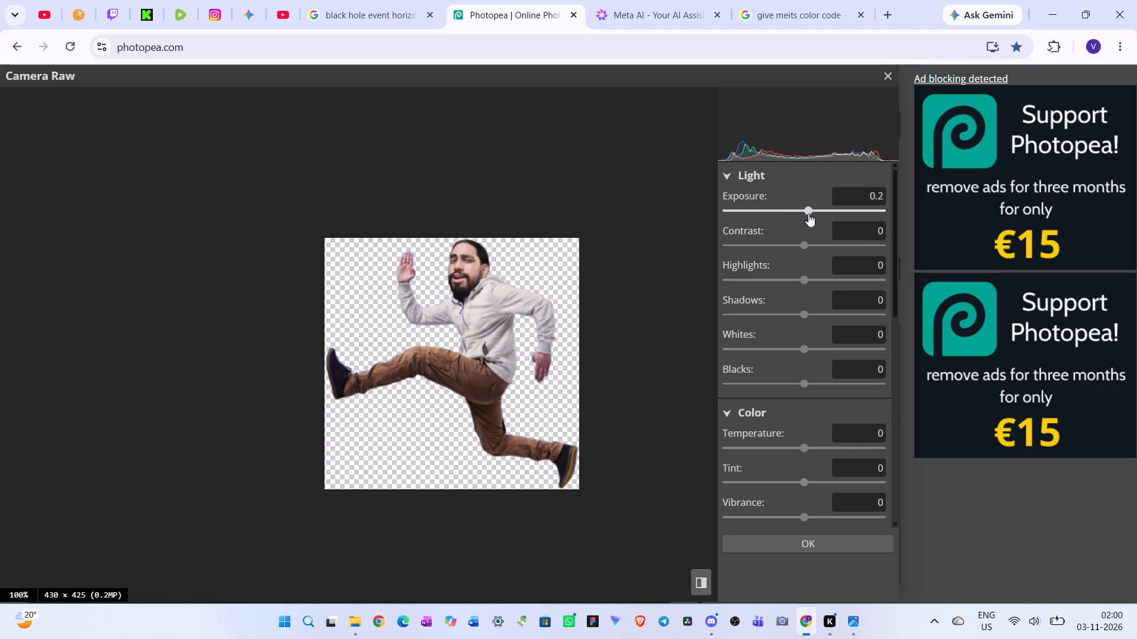
left_click_drag(808, 214, 807, 216)
left_click(801, 245)
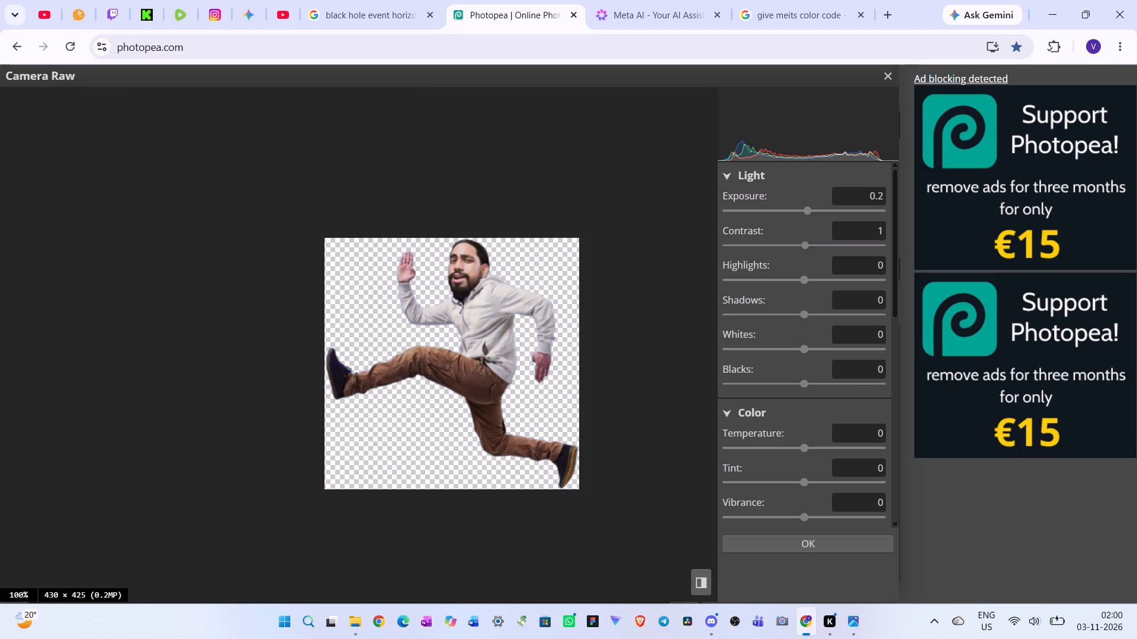
left_click(788, 545)
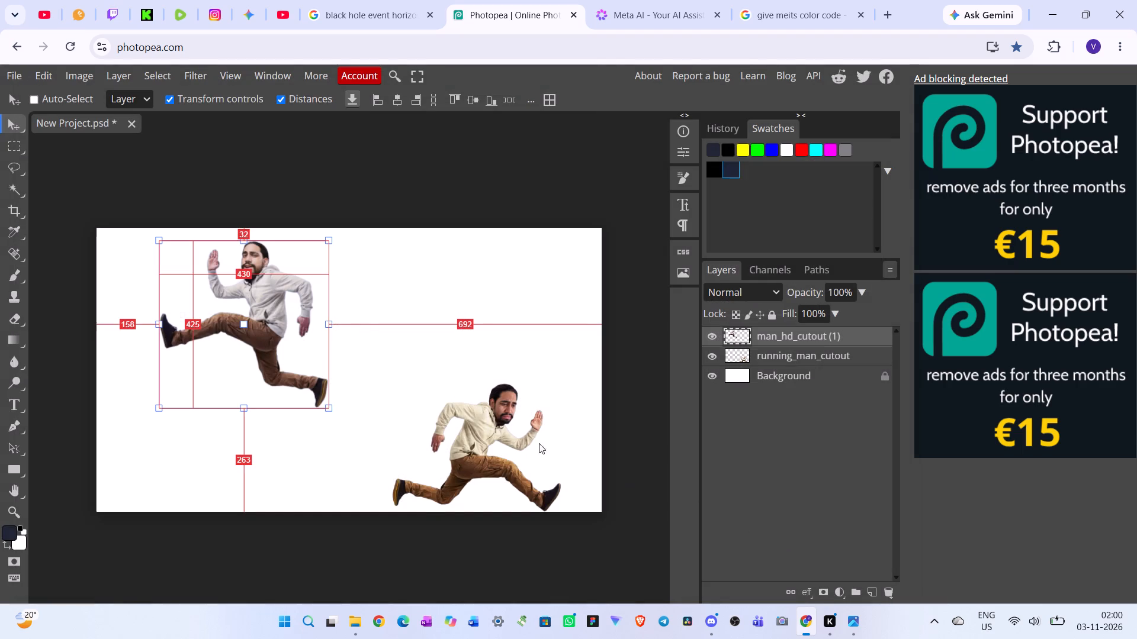
Rotate the man_hd_cutout (1) figure about 21.6° counterclockwise and reposition it at about X 349 px, Y 260 px.
left_click_drag(331, 414, 343, 408)
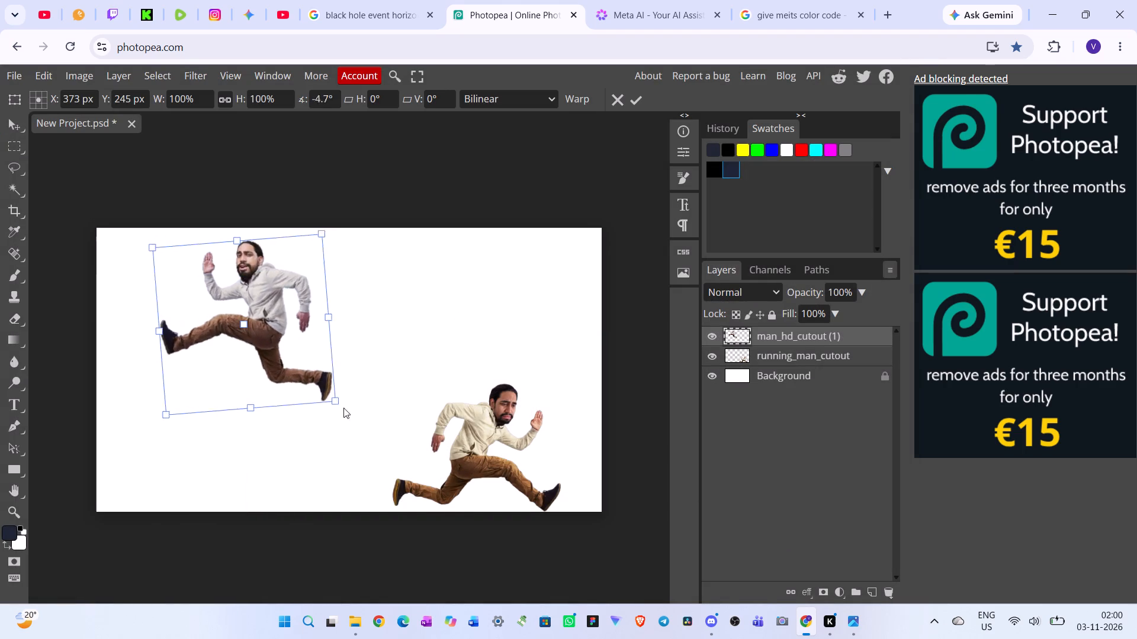
left_click_drag(343, 408, 384, 388)
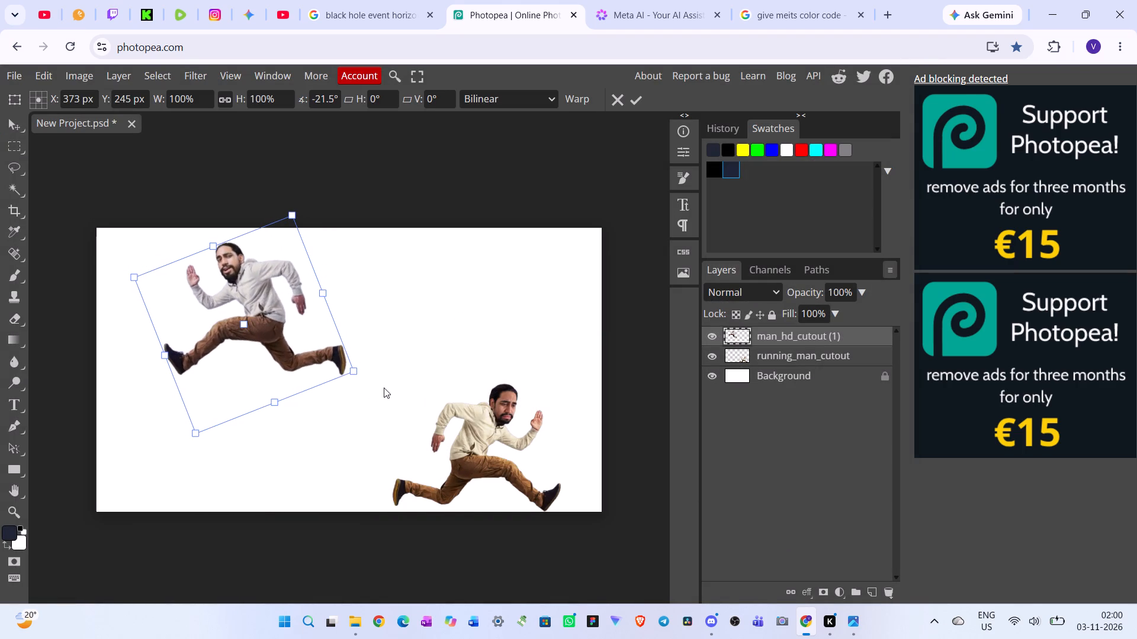
left_click_drag(384, 388, 384, 388)
left_click_drag(300, 333, 300, 332)
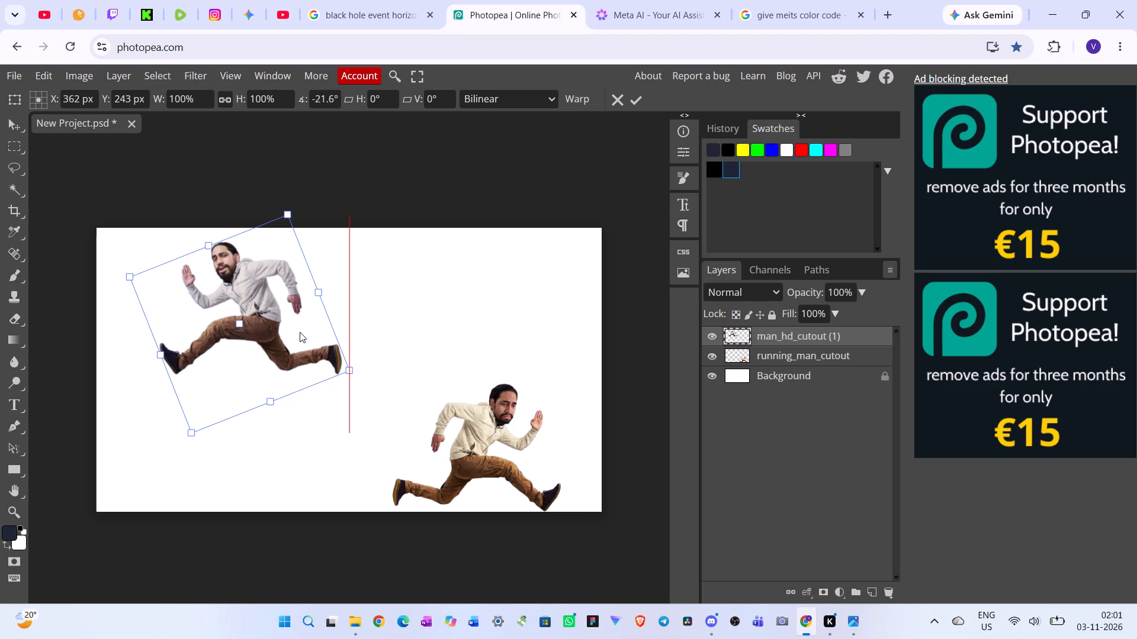
left_click_drag(300, 332, 284, 333)
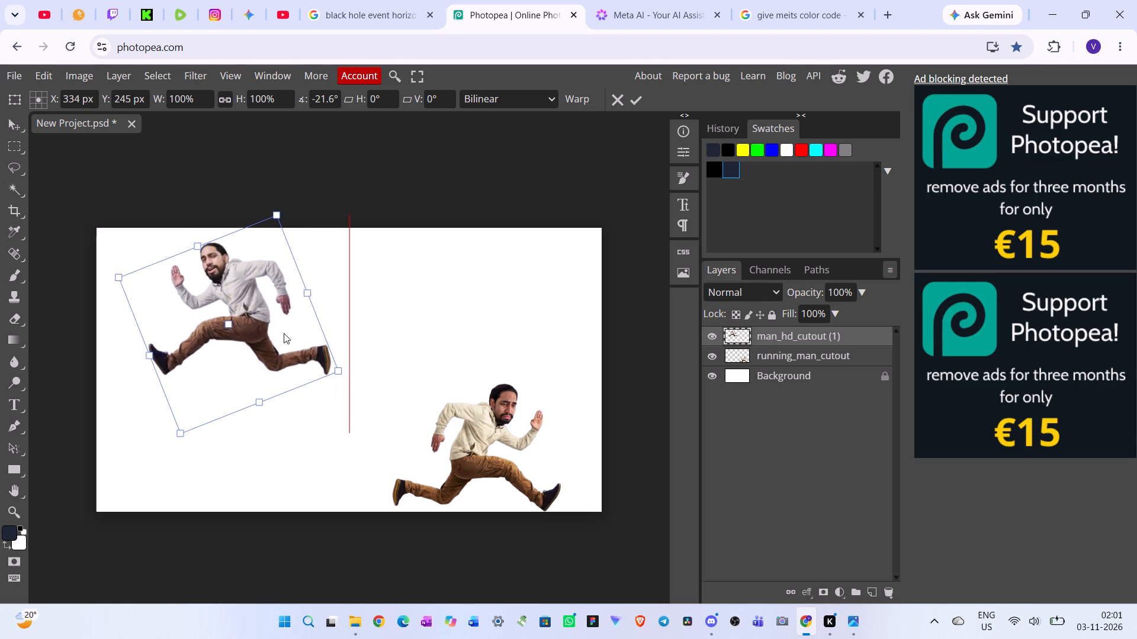
left_click_drag(284, 333, 298, 337)
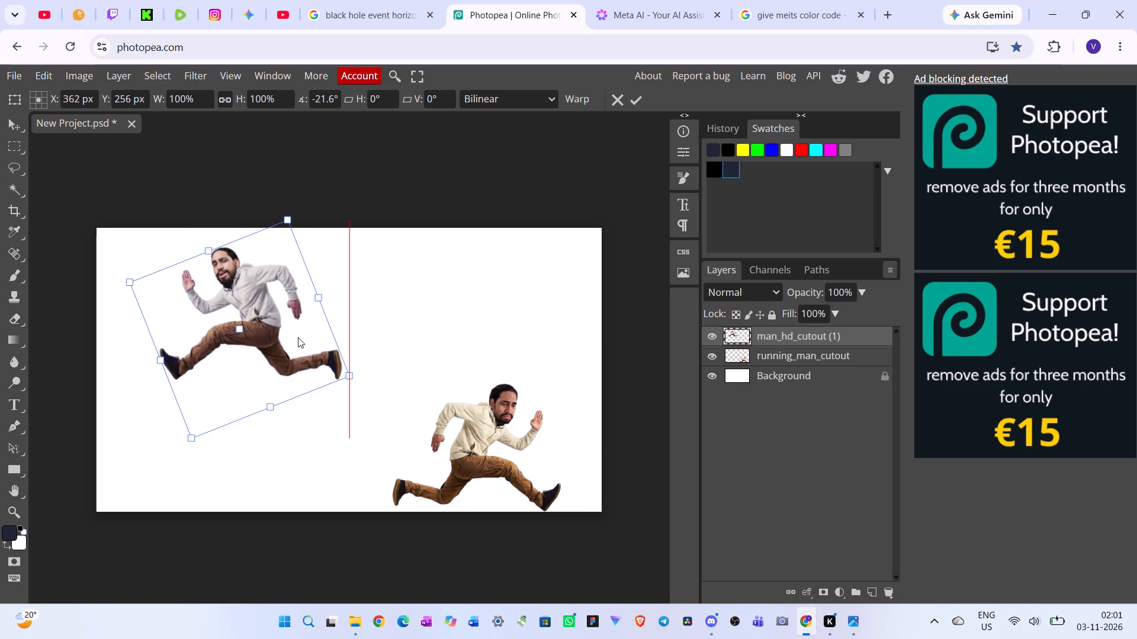
left_click_drag(298, 337, 291, 338)
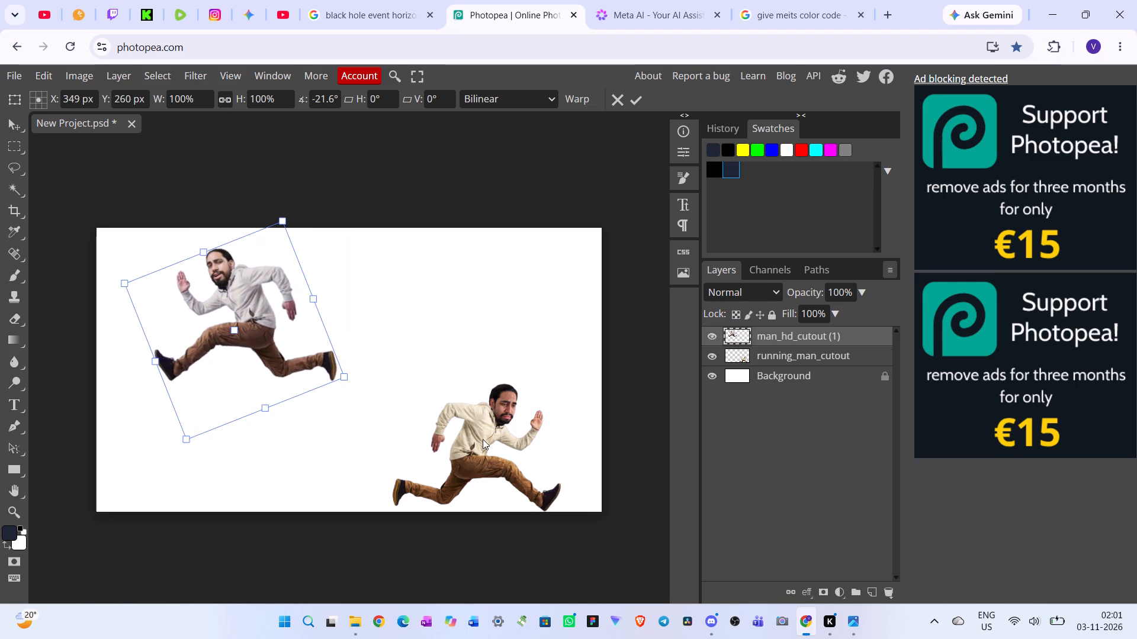
double_click(488, 448)
Enlarge the running_man_cutout figure proportionally to about 110.4% and move it to about X 988 px, Y 516 px.
left_click(769, 353)
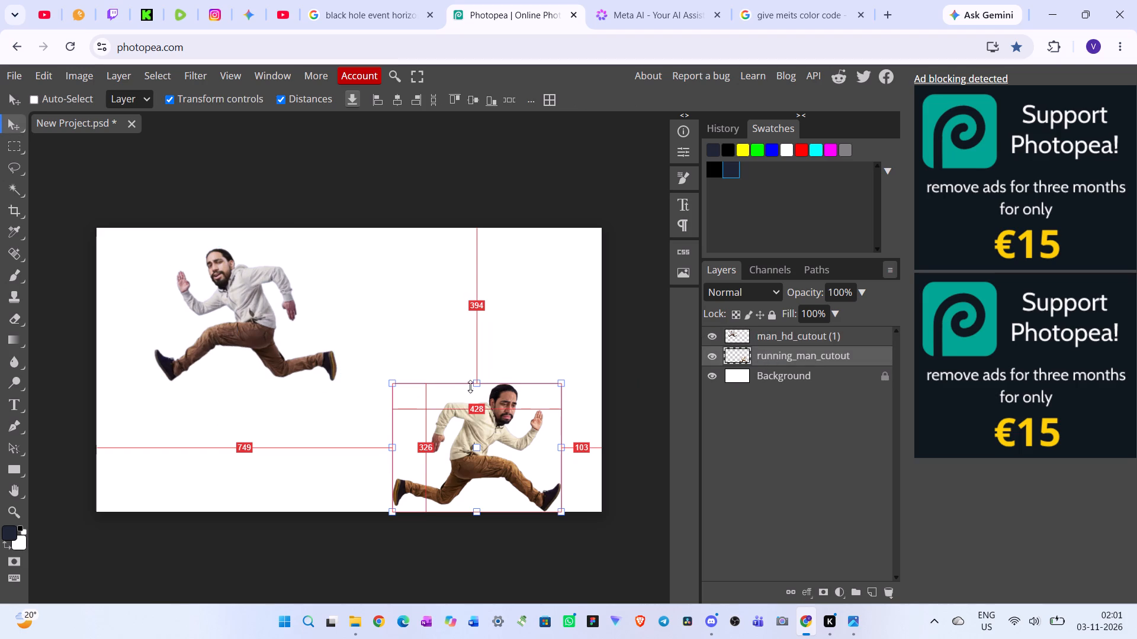
left_click_drag(474, 382, 476, 379)
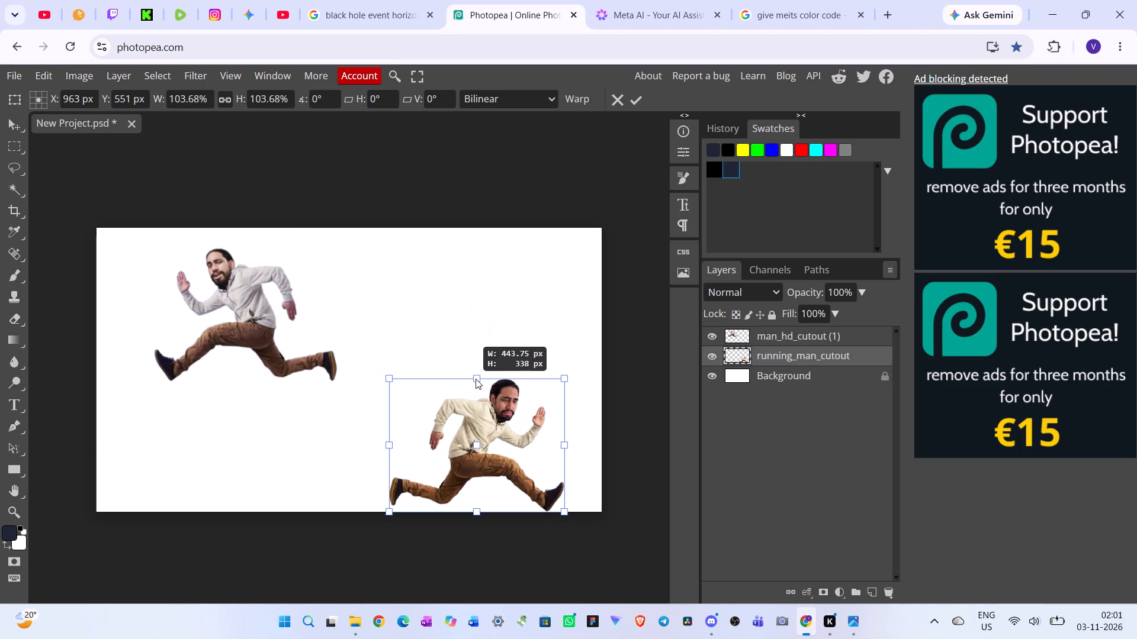
left_click_drag(476, 379, 482, 370)
left_click_drag(496, 409, 501, 402)
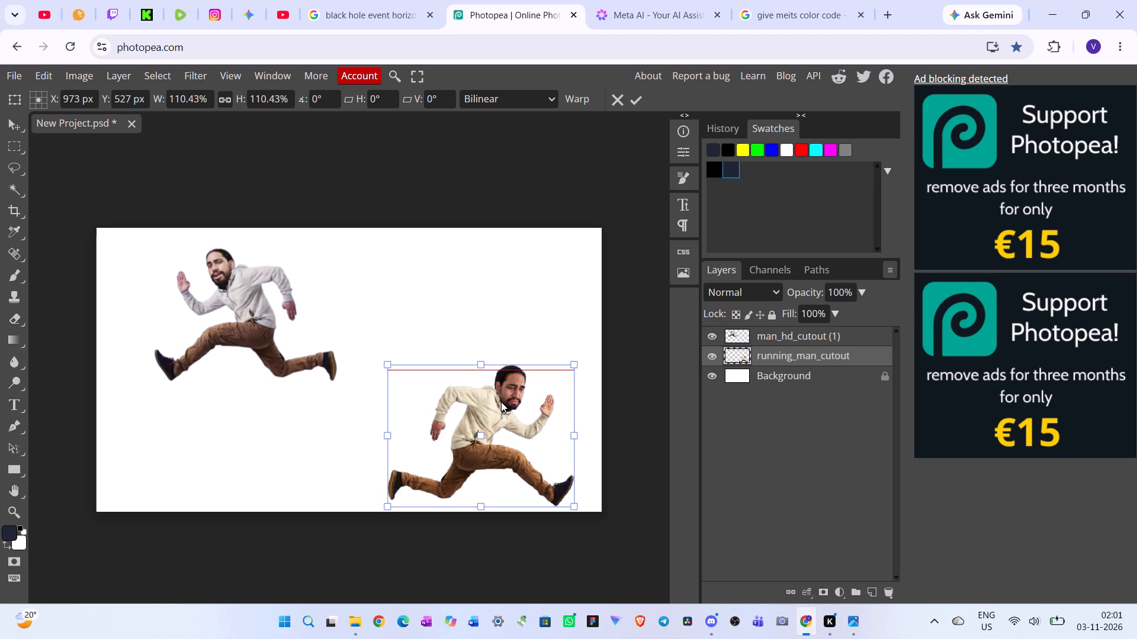
left_click_drag(501, 402, 503, 399)
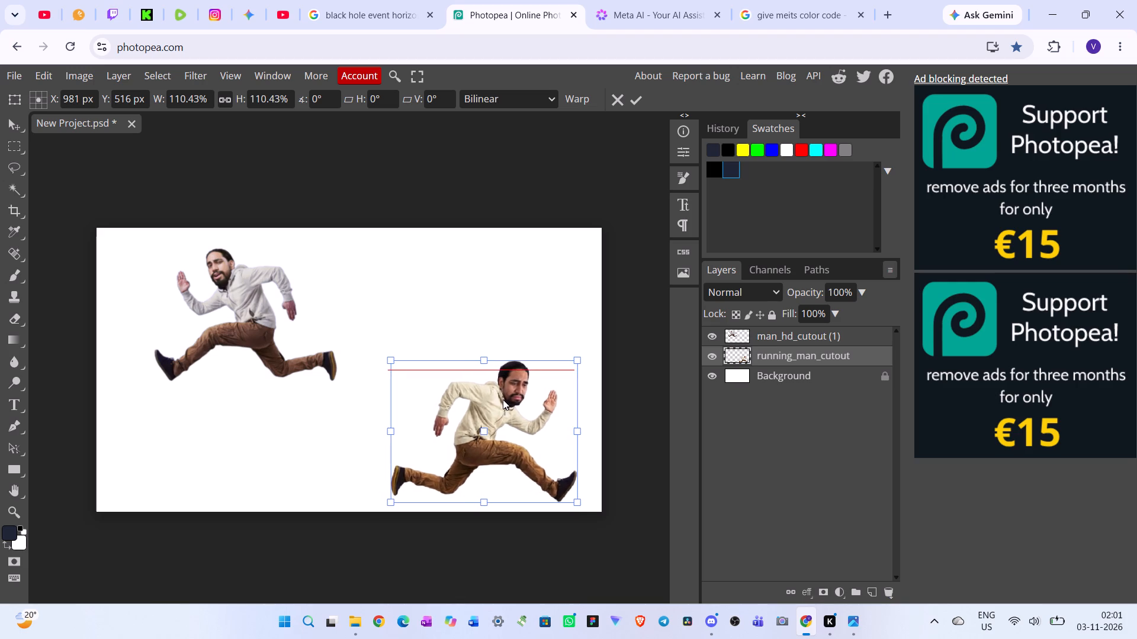
left_click_drag(503, 399, 506, 399)
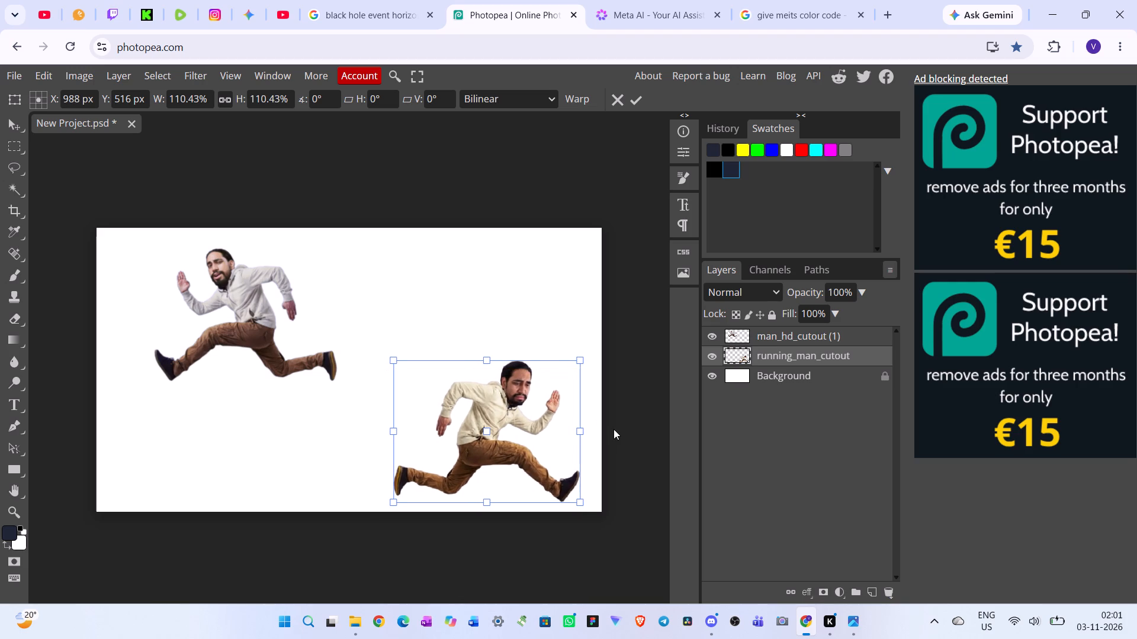
Apply Camera Raw to the man_hd_cutout (1) layer with Temperature 12 and Saturation 14.
left_click(781, 336)
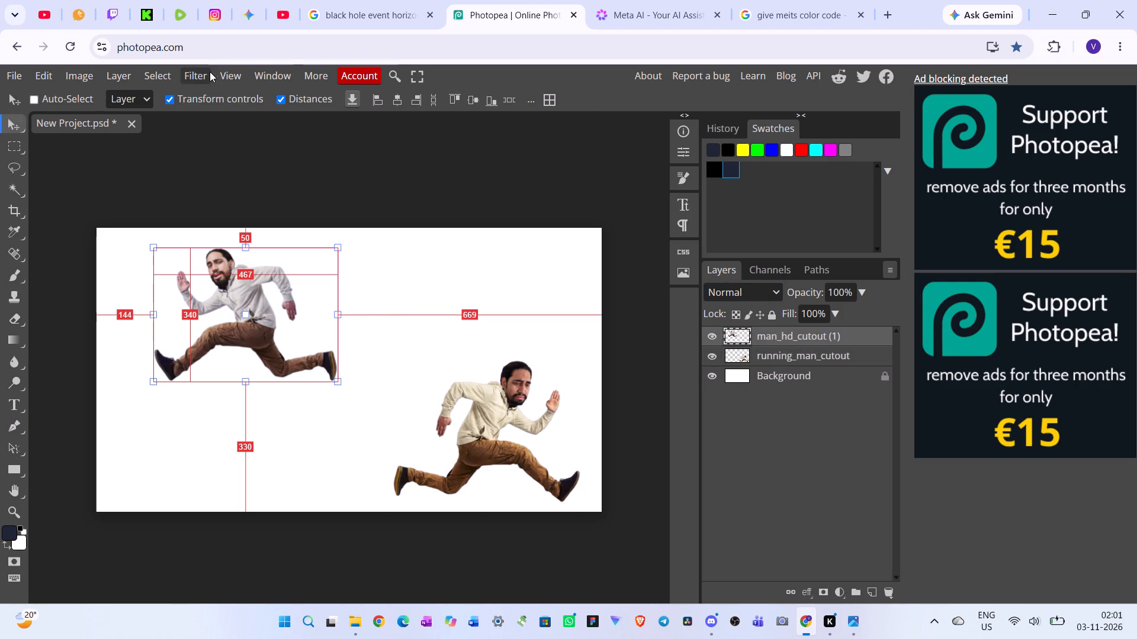
left_click(199, 72)
left_click(236, 173)
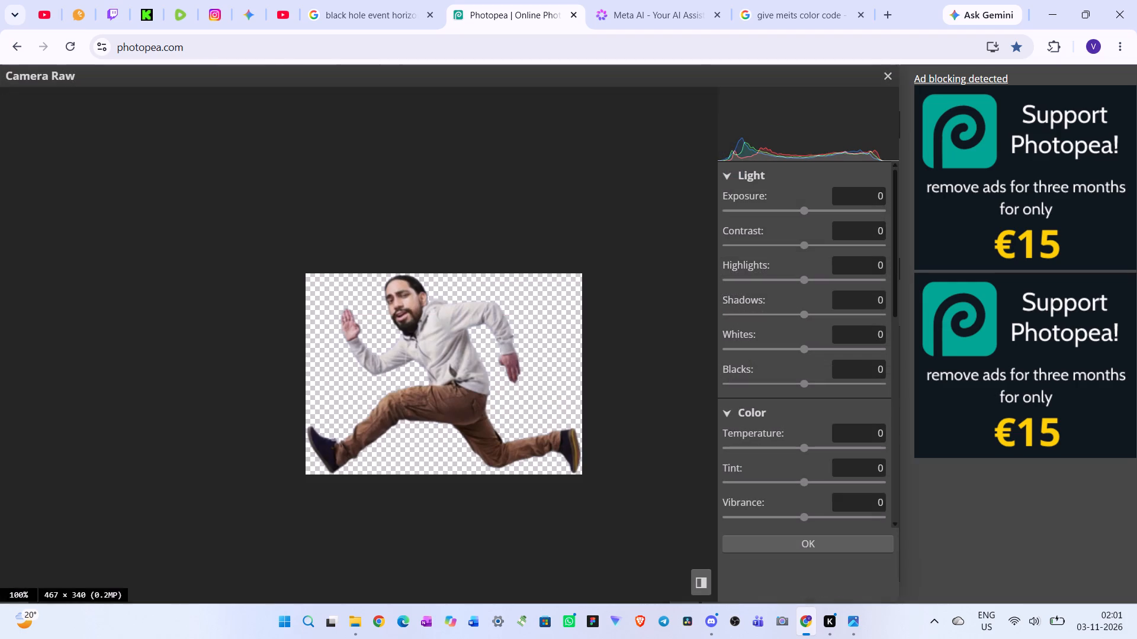
scroll(815, 450, "down", 3)
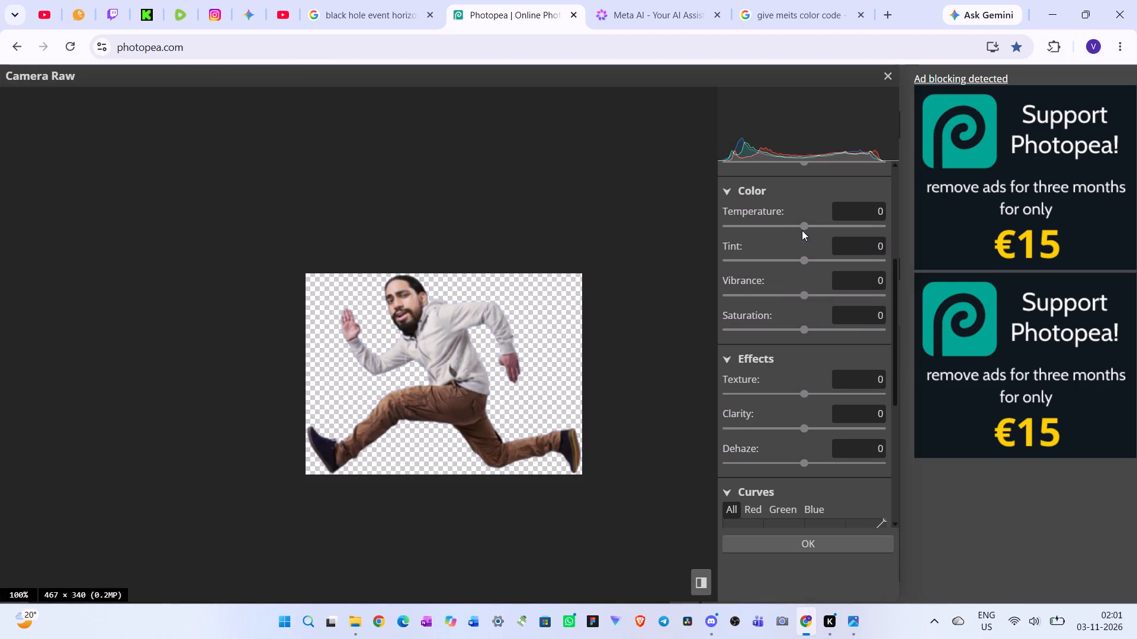
left_click_drag(802, 227, 806, 237)
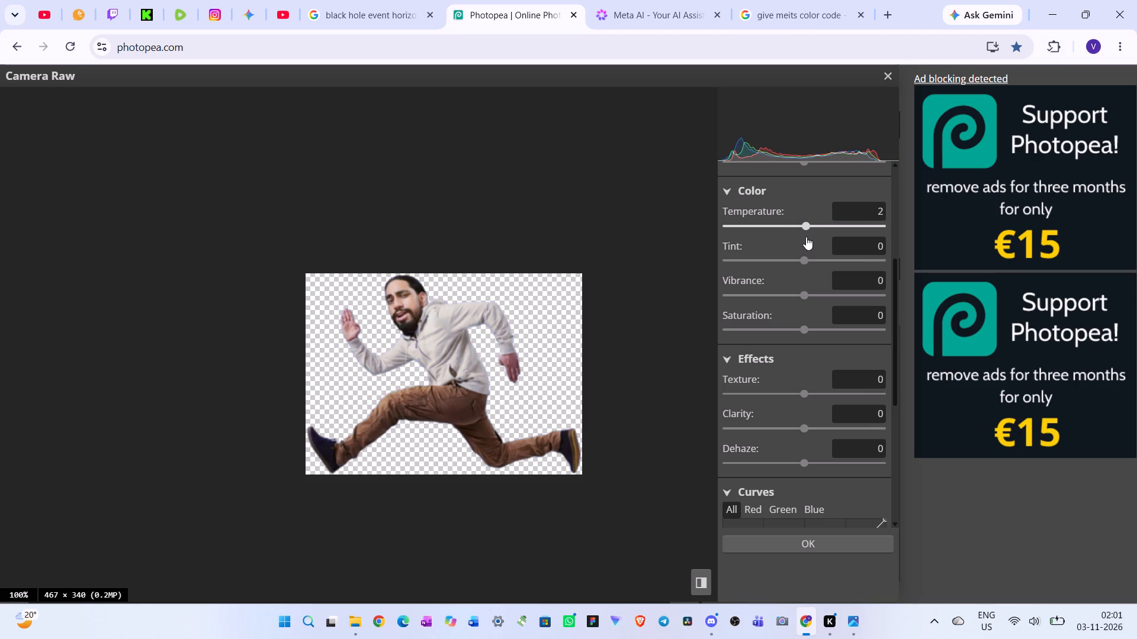
left_click_drag(806, 237, 811, 240)
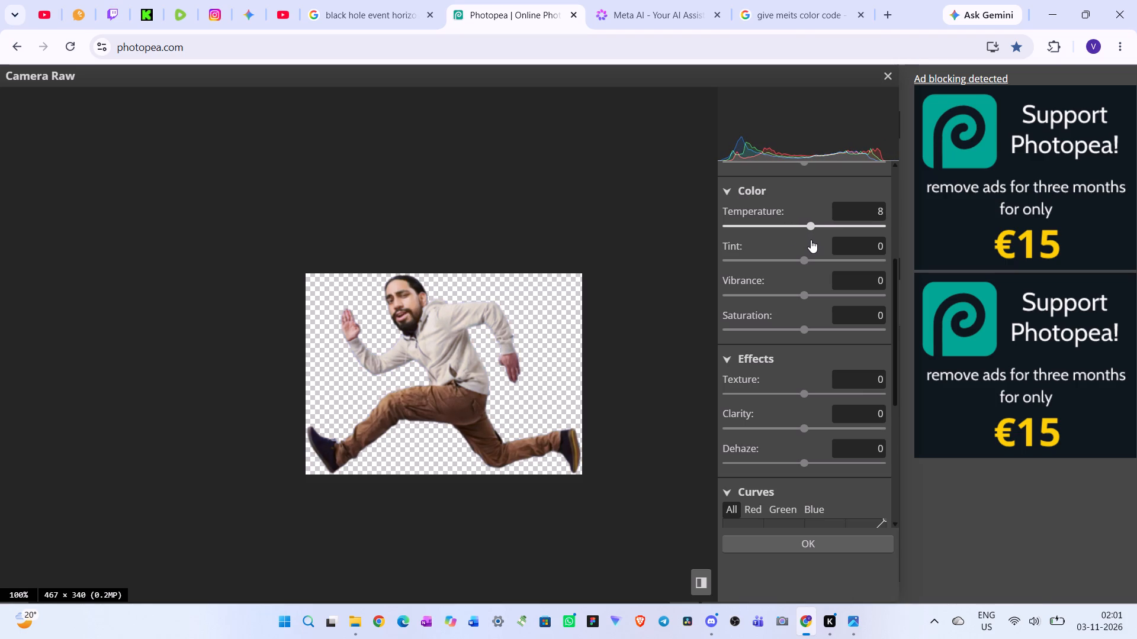
left_click_drag(811, 240, 812, 240)
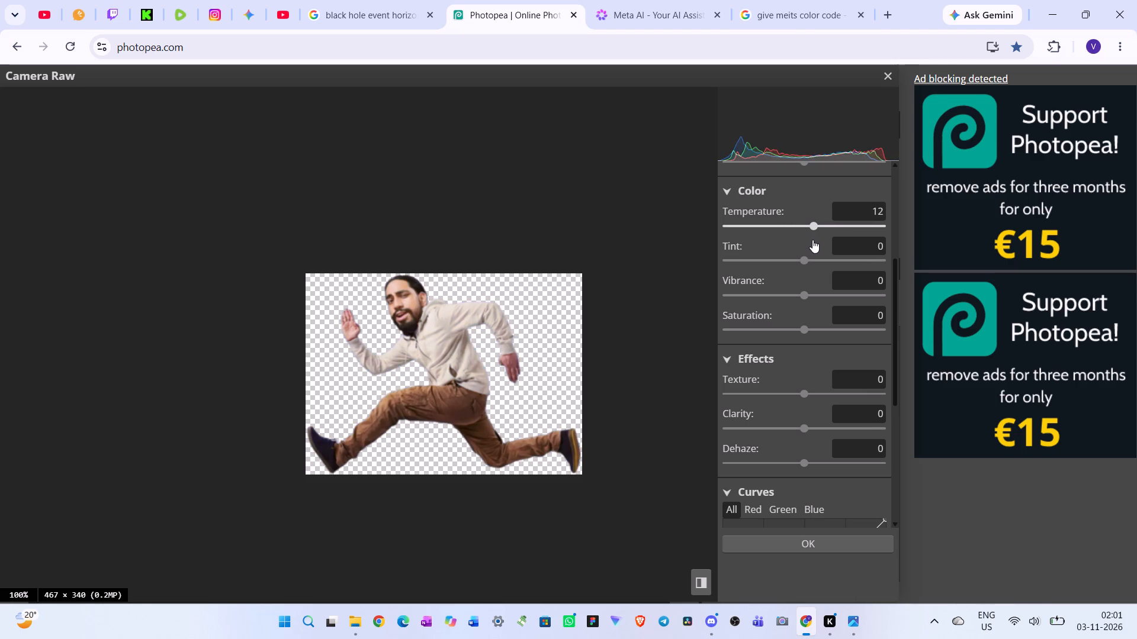
left_click_drag(812, 240, 814, 241)
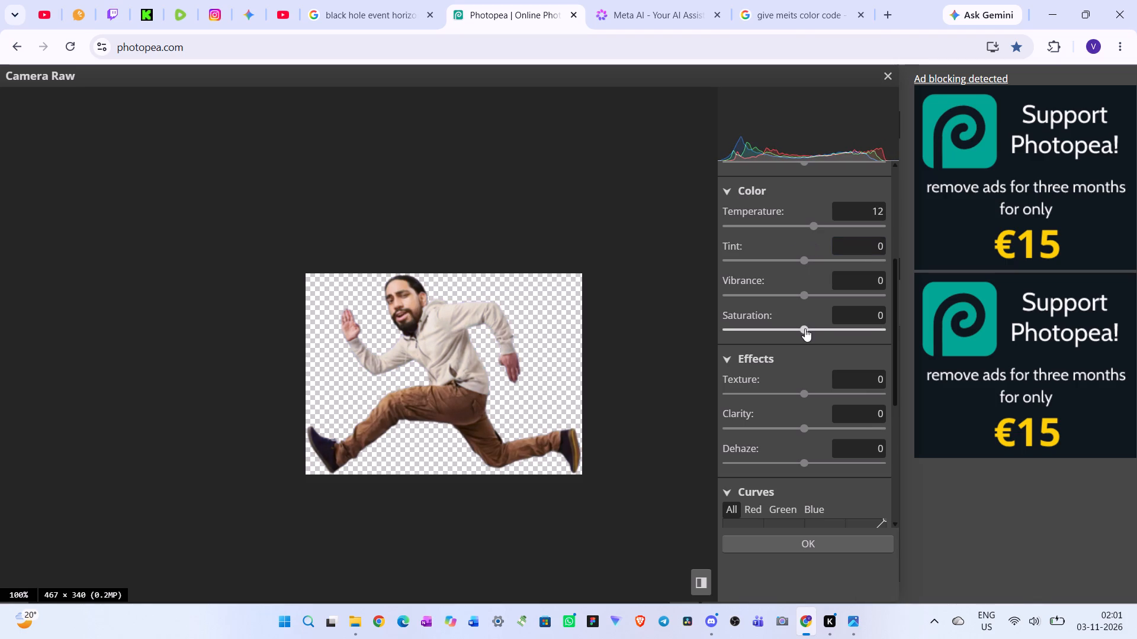
left_click_drag(804, 328, 814, 330)
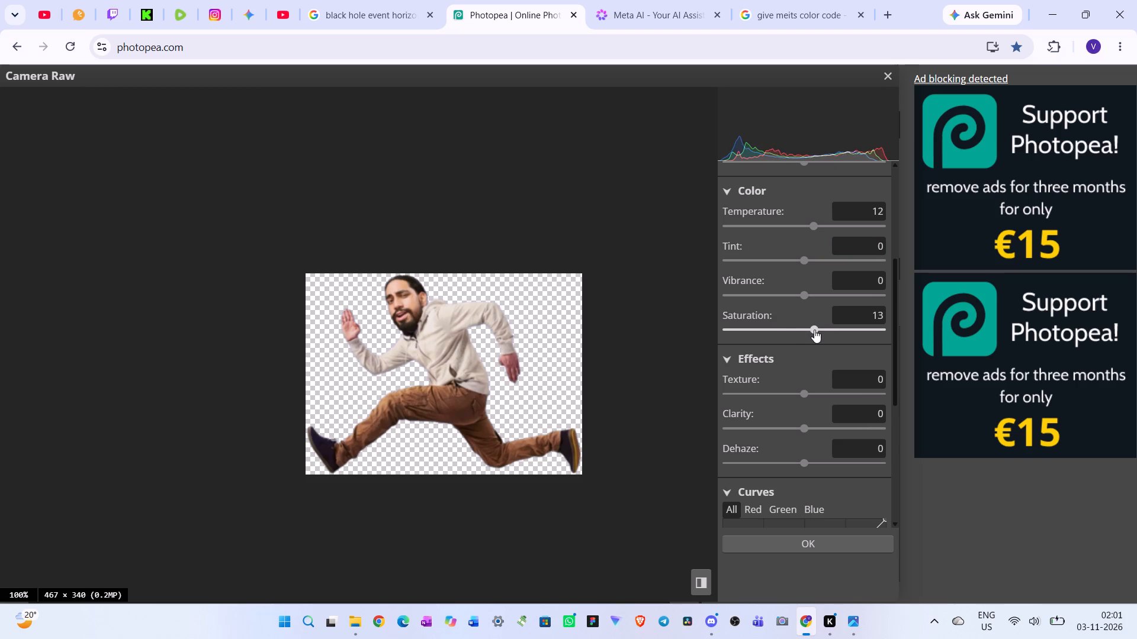
left_click_drag(814, 330, 814, 335)
left_click_drag(814, 335, 815, 336)
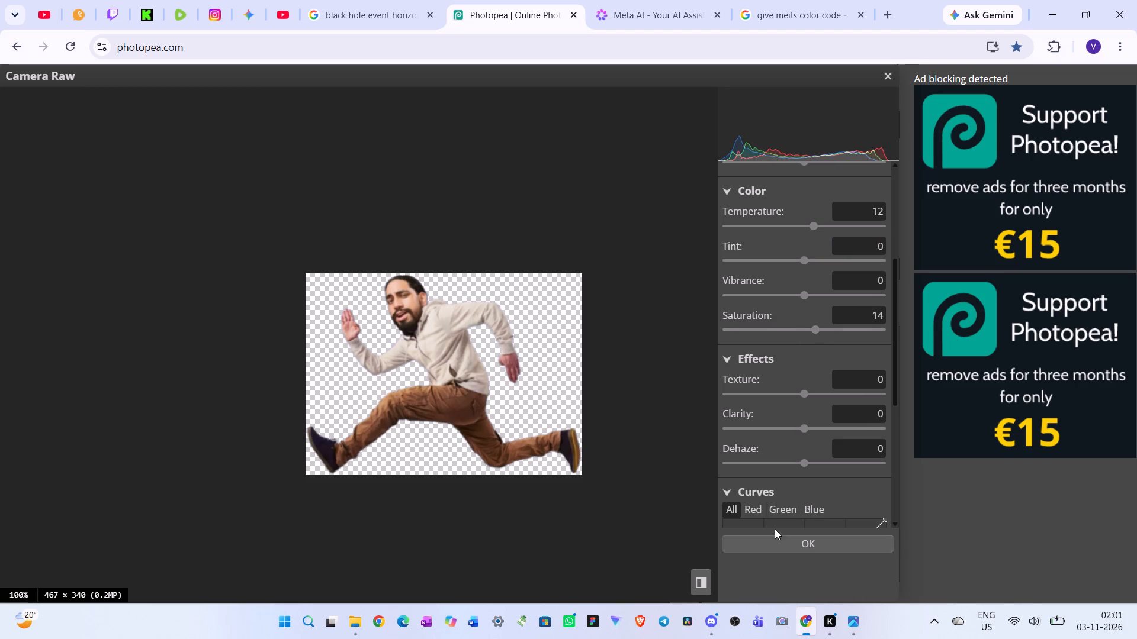
left_click(779, 547)
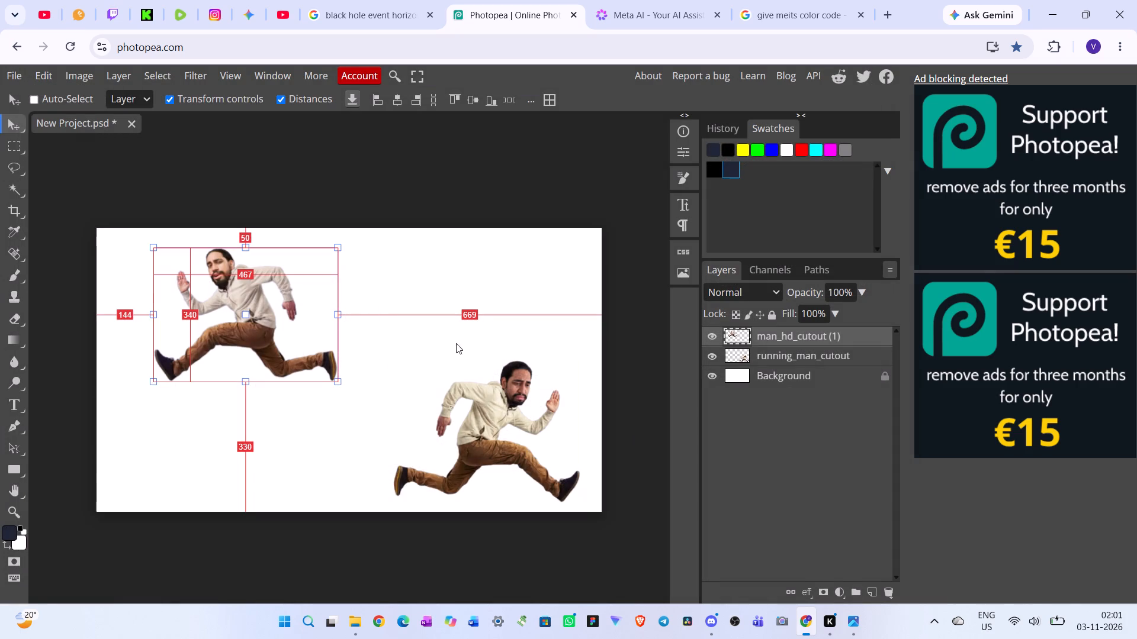
Shift the man_hd_cutout (1) figure slightly left so it sits 132 px from the canvas's left edge.
left_click(428, 281)
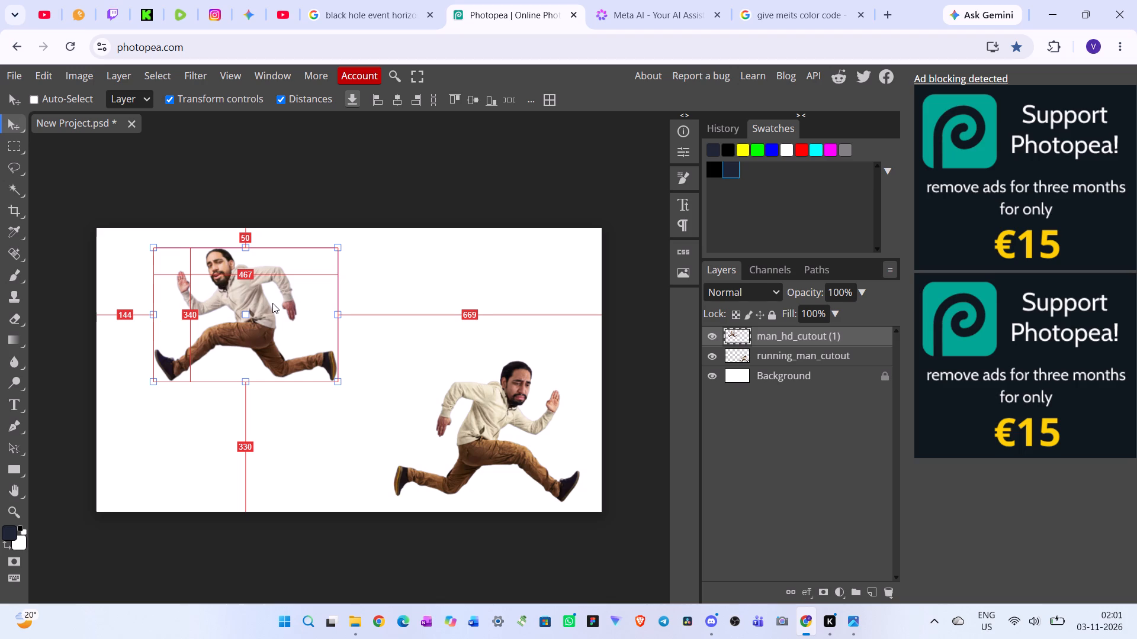
left_click(272, 303)
left_click(425, 292)
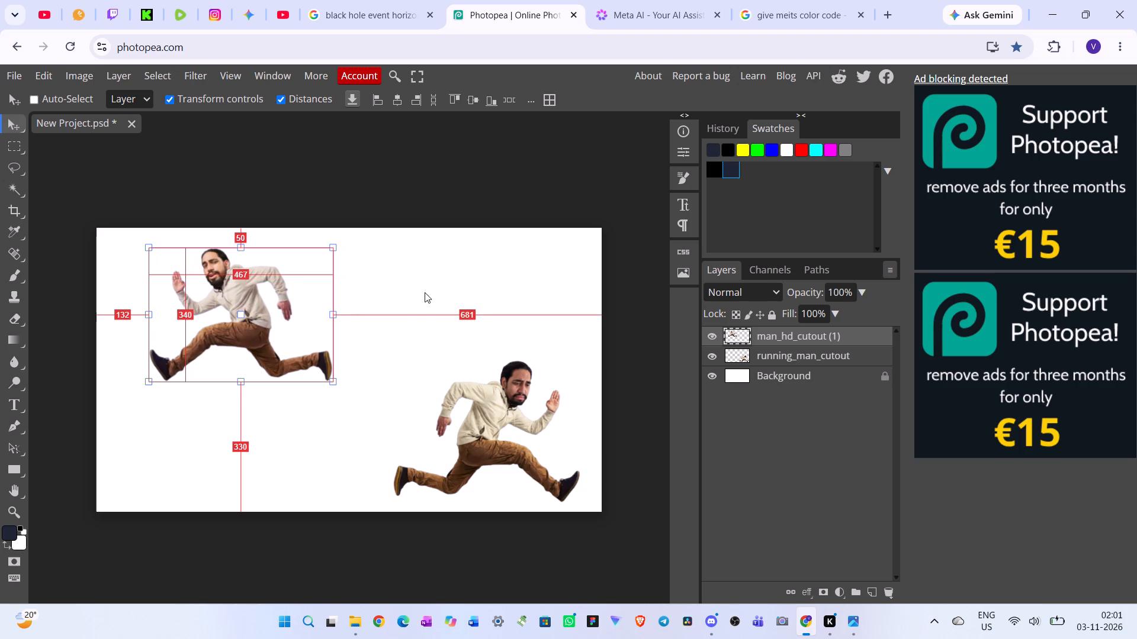
left_click(810, 379)
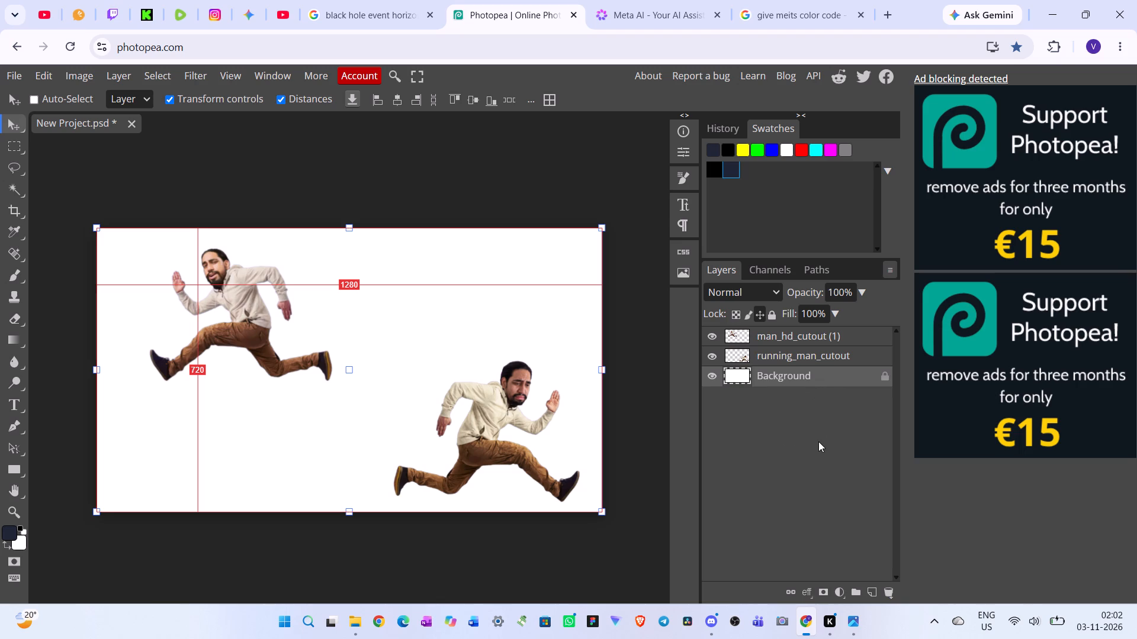
left_click(518, 154)
left_click(522, 428)
left_click(513, 425)
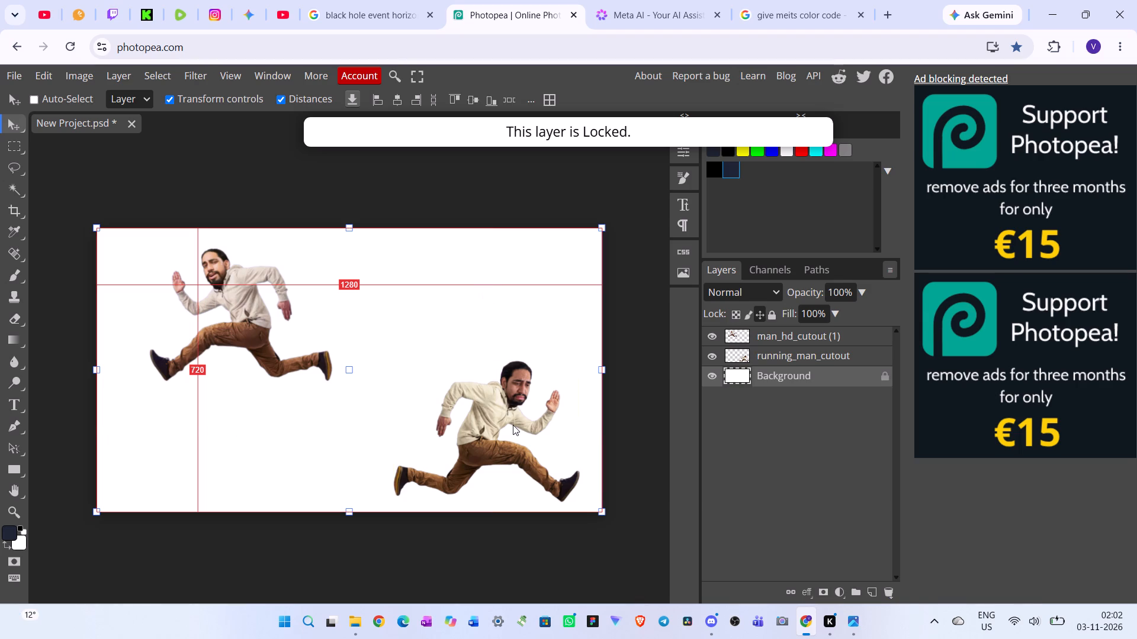
left_click(814, 353)
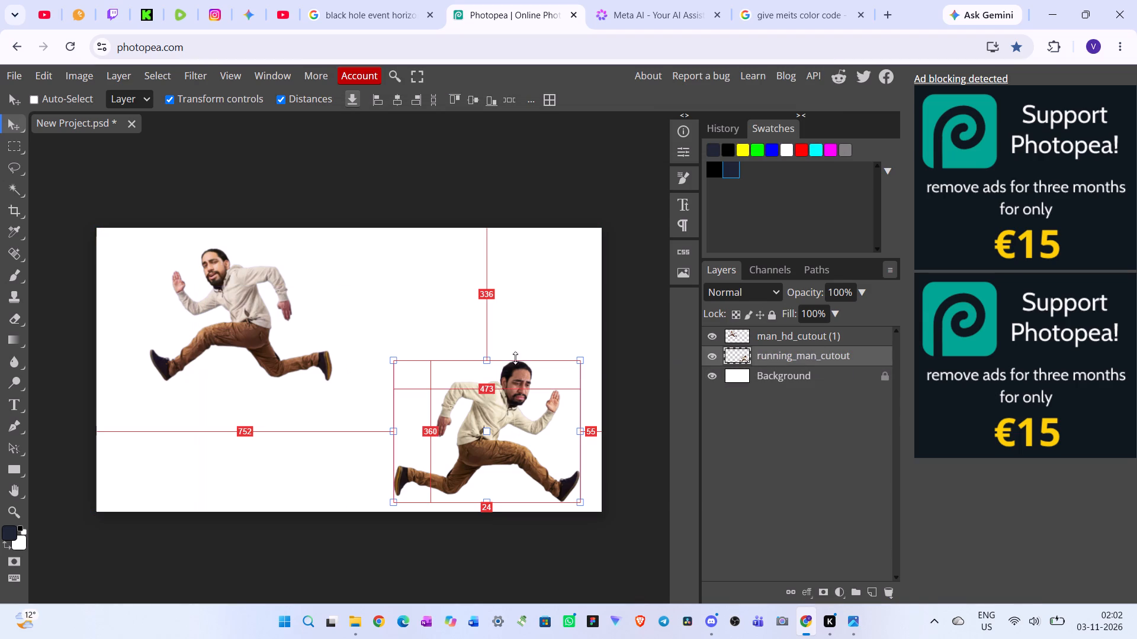
left_click_drag(486, 362, 490, 372)
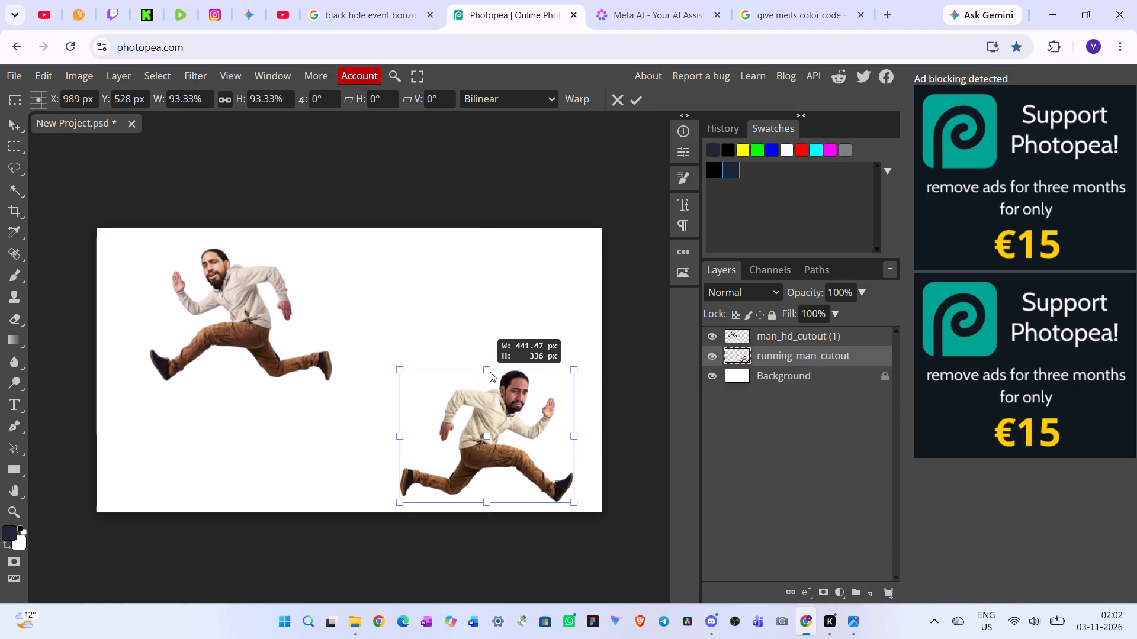
left_click_drag(490, 372, 491, 375)
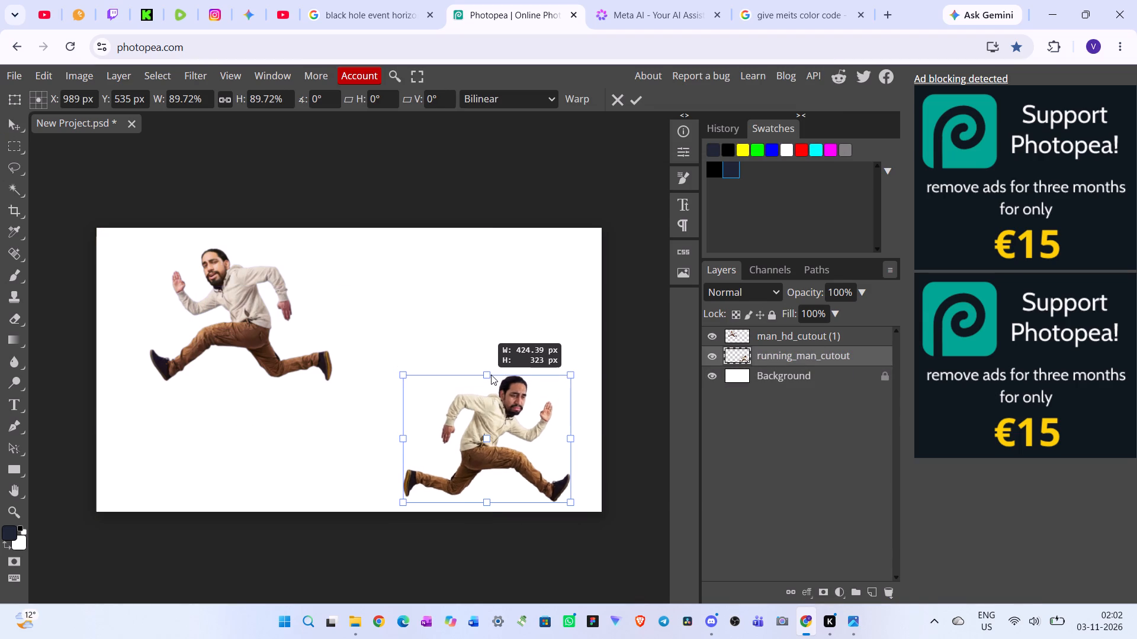
left_click_drag(491, 375, 491, 372)
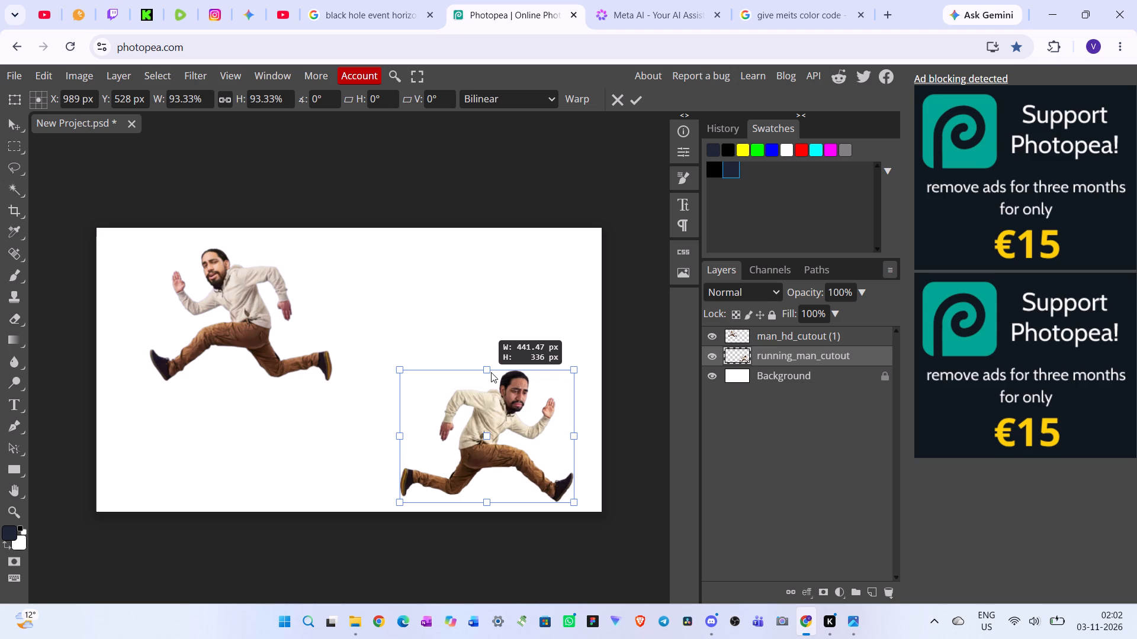
left_click_drag(491, 372, 496, 376)
left_click(505, 421)
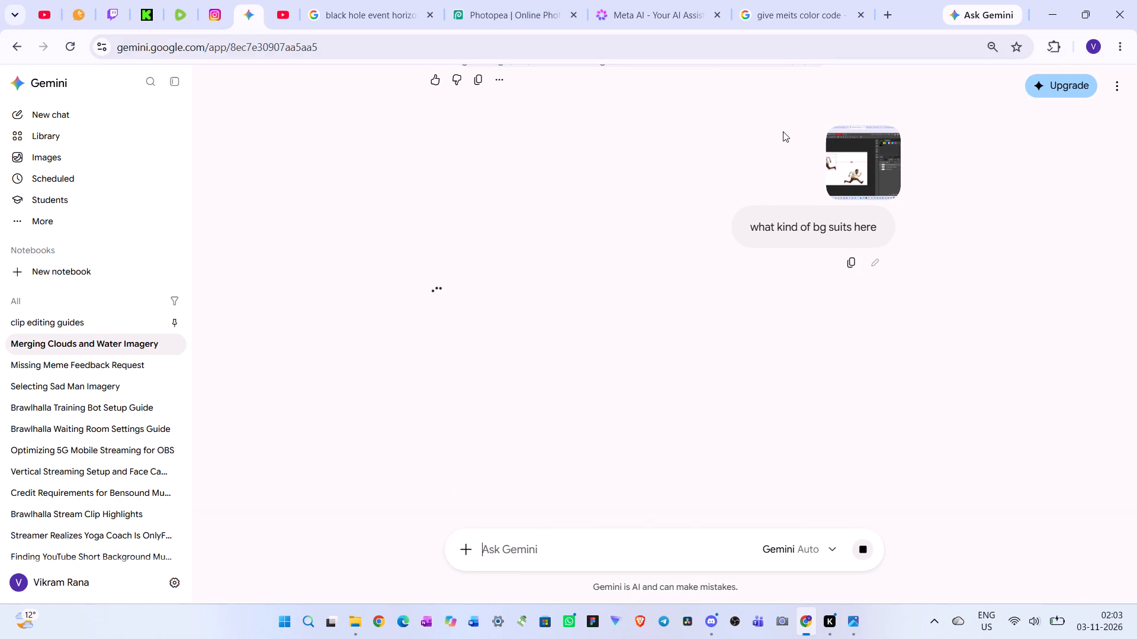
Close the browser page holding the "give meits color code" search.
left_click(804, 8)
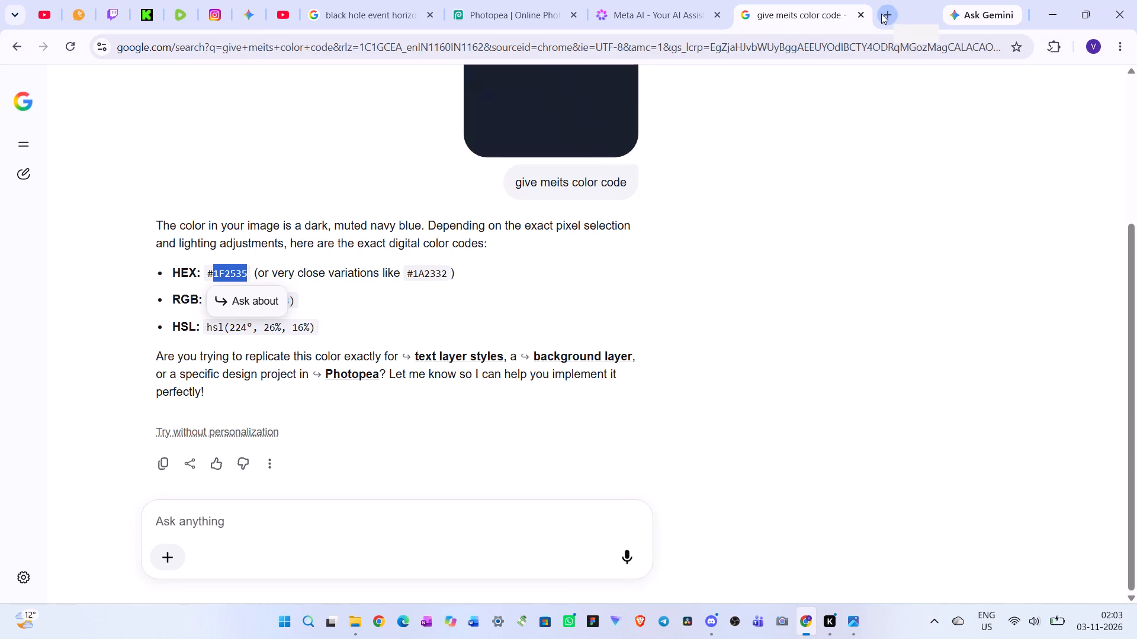
left_click(863, 14)
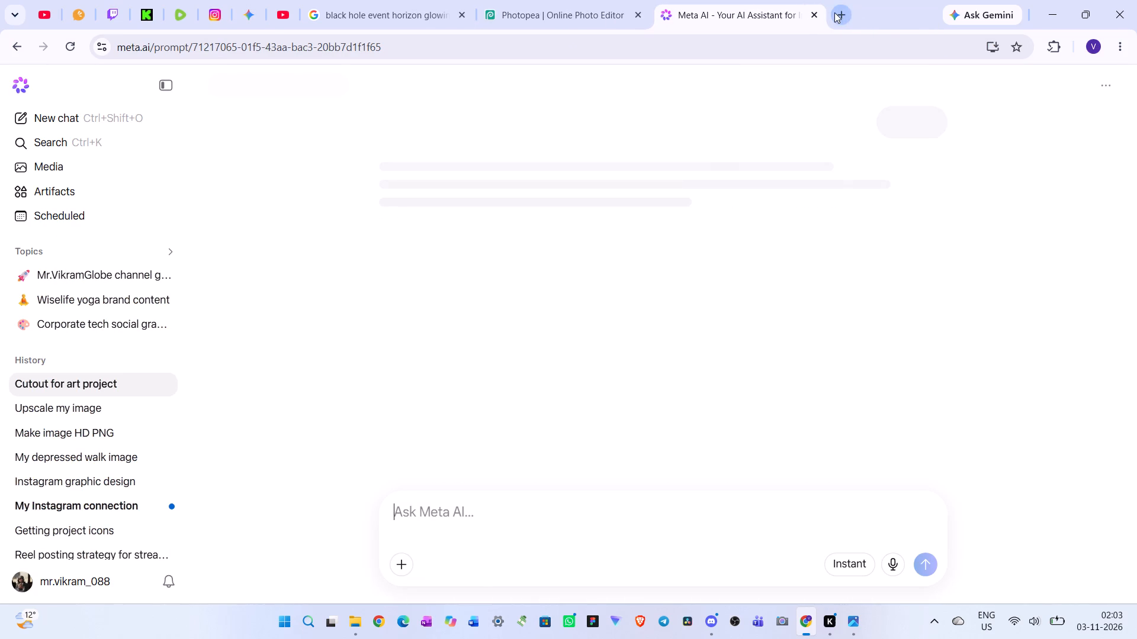
Replace the black hole query in Google Images with a search for "psychology".
left_click(412, 10)
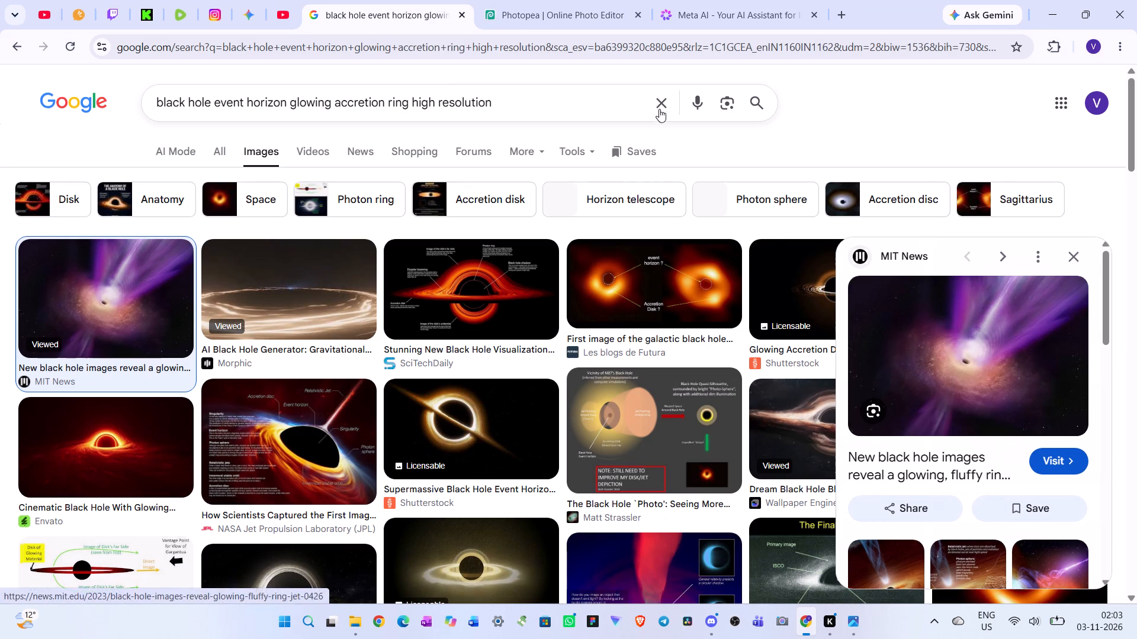
left_click(661, 102)
type("pt")
key("BackSpace")
key("y")
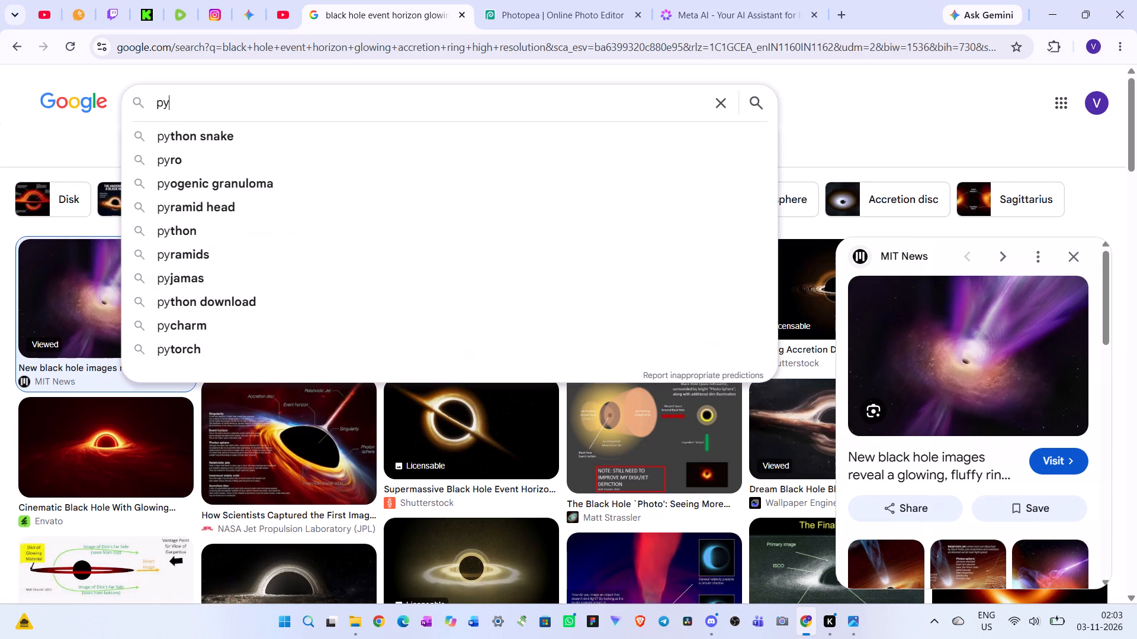
type("co")
type("log")
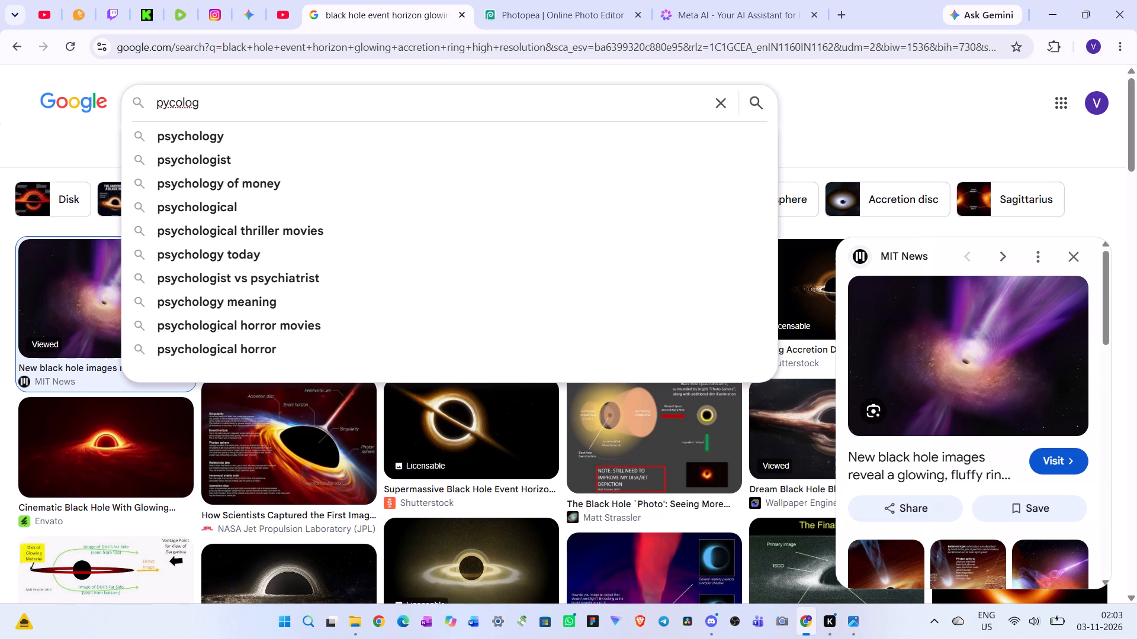
left_click(490, 131)
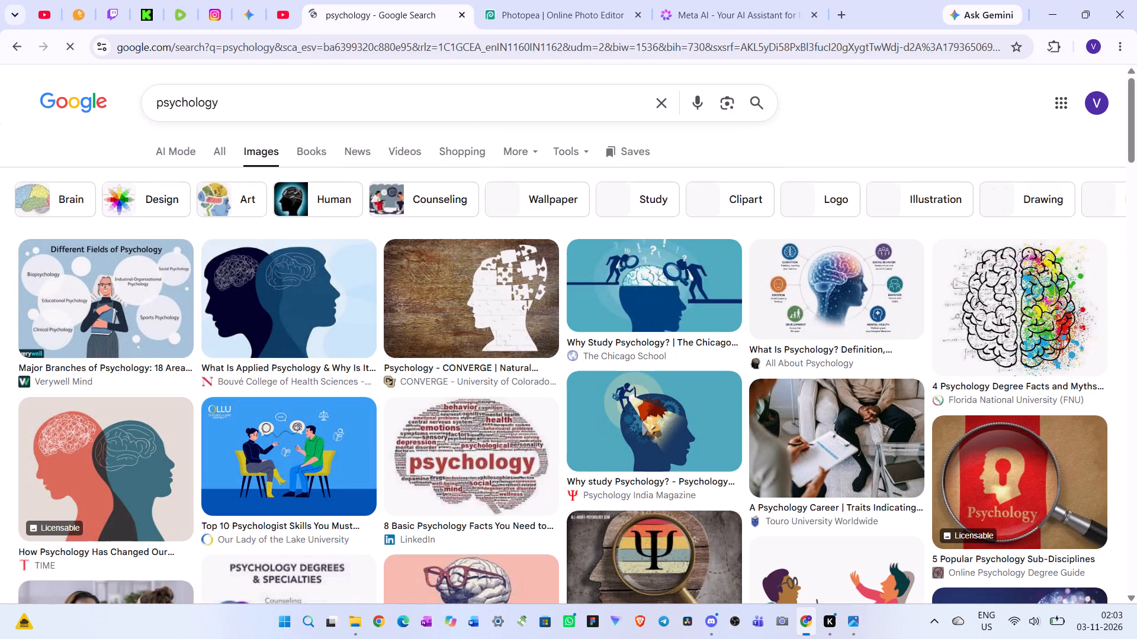
Refine the Google Images search to "psychologycal background".
left_click(340, 105)
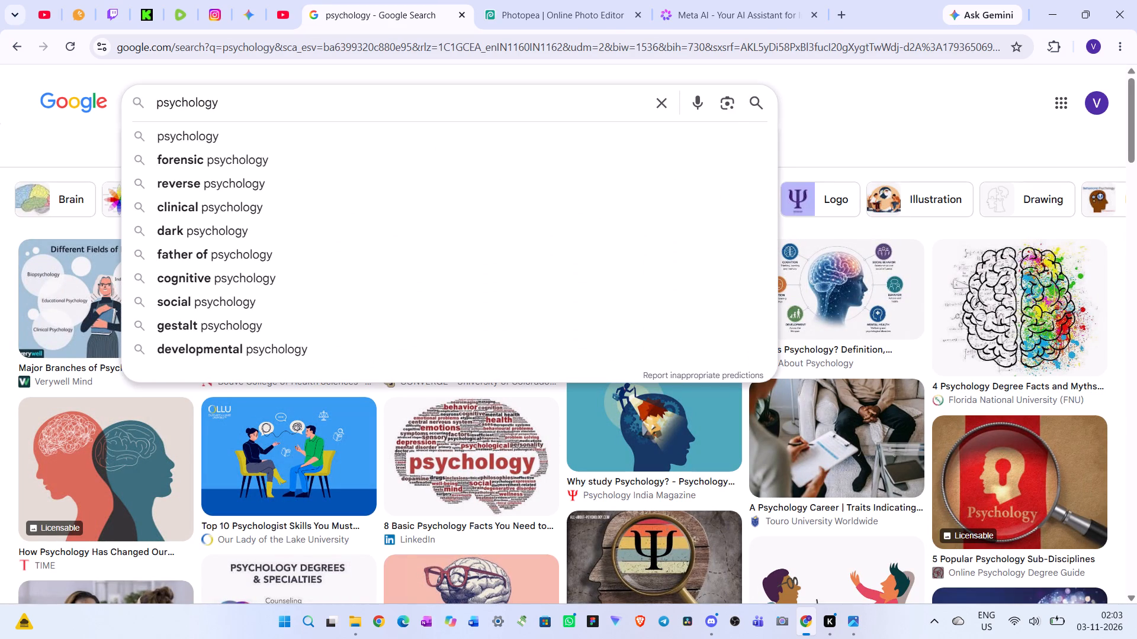
type("cal")
key("space")
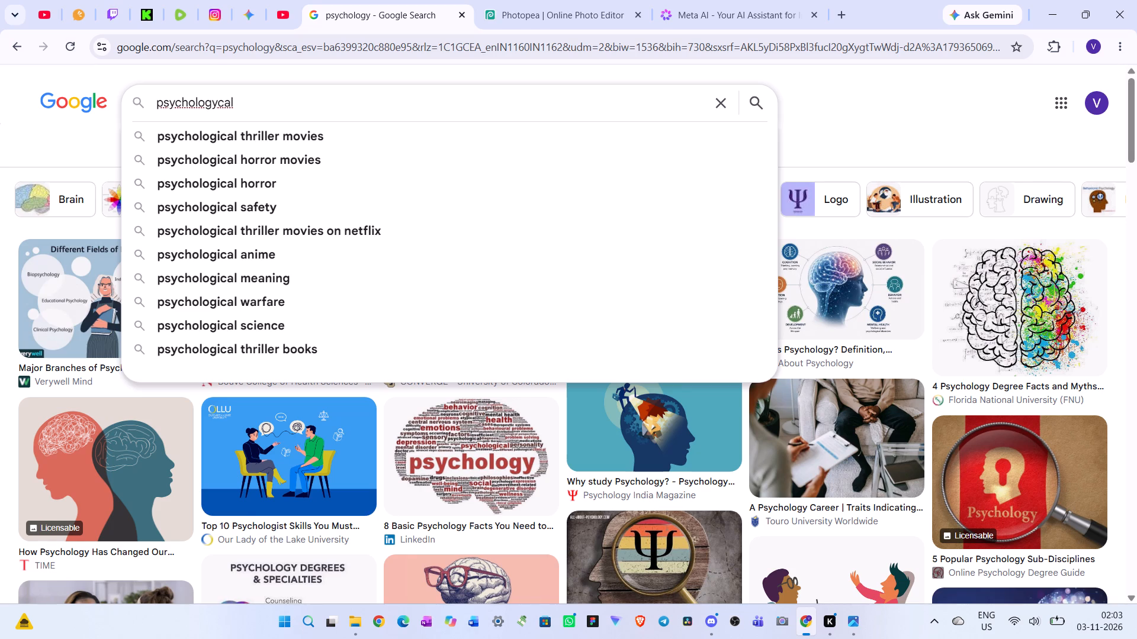
type("background")
key("Return")
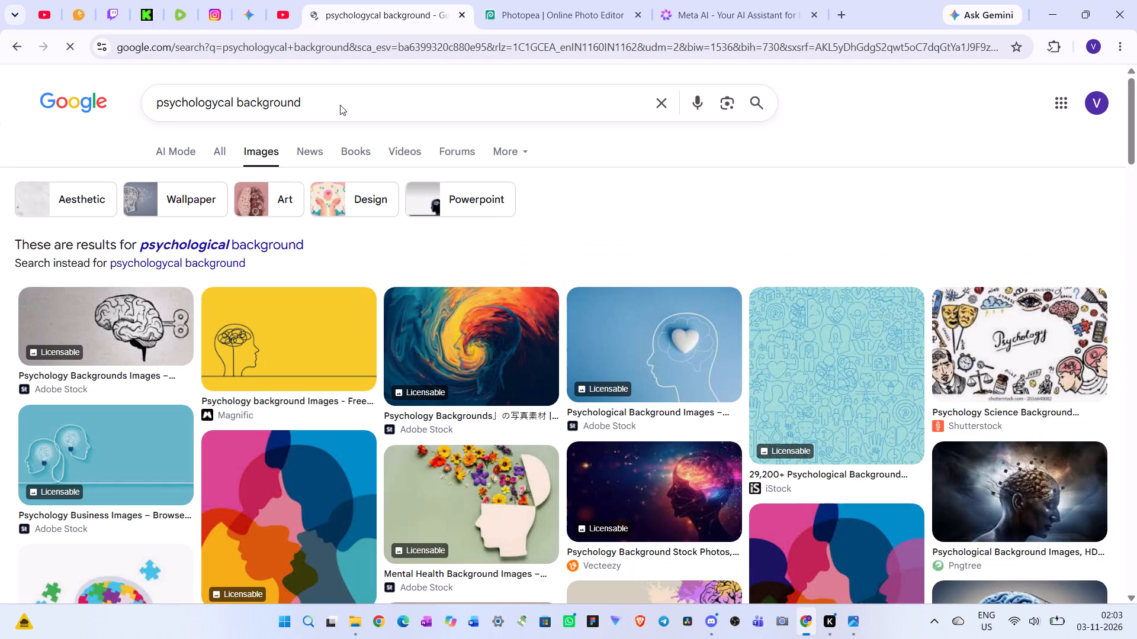
Browse the image results for psychological backgrounds to find one that suits the two running men.
scroll(643, 416, "down", 2)
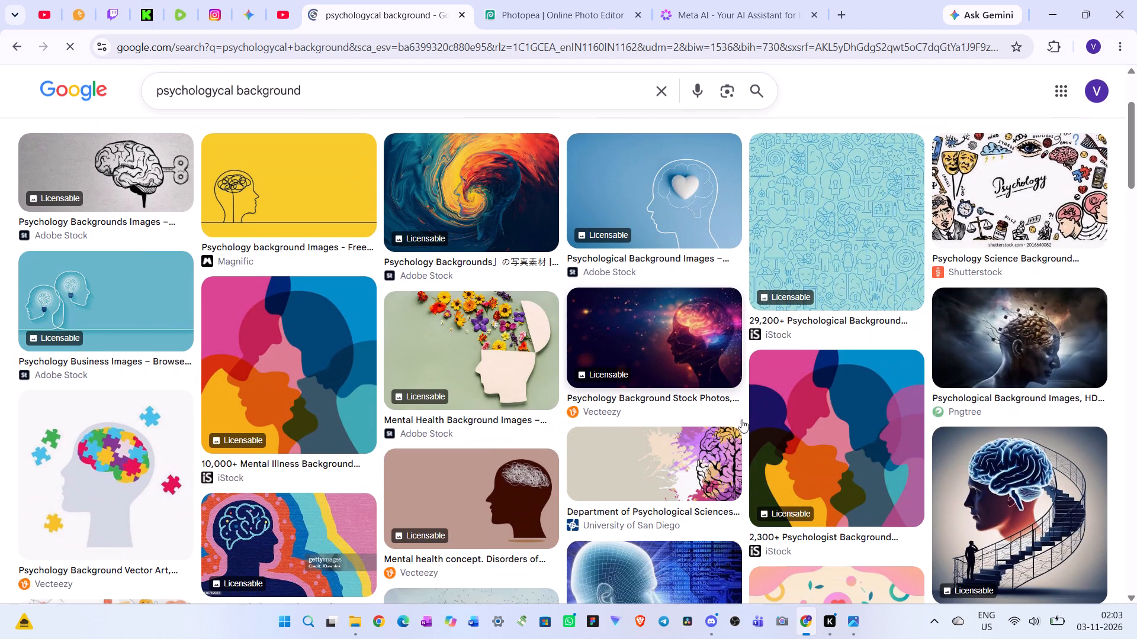
scroll(519, 408, "down", 5)
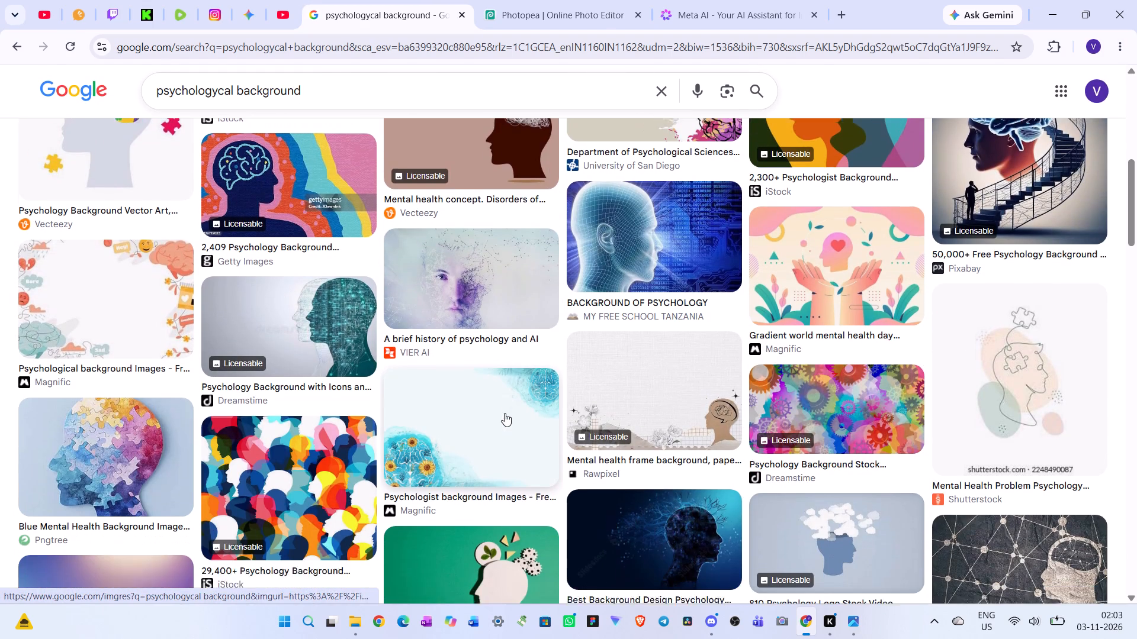
scroll(499, 413, "down", 2)
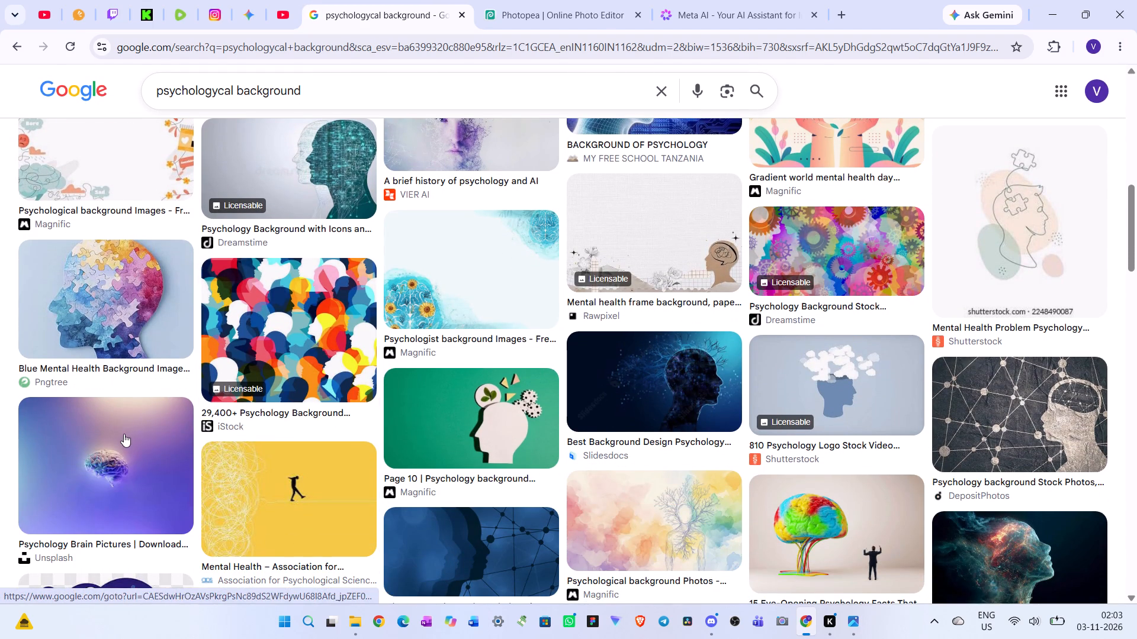
scroll(627, 368, "down", 2)
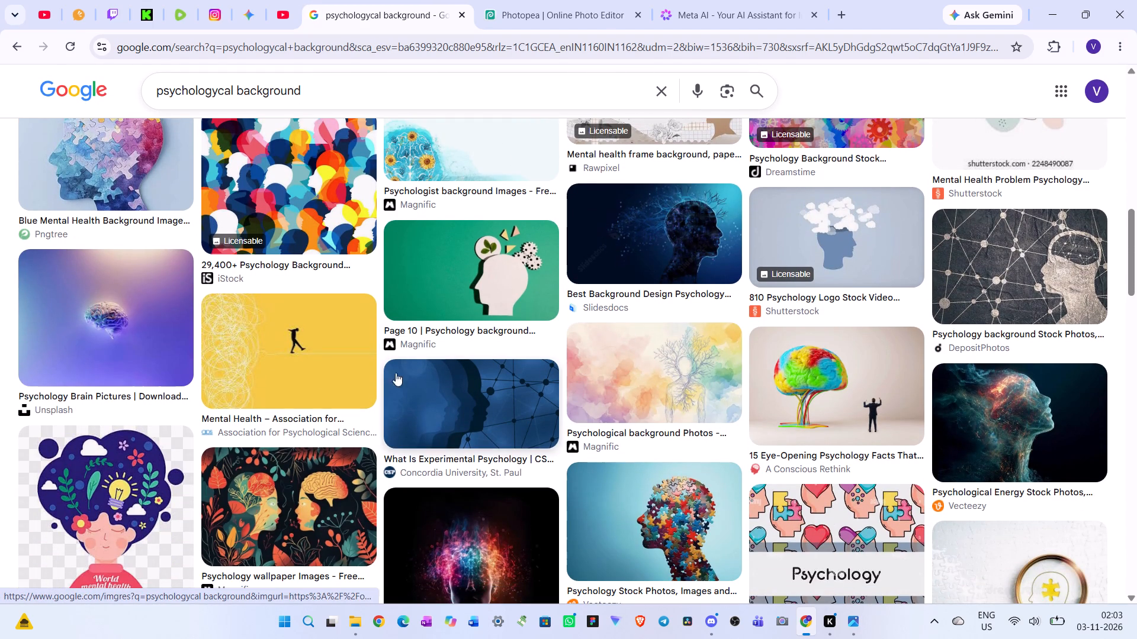
scroll(621, 380, "down", 4)
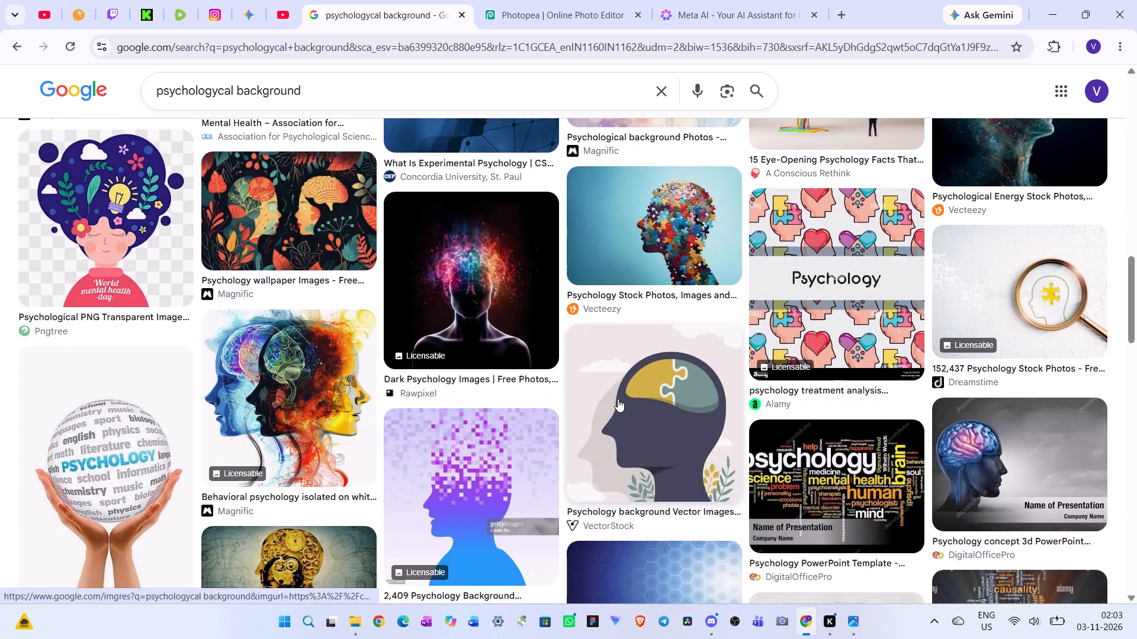
scroll(618, 399, "down", 5)
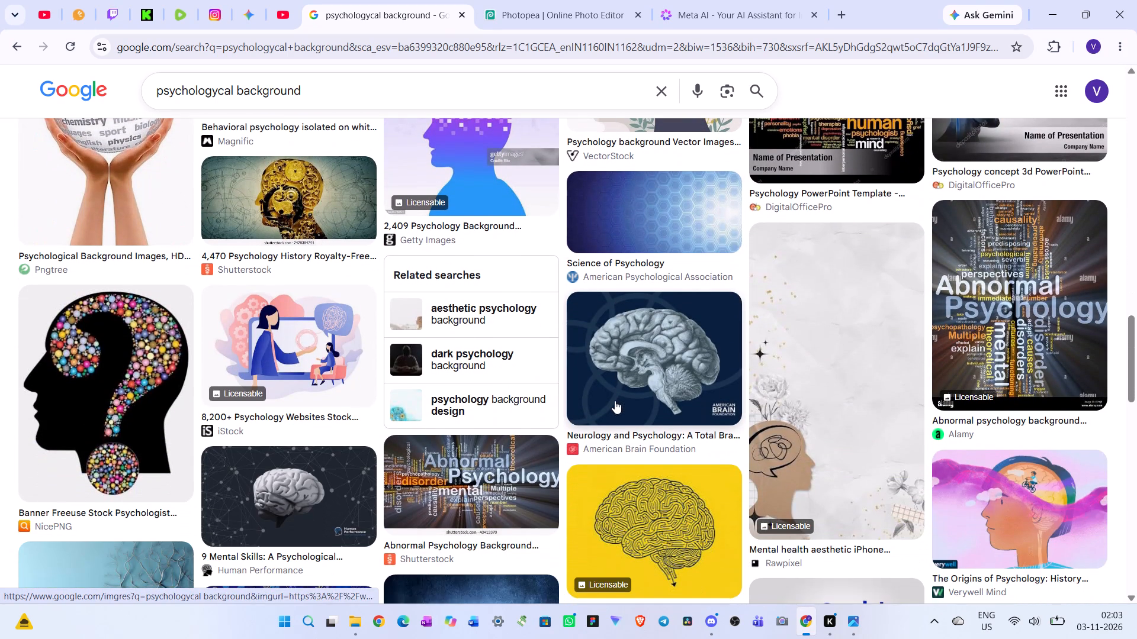
scroll(805, 421, "down", 5)
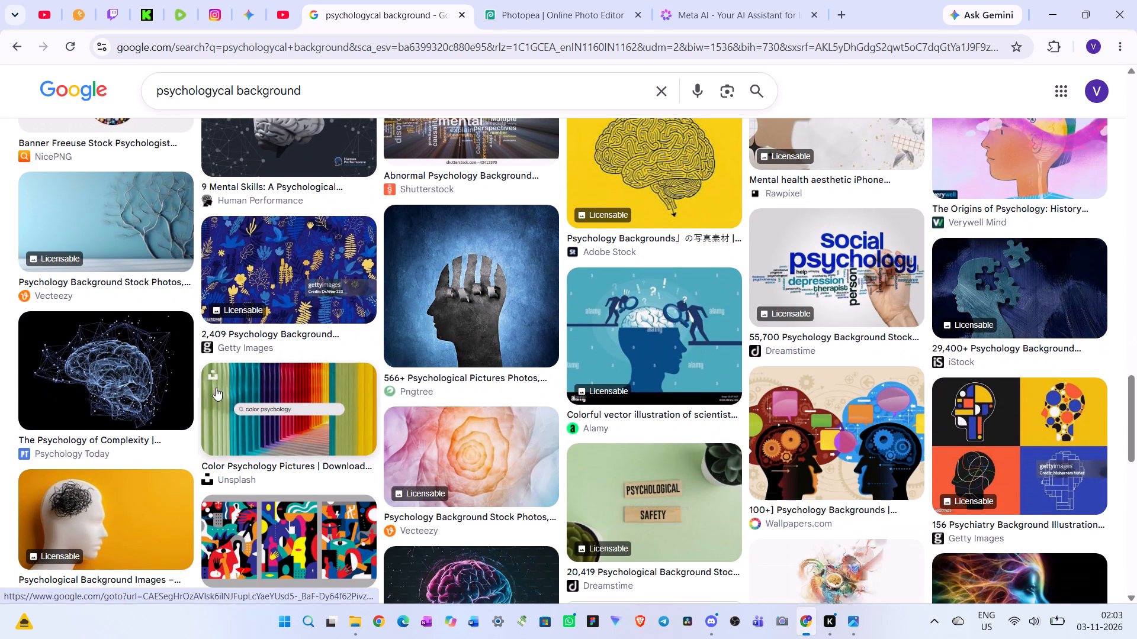
scroll(410, 430, "down", 2)
scroll(427, 434, "up", 4)
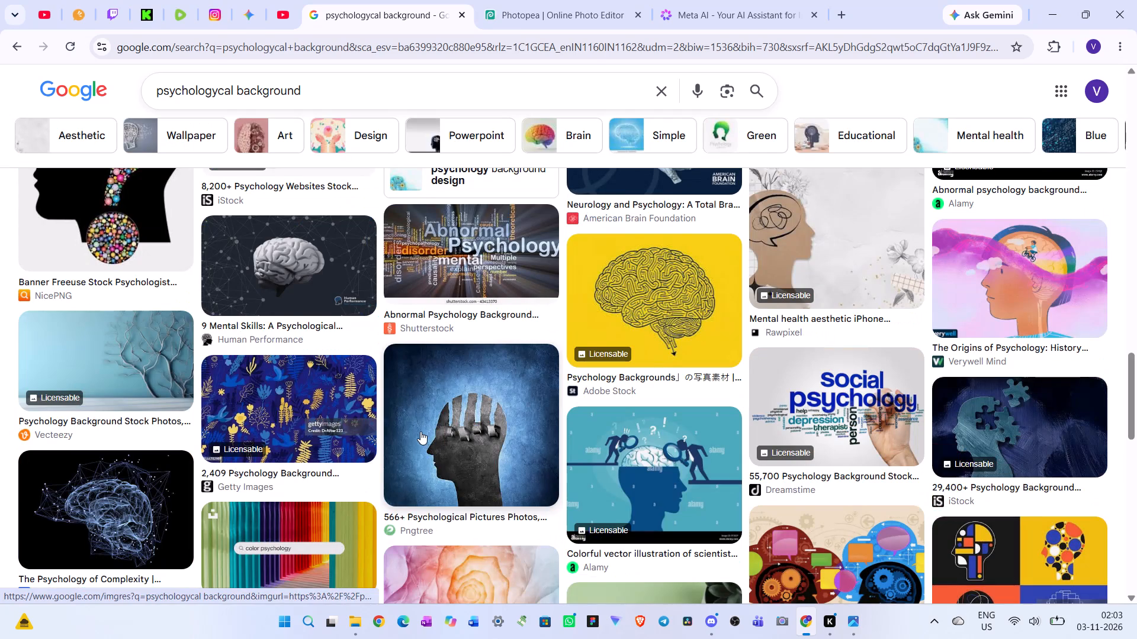
scroll(426, 434, "up", 4)
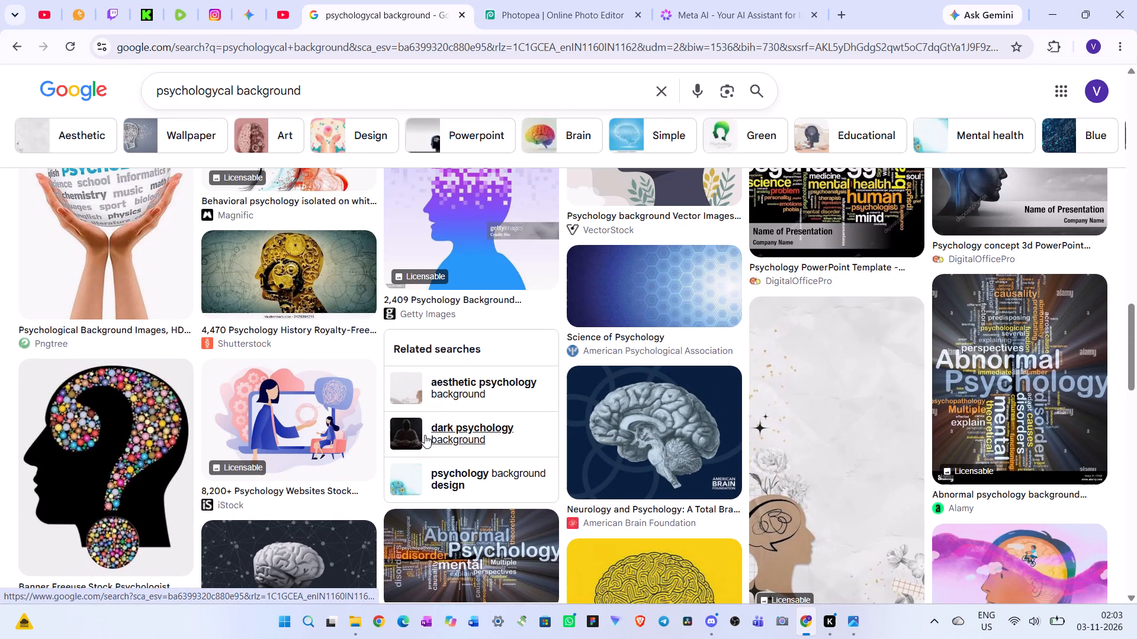
scroll(425, 436, "down", 10)
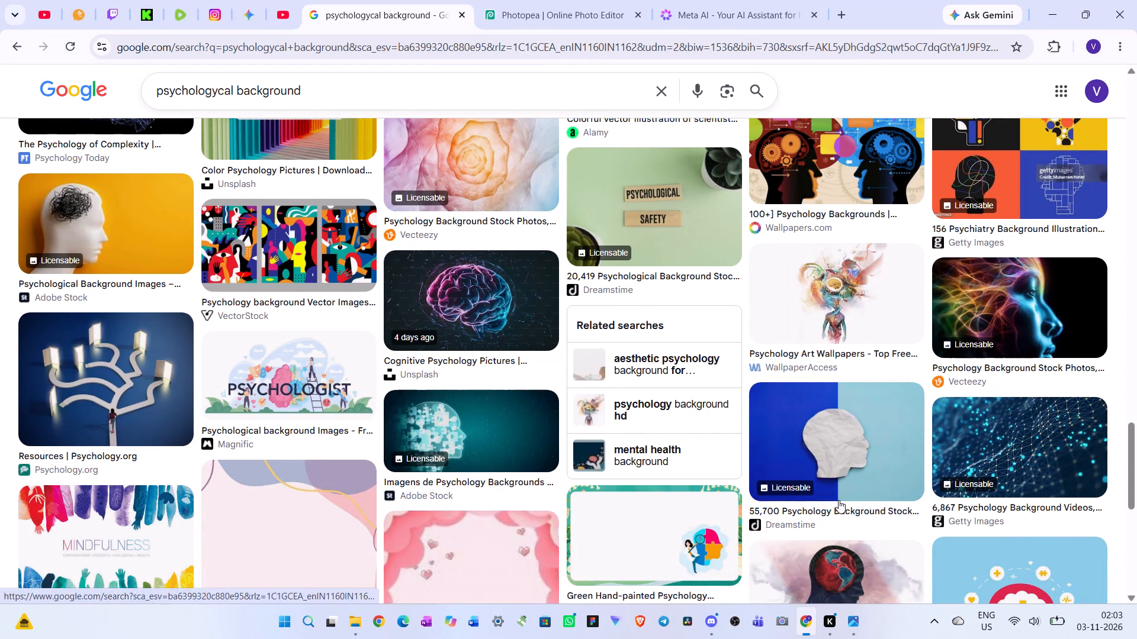
scroll(989, 485, "down", 4)
scroll(900, 537, "up", 5)
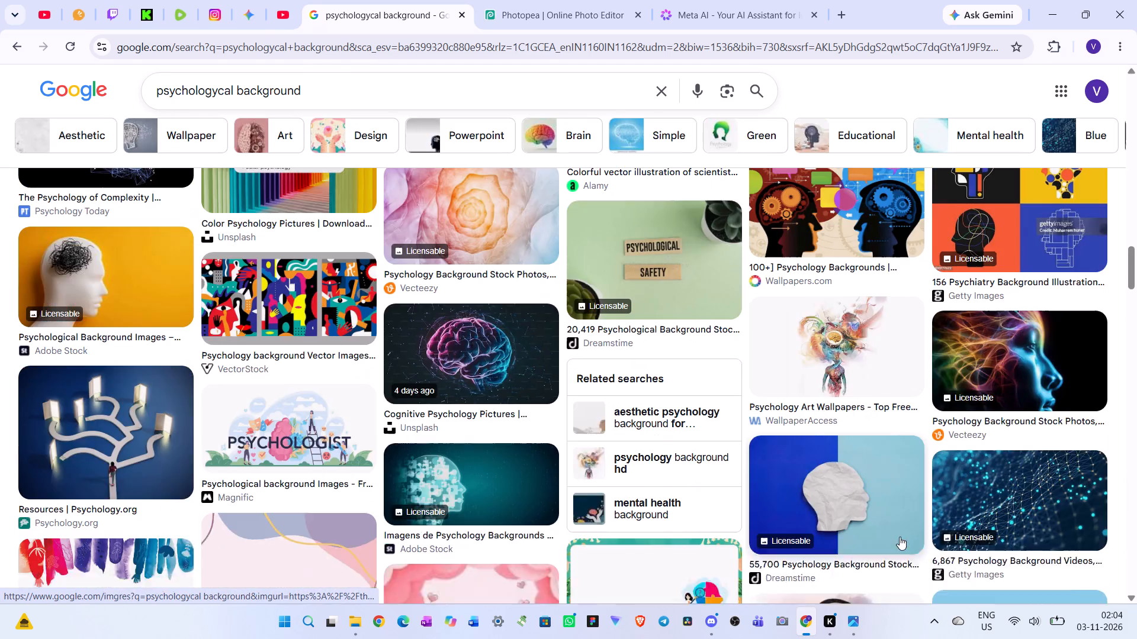
scroll(917, 532, "up", 4)
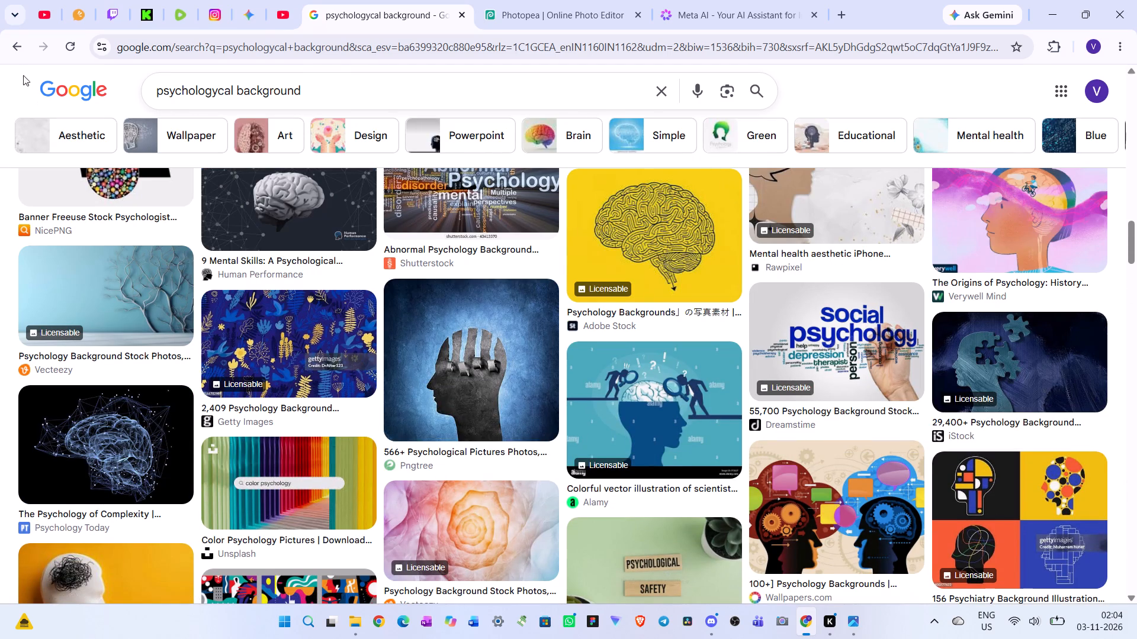
Replace the Google Images query with a search for "alter ego art design".
left_click_drag(470, 99, 0, 90)
key("BackSpace")
type("alter")
key("space")
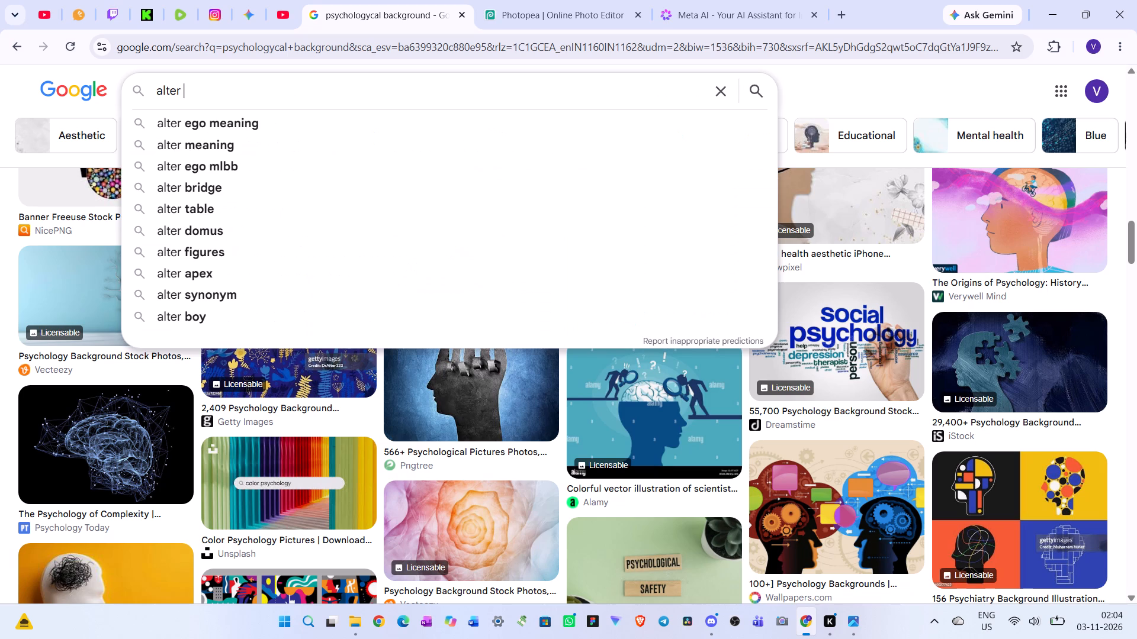
type("ef")
key("BackSpace")
type("gop")
key("space")
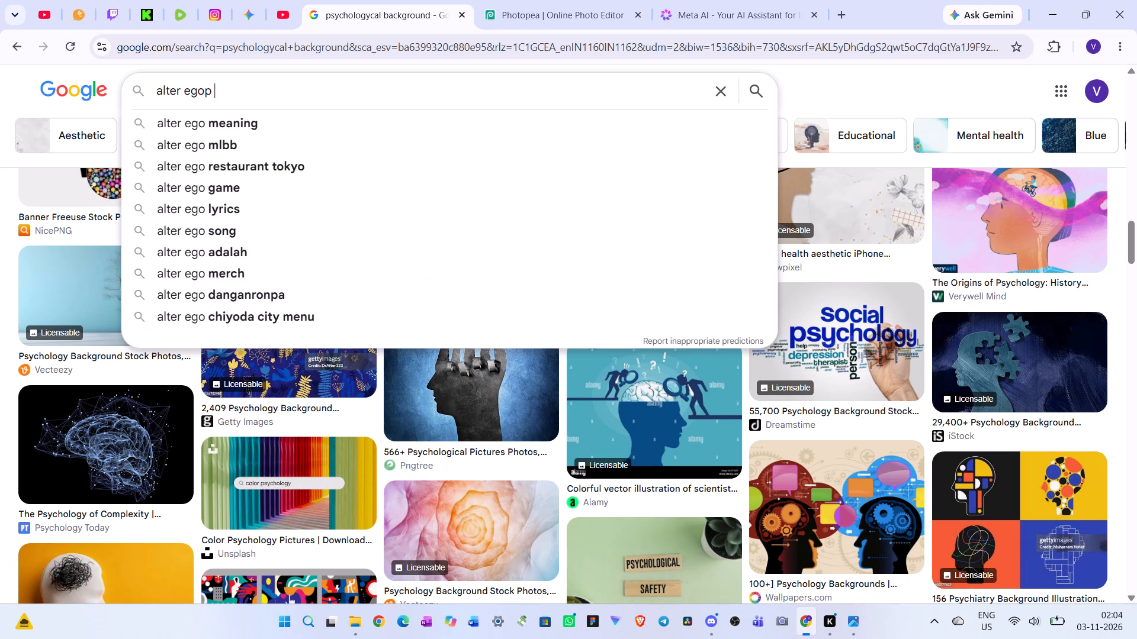
key("BackSpace")
key("BackSpace")
key("space")
type("ar")
key("space")
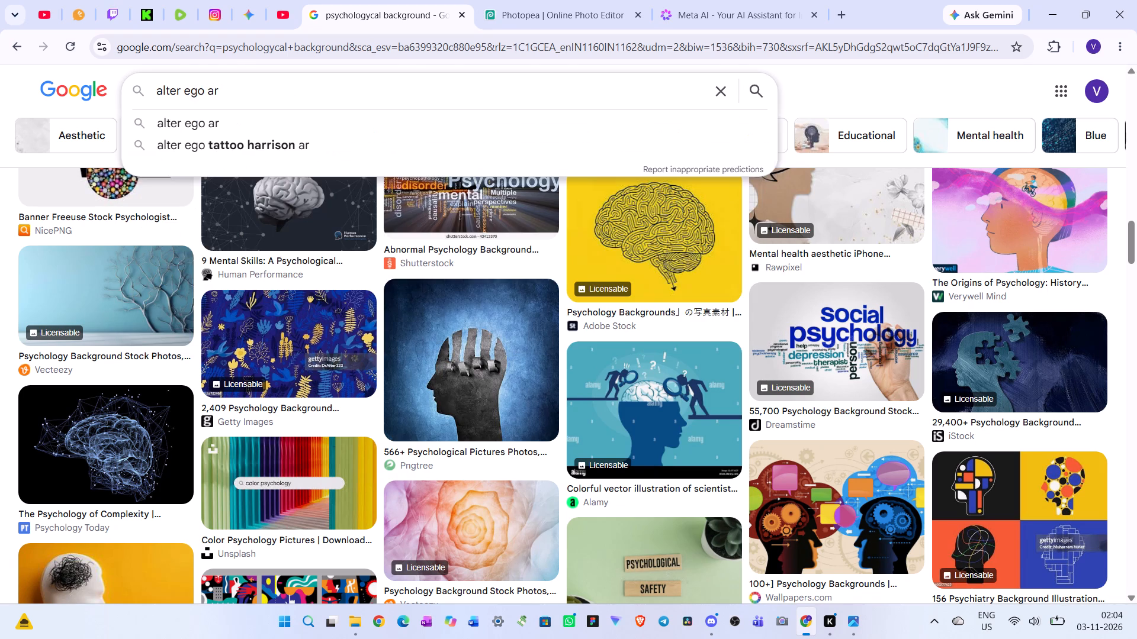
key("BackSpace")
key("t")
key("space")
type("design")
key("Return")
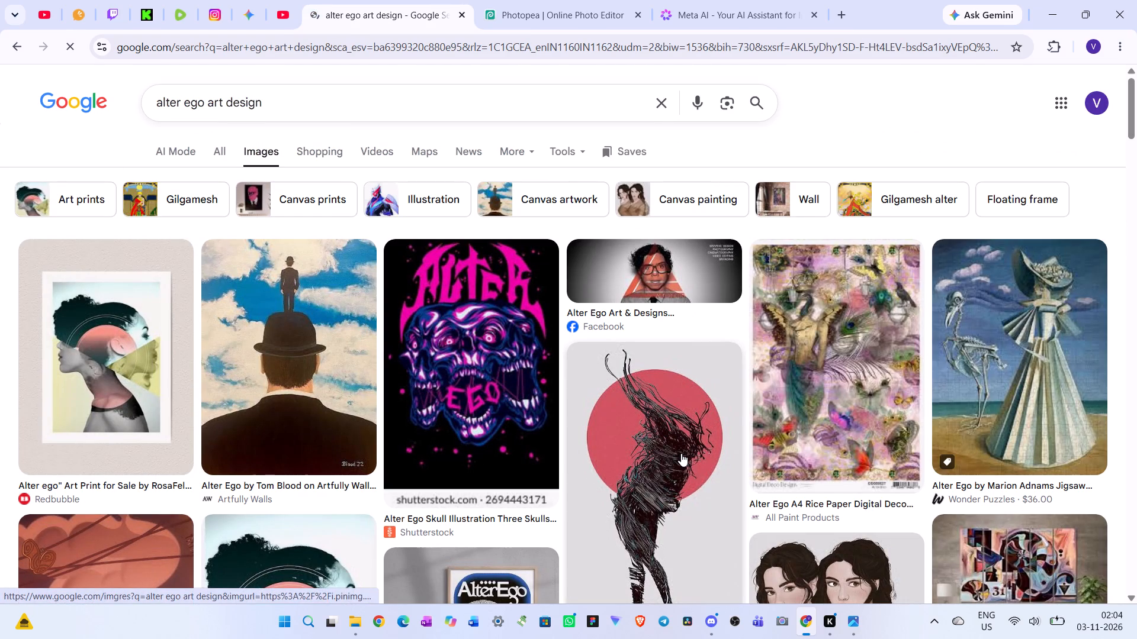
Look through the alter ego art design image results for background ideas.
scroll(681, 453, "down", 2)
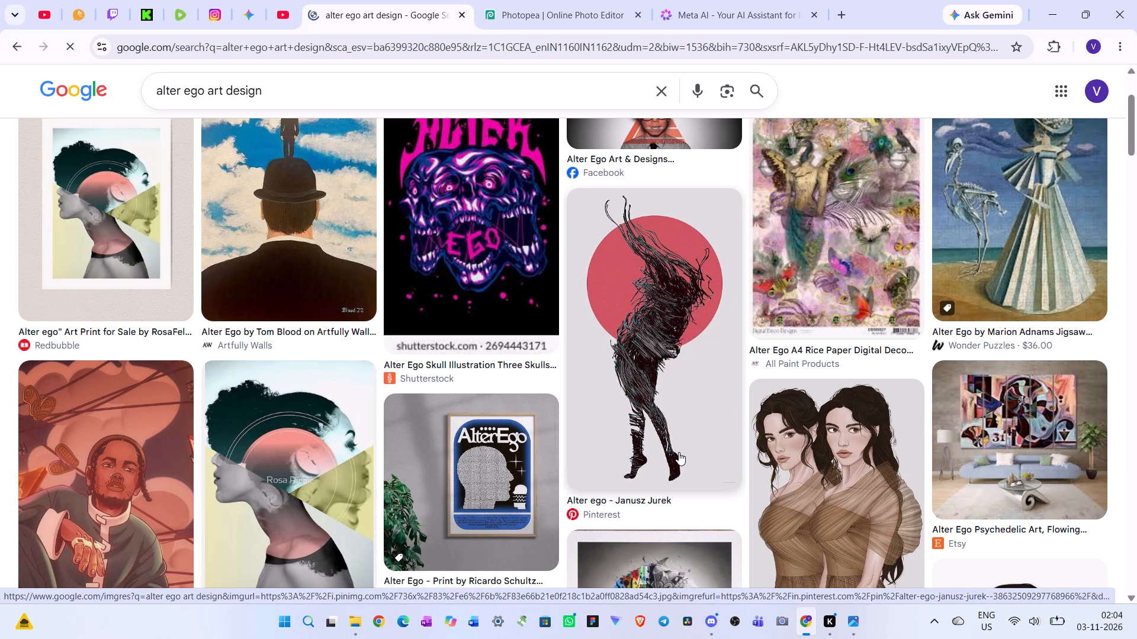
scroll(828, 409, "down", 2)
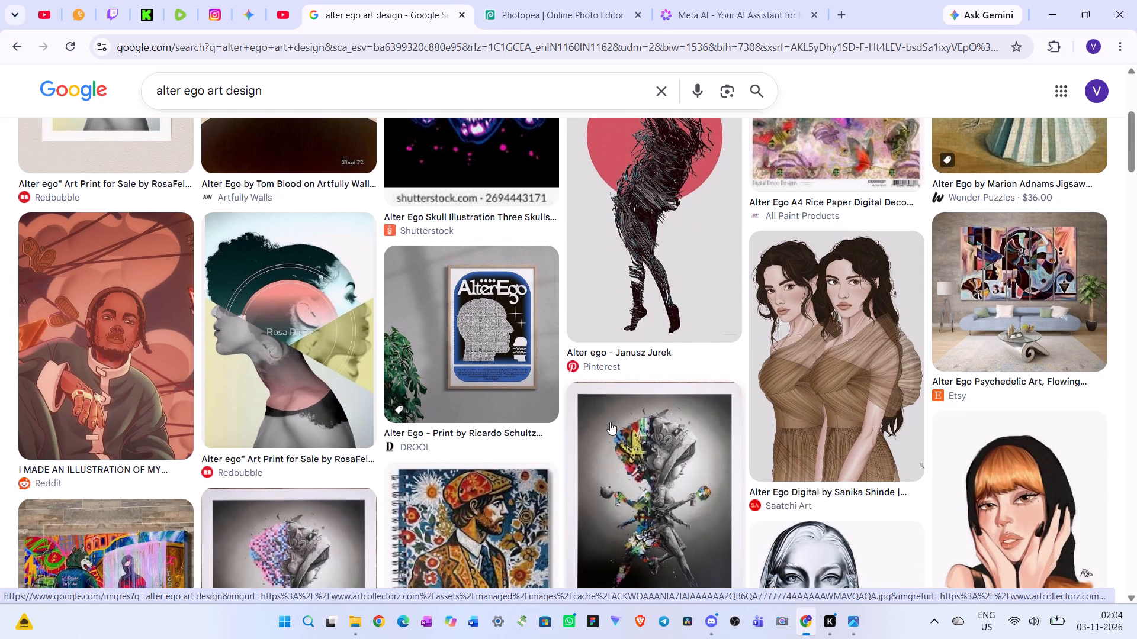
scroll(610, 422, "down", 1)
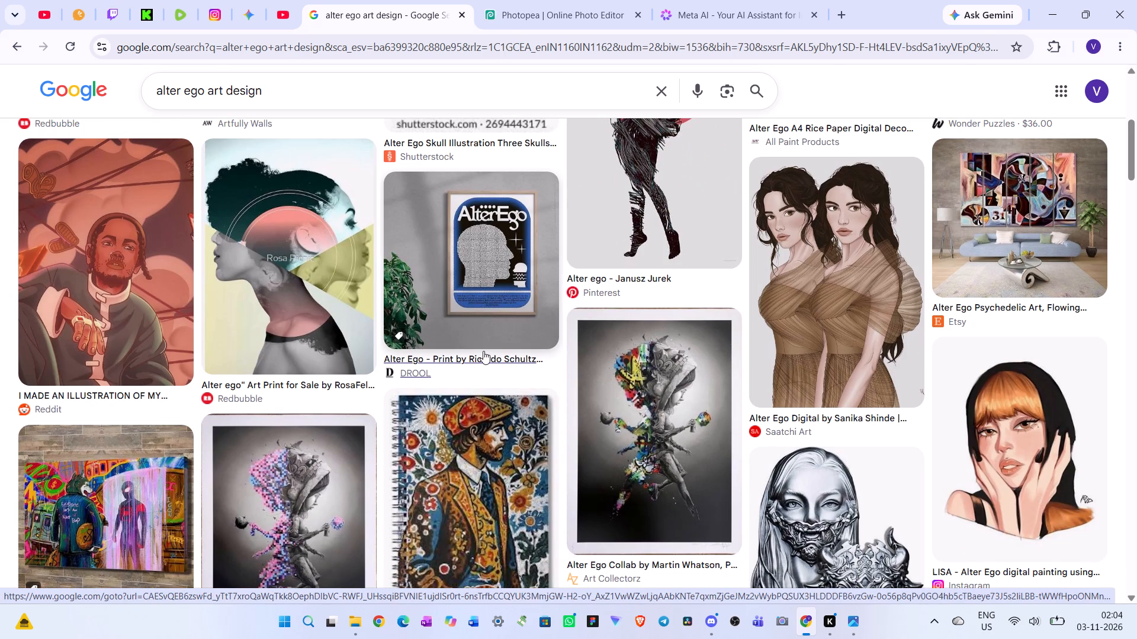
scroll(538, 358, "down", 1)
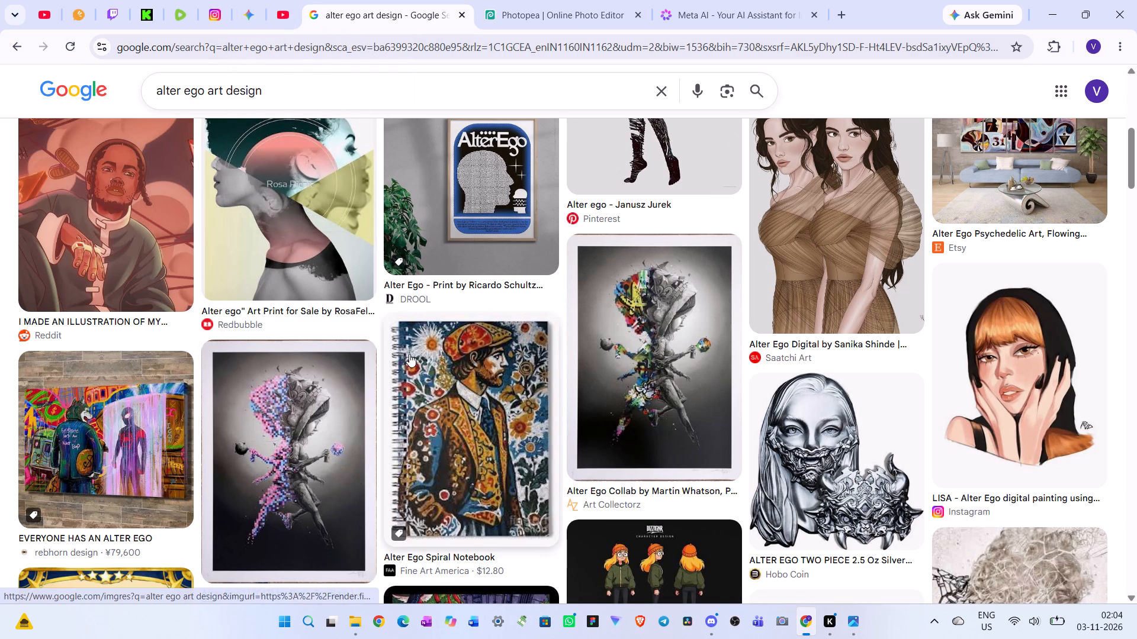
scroll(409, 354, "down", 4)
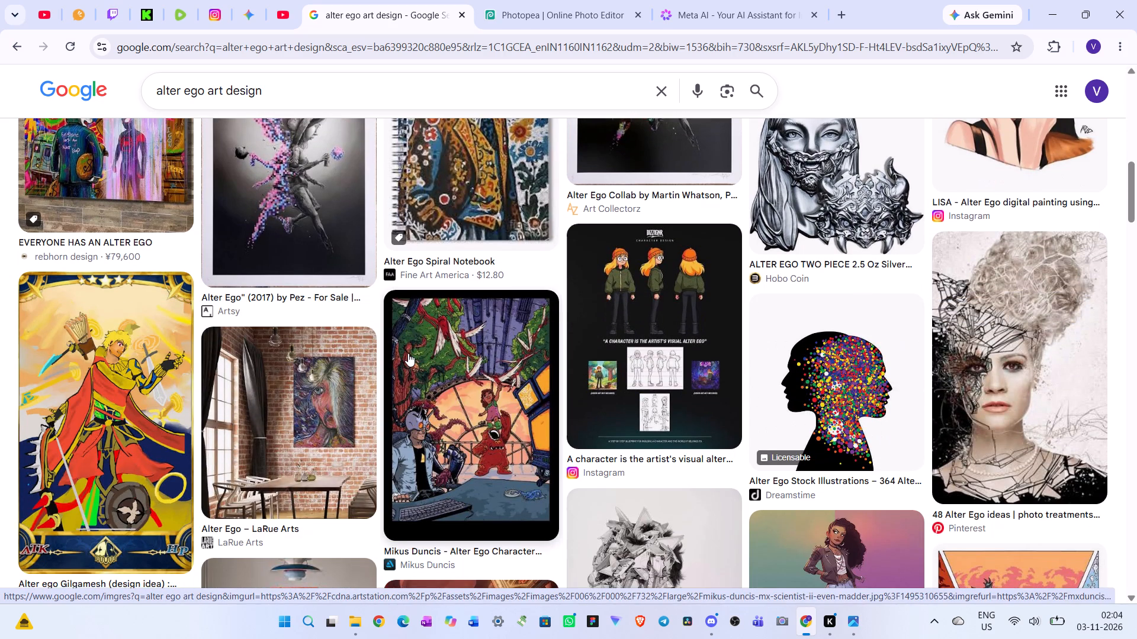
scroll(408, 353, "down", 3)
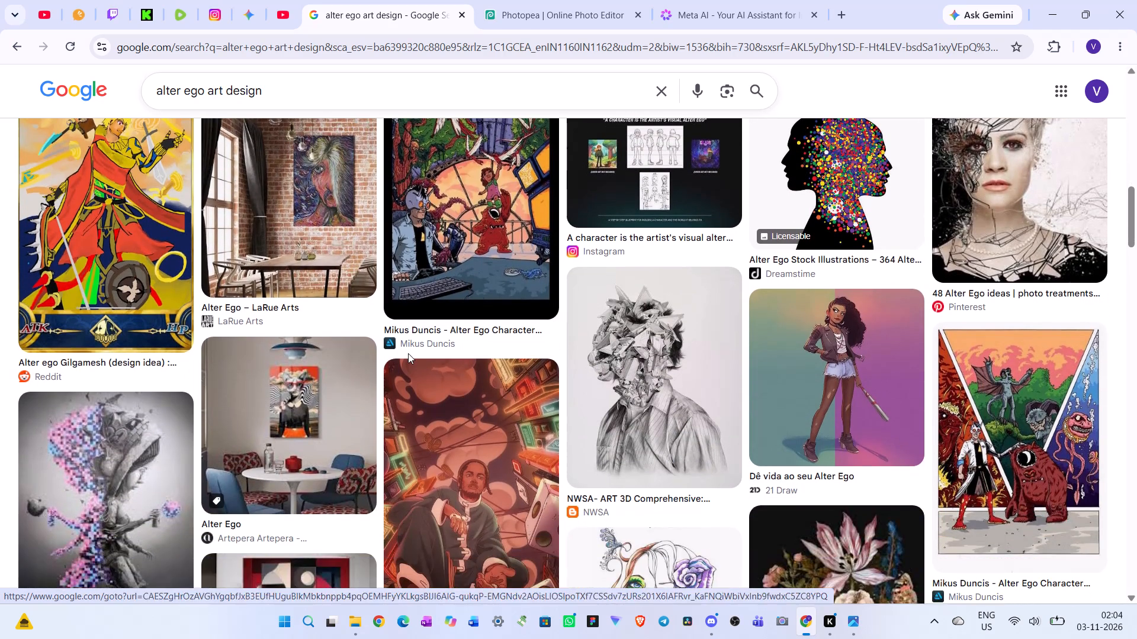
scroll(408, 353, "up", 2)
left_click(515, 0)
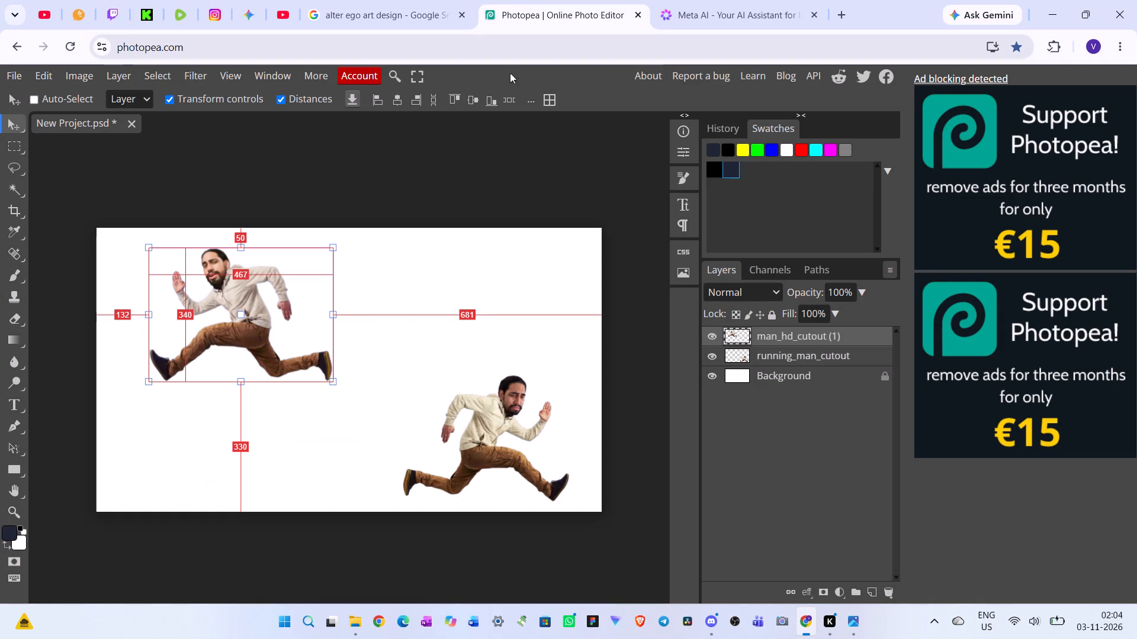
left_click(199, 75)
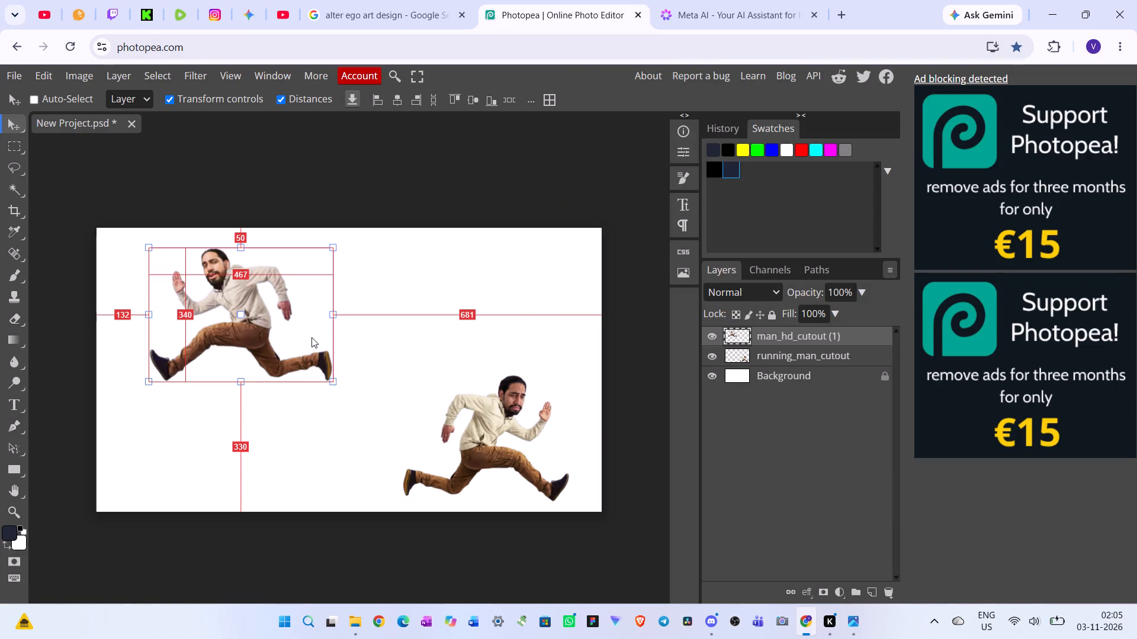
left_click(508, 464)
left_click(515, 434)
left_click(759, 357)
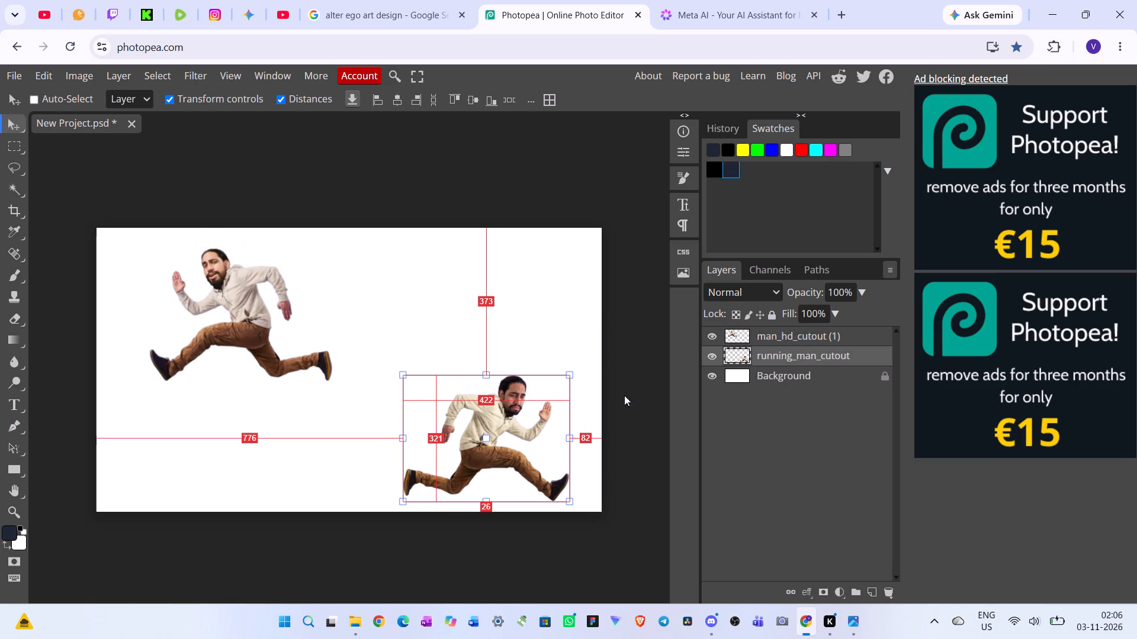
left_click(228, 307)
left_click(781, 331)
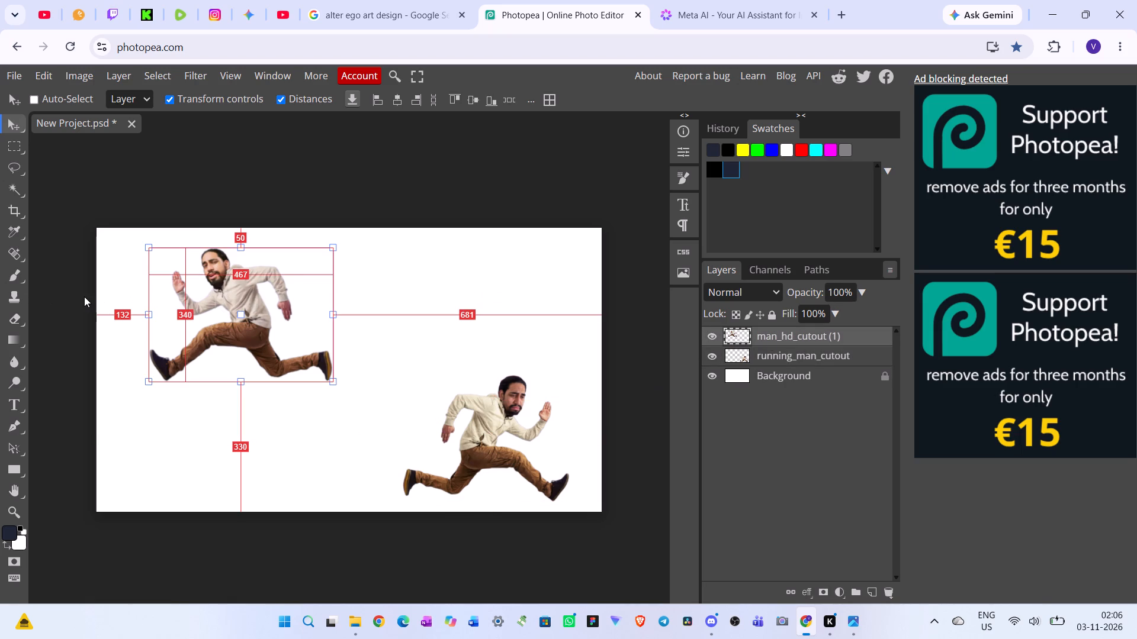
key("alt+Left")
key("alt+Left")
key("alt+Left")
key("alt+Left")
key("alt+Left")
key("alt+Left")
key("alt+Left")
key("alt+Left")
key("alt+Left")
key("alt+Left")
key("alt+Left")
key("alt+Left")
key("alt+Left")
key("alt+Left")
key("alt+Left")
key("alt+Left")
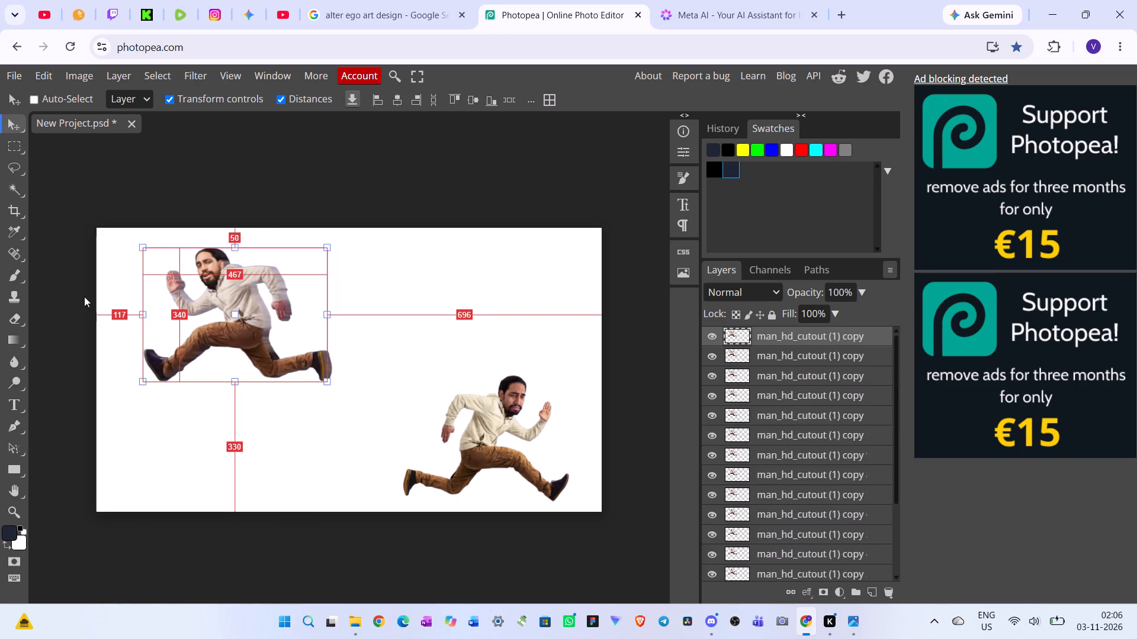
key("alt+Left")
key("alt+Left")
key("alt+Left")
key("alt+Left")
key("alt+Left")
key("alt+Left")
key("alt+Left")
key("alt+Left")
key("alt+Left")
key("alt+Left")
key("alt+Left")
key("alt+Left")
key("alt+Left")
key("alt+Left")
key("alt+Left")
key("alt+Left")
key("alt+Left")
key("alt+Left")
key("alt+Left")
key("alt+Left")
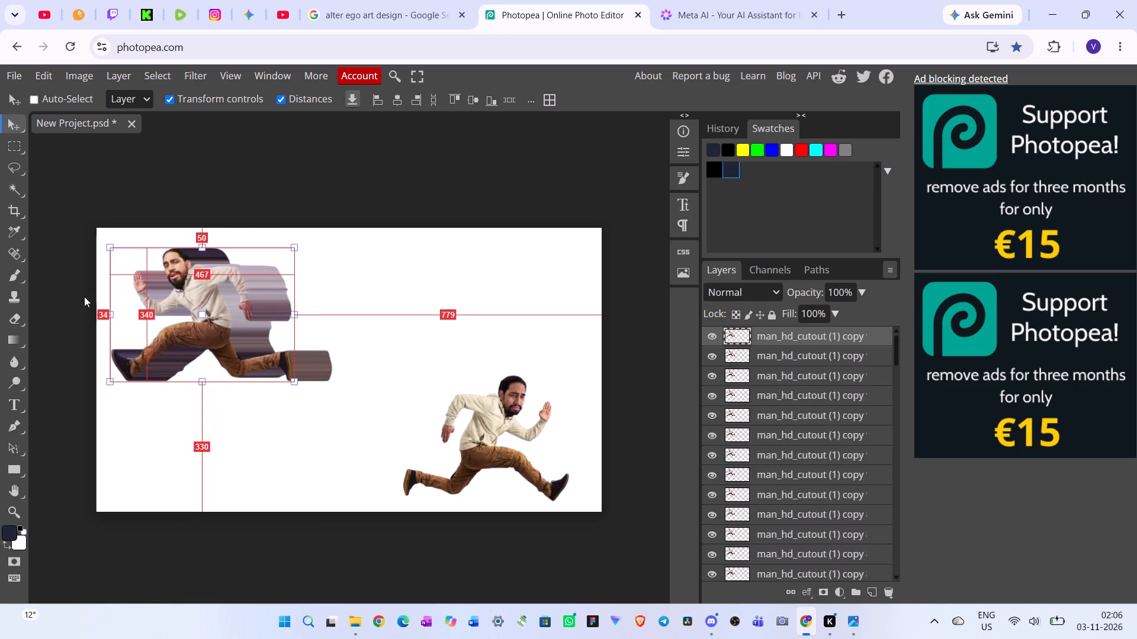
Duplicate the figure in tiny offsets back rightward until the newest copy sits about 137 px from the canvas's left edge.
key("alt+Right")
key("alt+Right")
key("alt+Right")
key("alt+Right")
key("alt+Right")
key("alt+Right")
key("alt+Right")
key("alt+Right")
key("alt+Right")
key("alt+Right")
key("alt+Right")
key("alt+Right")
key("alt+Right")
key("alt+Right")
key("alt+Right")
key("alt+Right")
key("alt+Right")
key("alt+Right")
key("alt+Right")
key("alt+Right")
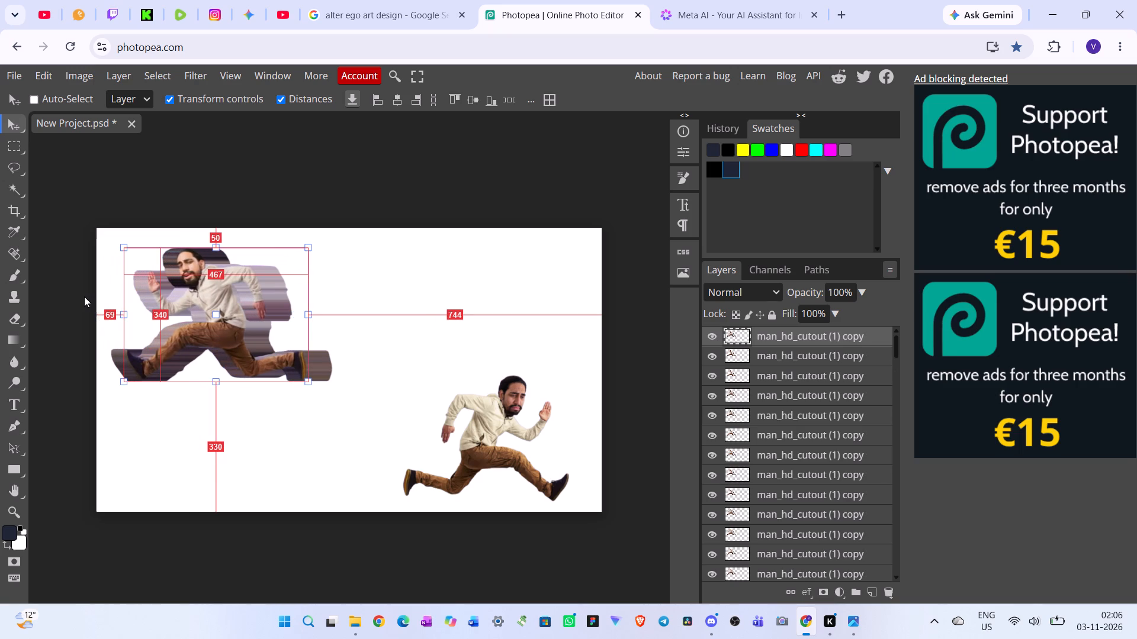
key("alt+Right")
key("alt+Right")
key("alt+Right")
key("alt+Right")
key("alt+Right")
key("alt+Right")
key("alt+Right")
key("alt+Right")
key("alt+Right")
key("alt+Right")
key("alt+Right")
key("alt+Right")
key("alt+Right")
key("alt+Right")
key("alt+Right")
key("alt+Right")
key("alt+Right")
key("alt+Right")
key("alt+Right")
key("alt+Right")
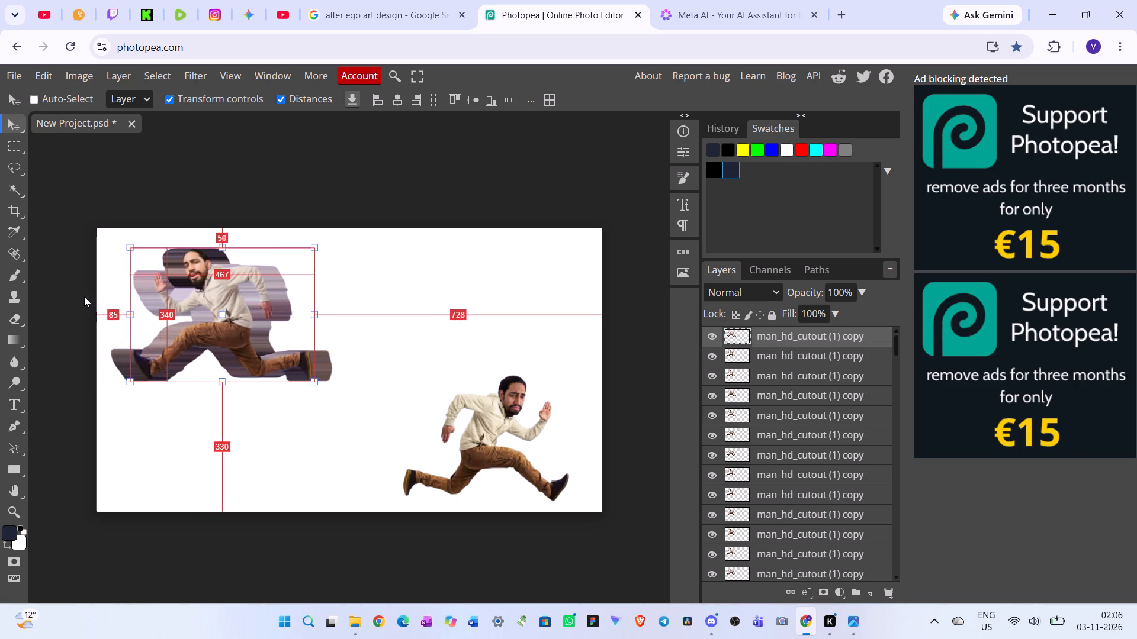
Duplicate the figure in tiny offsets downward until the newest copy sits about 77 px below the canvas's top edge.
key("alt+Down")
key("alt+Down")
key("alt+Down")
key("alt+Down")
key("alt+Down")
key("alt+Down")
key("alt+Down")
key("alt+Down")
key("alt+Down")
key("alt+Down")
key("alt+Down")
key("alt+Down")
key("alt+Down")
key("alt+Down")
key("alt+Down")
key("alt+Down")
key("alt+Down")
key("alt+Down")
key("alt+Down")
key("alt+Down")
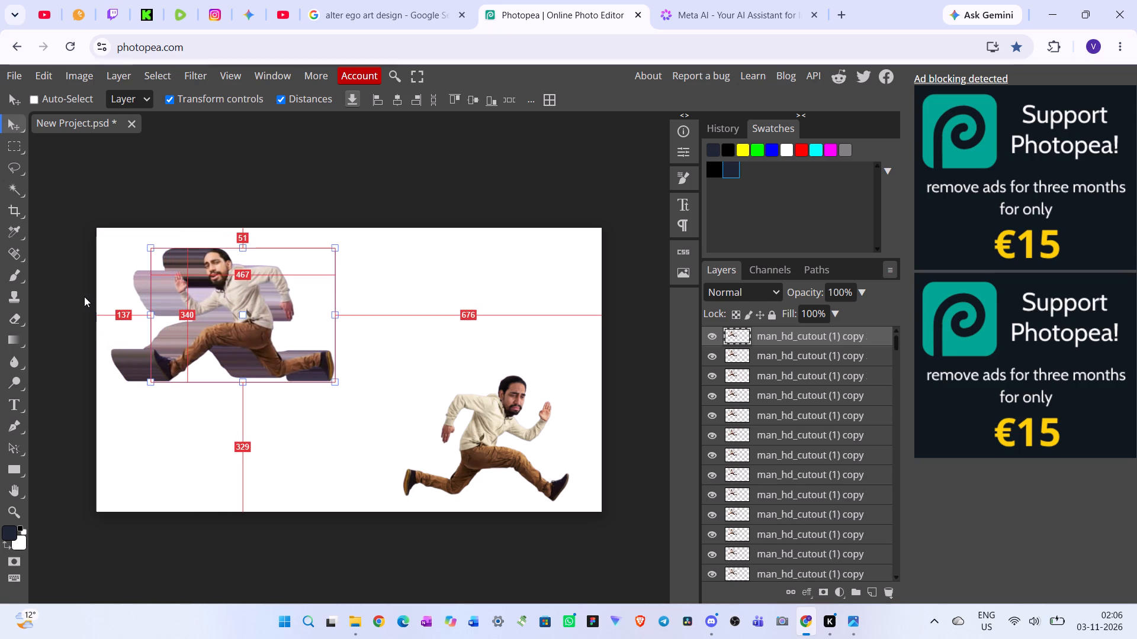
Duplicate the figure in tiny offsets leftward until the newest copy sits about 53 px from the canvas's left edge.
key("alt+Left")
key("alt+Left")
key("alt+Left")
key("alt+Left")
key("alt+Left")
key("alt+Left")
key("alt+Left")
key("alt+Left")
key("alt+Left")
key("alt+Left")
key("alt+Left")
key("alt+Left")
key("alt+Left")
key("alt+Left")
key("alt+Left")
key("alt+Left")
key("alt+Left")
key("alt+Left")
key("alt+Left")
key("alt+Left")
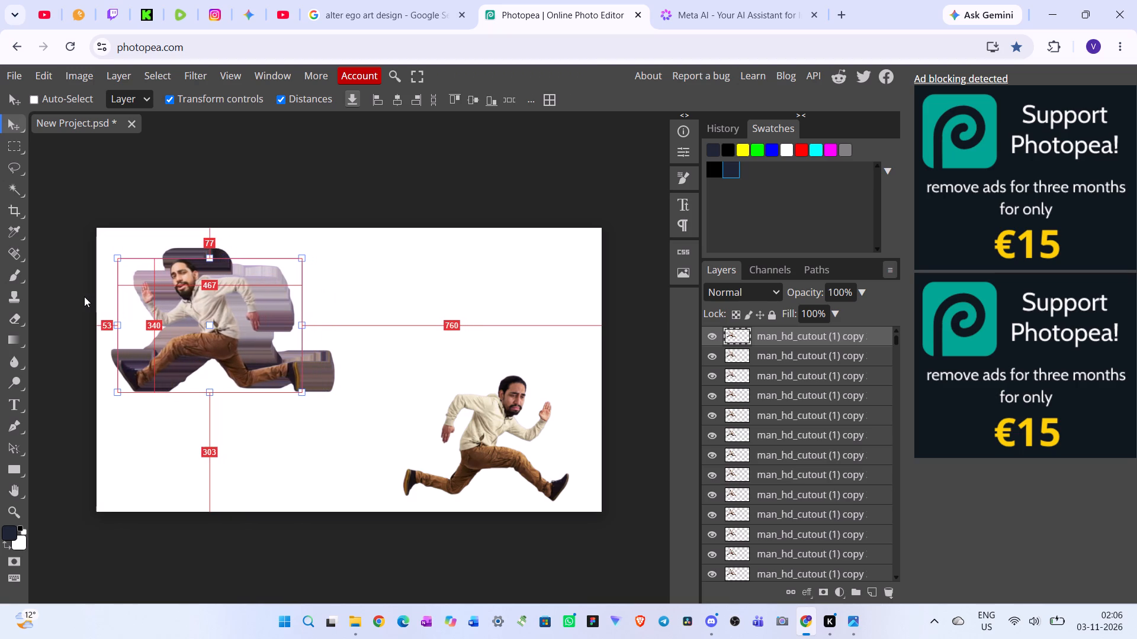
Undo the most recent leftward duplications of the running-man figure.
key("ctrl+z")
key("ctrl+z")
key("ctrl+z")
key("ctrl+z")
key("ctrl+z")
key("ctrl+z")
key("ctrl+z")
key("ctrl+z")
key("ctrl+z")
key("ctrl+z")
key("ctrl+z")
key("ctrl+z")
key("ctrl+z")
key("ctrl+z")
key("ctrl+z")
key("ctrl+z")
key("ctrl+z")
key("ctrl+z")
key("ctrl+z")
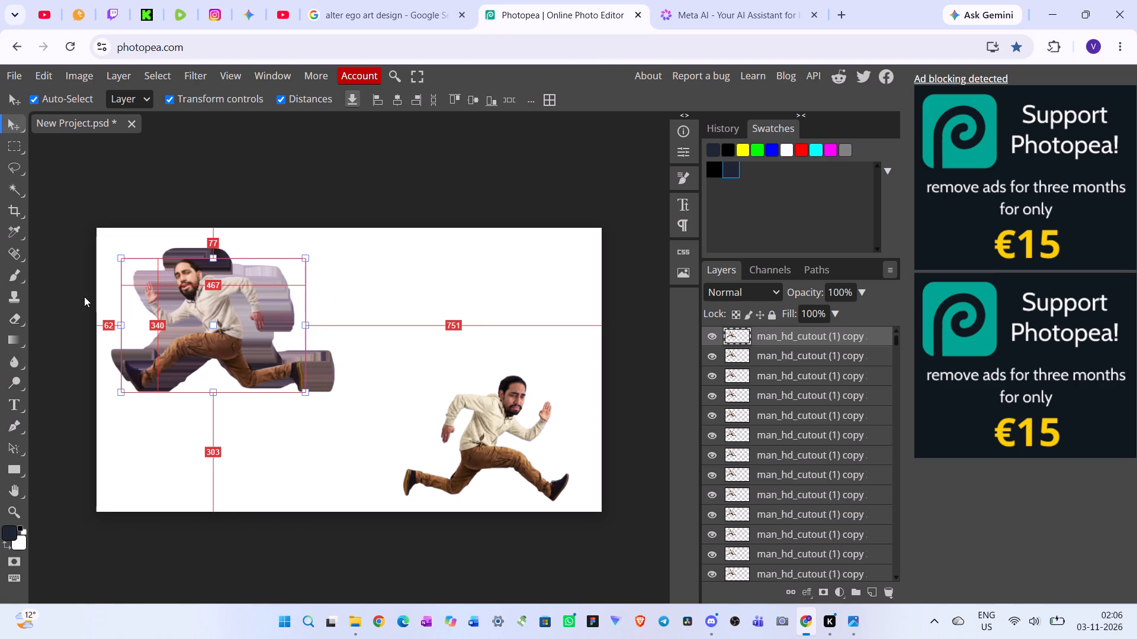
key("ctrl+z")
key("ctrl+z")
key("ctrl+z")
key("ctrl+z")
key("ctrl+z")
key("ctrl+z")
key("ctrl+z")
key("ctrl+z")
key("ctrl+z")
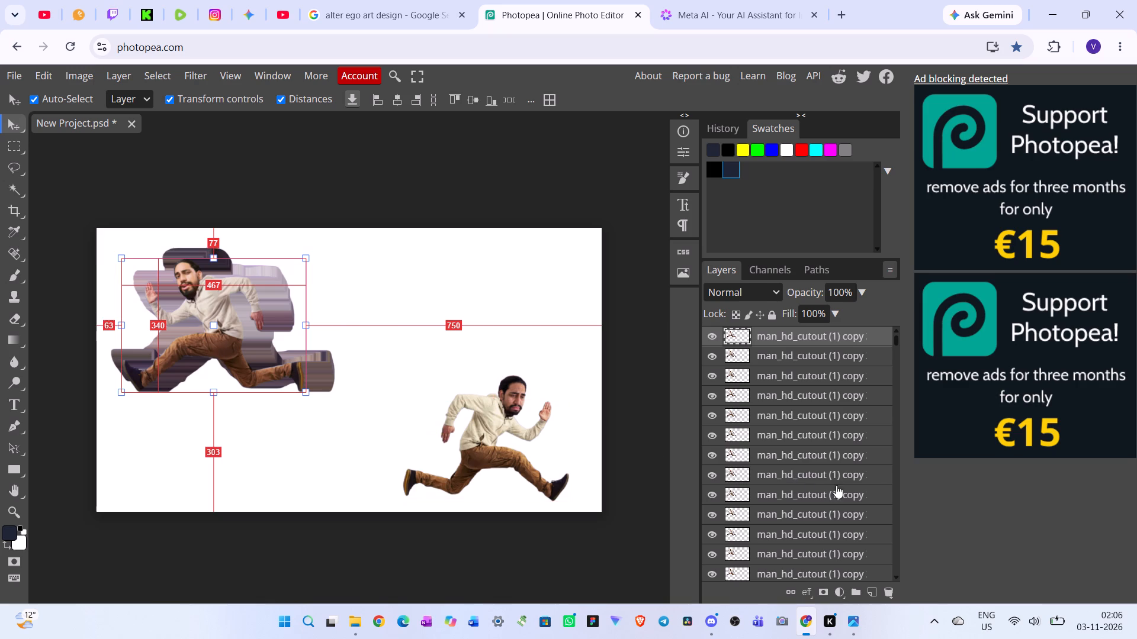
key("ctrl+z")
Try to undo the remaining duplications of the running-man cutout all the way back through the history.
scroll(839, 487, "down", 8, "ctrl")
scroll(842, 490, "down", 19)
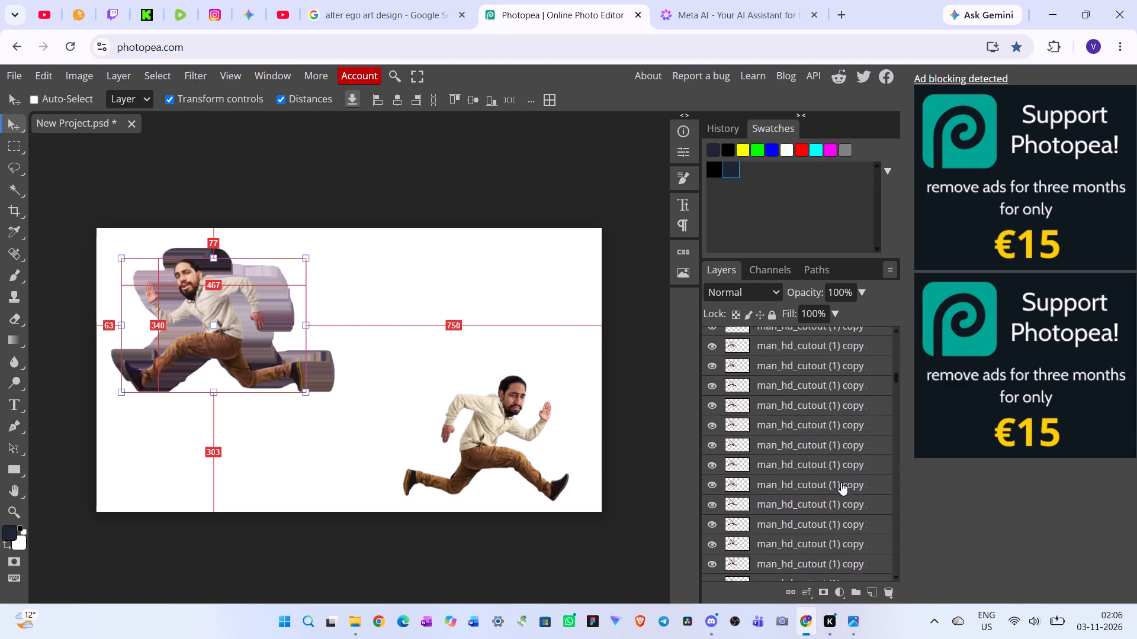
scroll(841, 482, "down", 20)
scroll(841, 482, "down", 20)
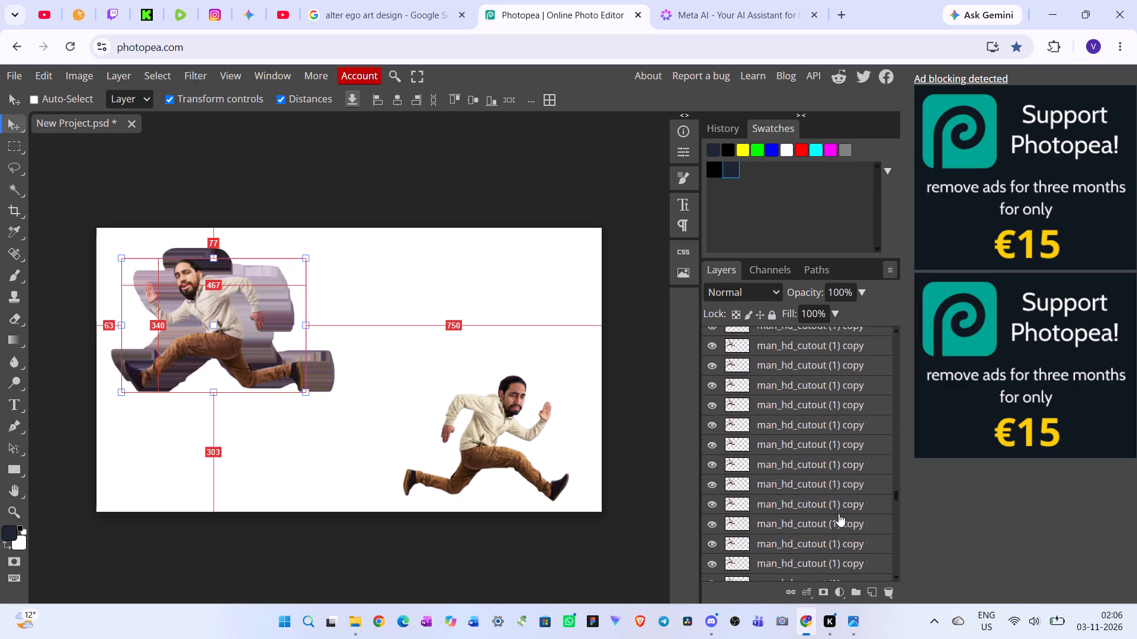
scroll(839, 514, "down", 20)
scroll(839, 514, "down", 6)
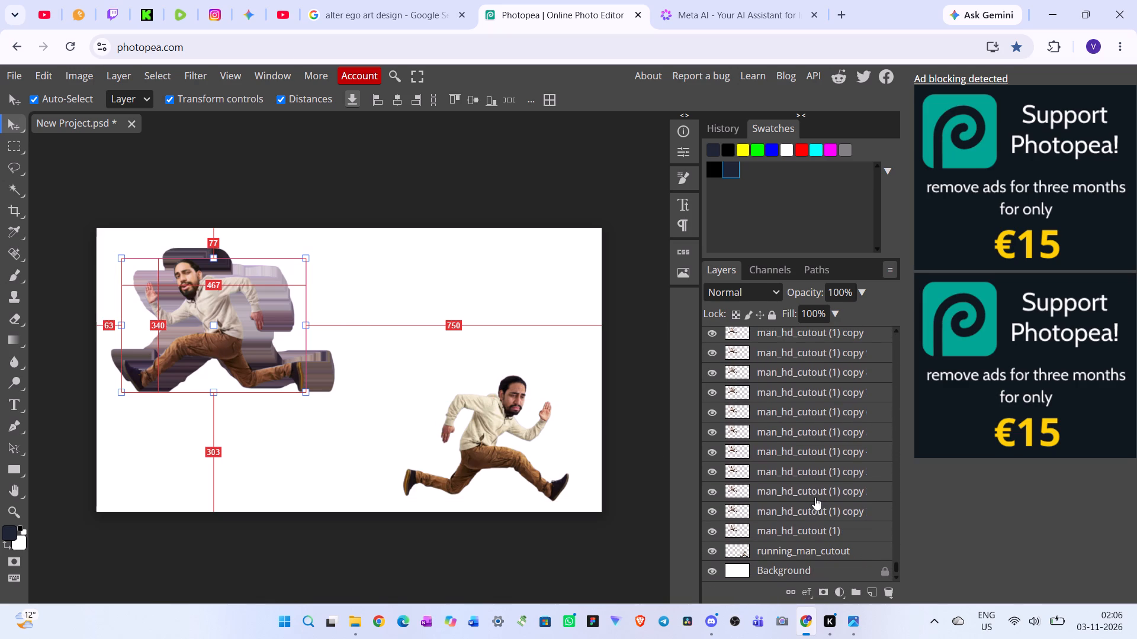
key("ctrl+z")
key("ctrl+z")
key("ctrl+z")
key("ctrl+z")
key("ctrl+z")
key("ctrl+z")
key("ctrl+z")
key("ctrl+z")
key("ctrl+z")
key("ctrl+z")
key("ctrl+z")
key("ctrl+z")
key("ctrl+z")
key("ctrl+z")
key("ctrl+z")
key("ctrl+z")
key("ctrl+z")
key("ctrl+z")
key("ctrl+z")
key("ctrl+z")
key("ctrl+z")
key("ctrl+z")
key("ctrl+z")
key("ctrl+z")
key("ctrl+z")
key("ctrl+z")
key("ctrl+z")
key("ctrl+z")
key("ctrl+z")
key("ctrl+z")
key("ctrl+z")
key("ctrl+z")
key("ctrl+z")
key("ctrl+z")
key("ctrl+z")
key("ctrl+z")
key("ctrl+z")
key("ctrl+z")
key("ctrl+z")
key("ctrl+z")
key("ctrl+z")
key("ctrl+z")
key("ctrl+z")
Move the topmost copy out of the trail to about 813 px from the canvas's left edge and 162 px below its top.
left_click_drag(221, 350, 272, 473)
left_click(272, 470)
left_click_drag(275, 452, 394, 379)
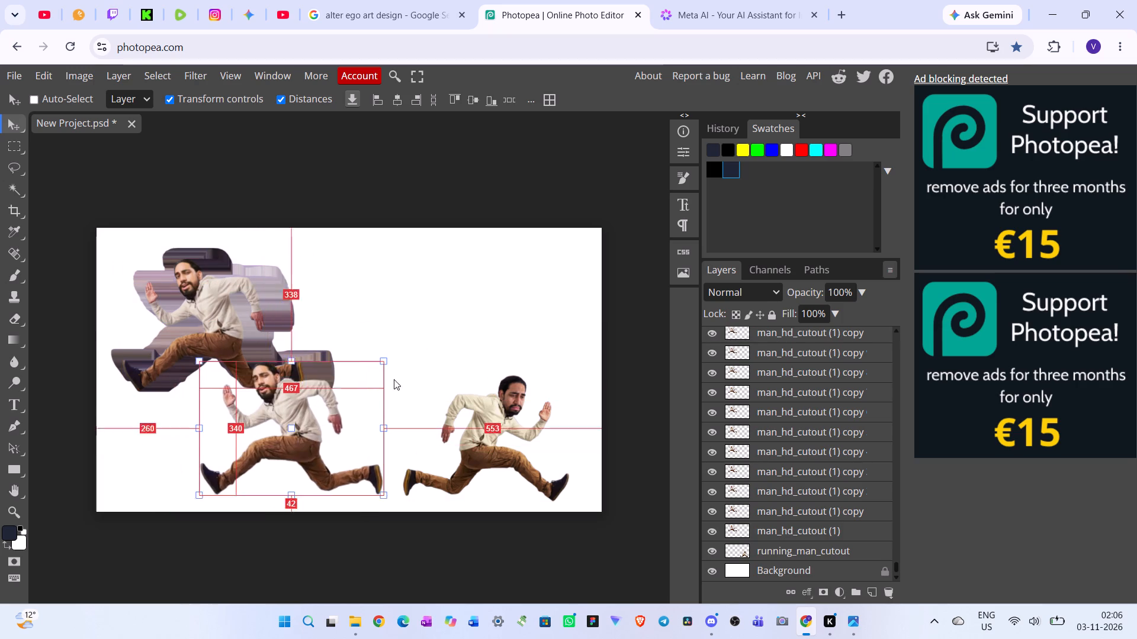
left_click_drag(394, 379, 467, 348)
left_click_drag(183, 338, 236, 356)
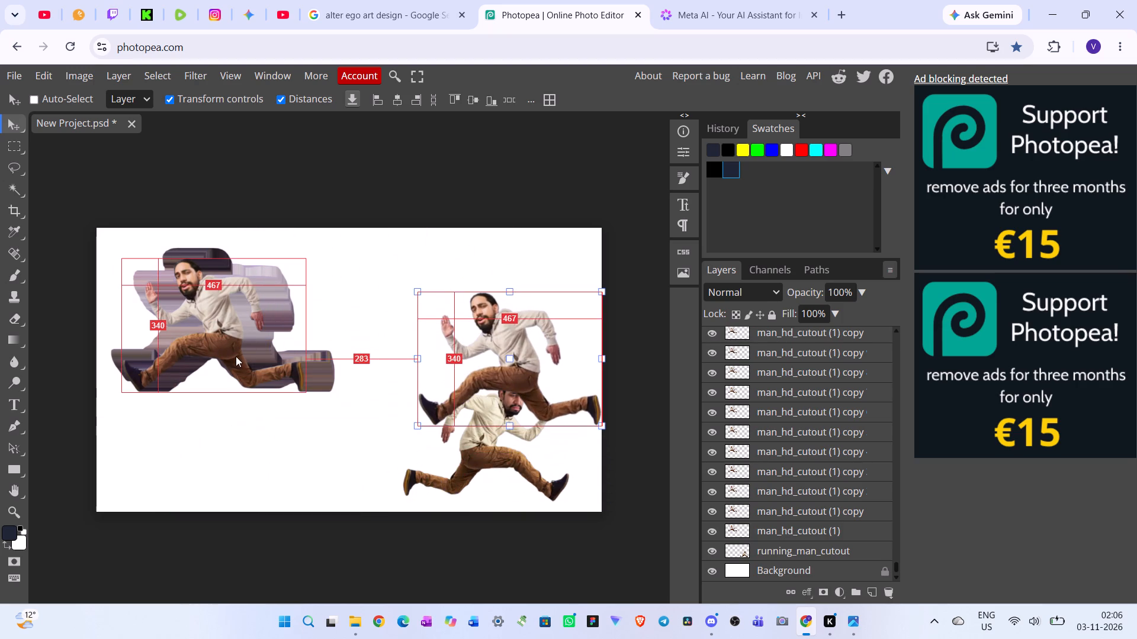
left_click_drag(236, 356, 236, 357)
left_click(232, 330)
Move a copy from near the bottom of the layer stack to about 526 px from the canvas's left edge and 176 px below its top.
left_click(770, 381)
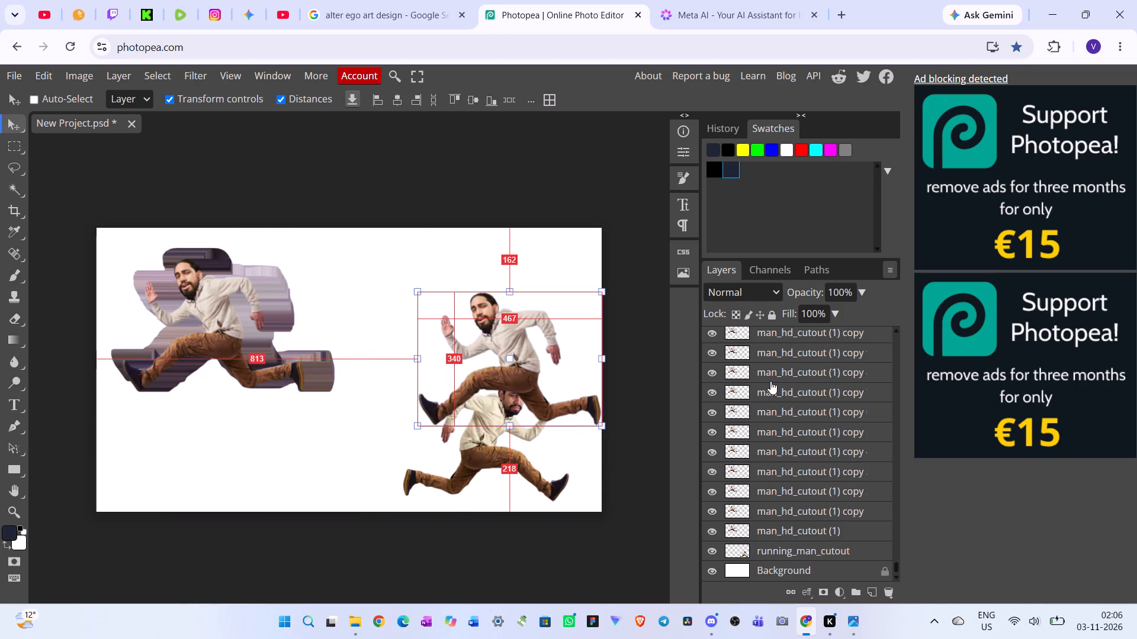
left_click_drag(214, 343, 275, 389)
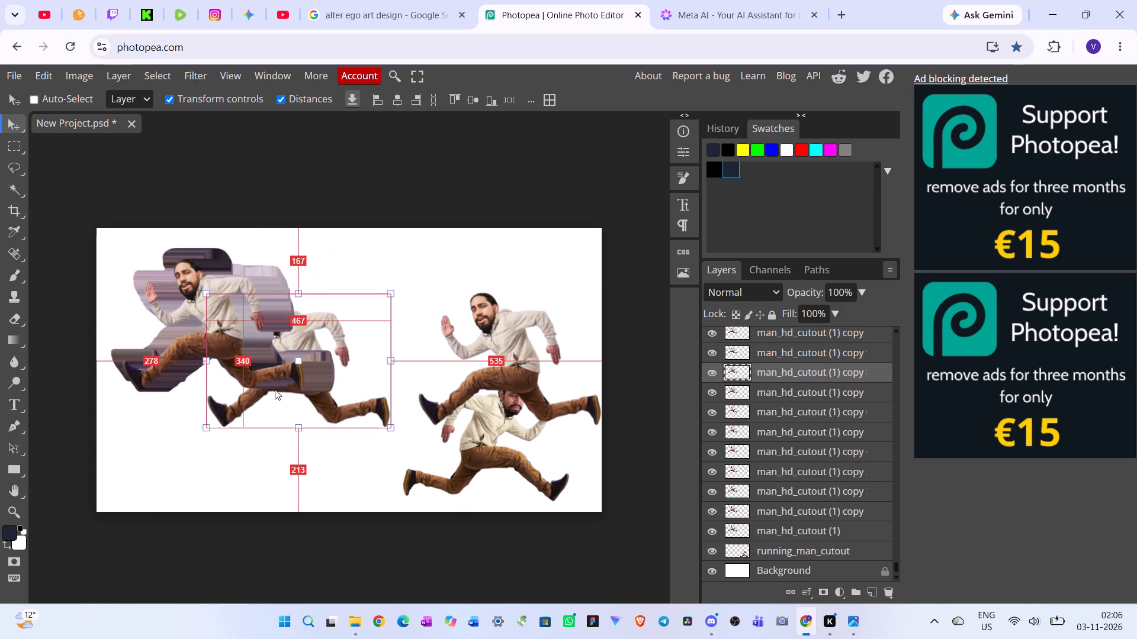
left_click_drag(275, 389, 372, 393)
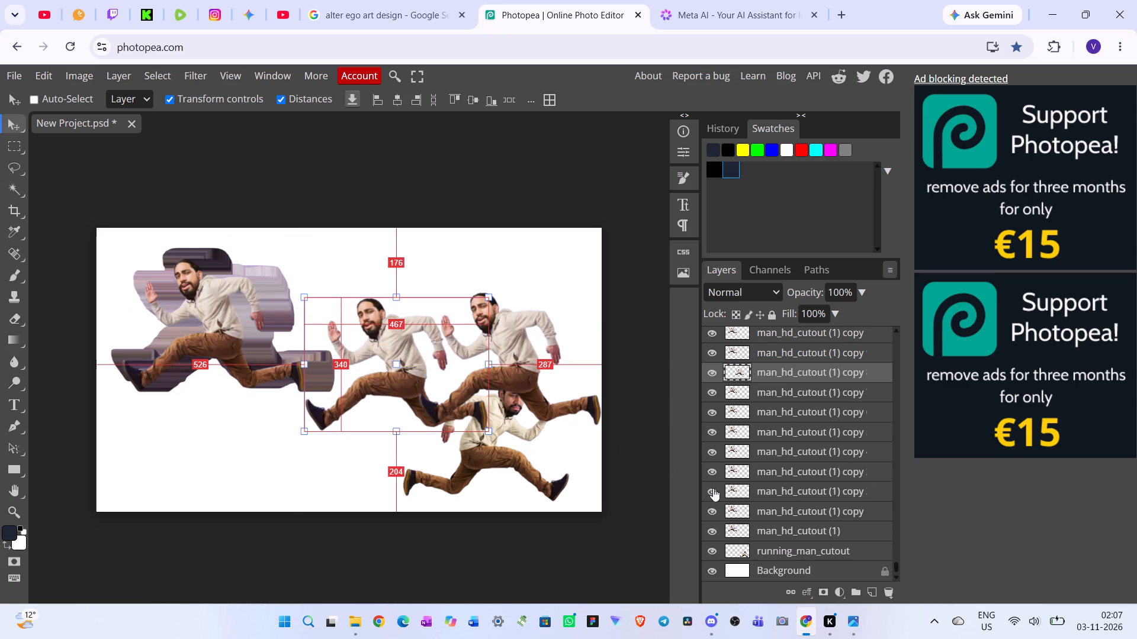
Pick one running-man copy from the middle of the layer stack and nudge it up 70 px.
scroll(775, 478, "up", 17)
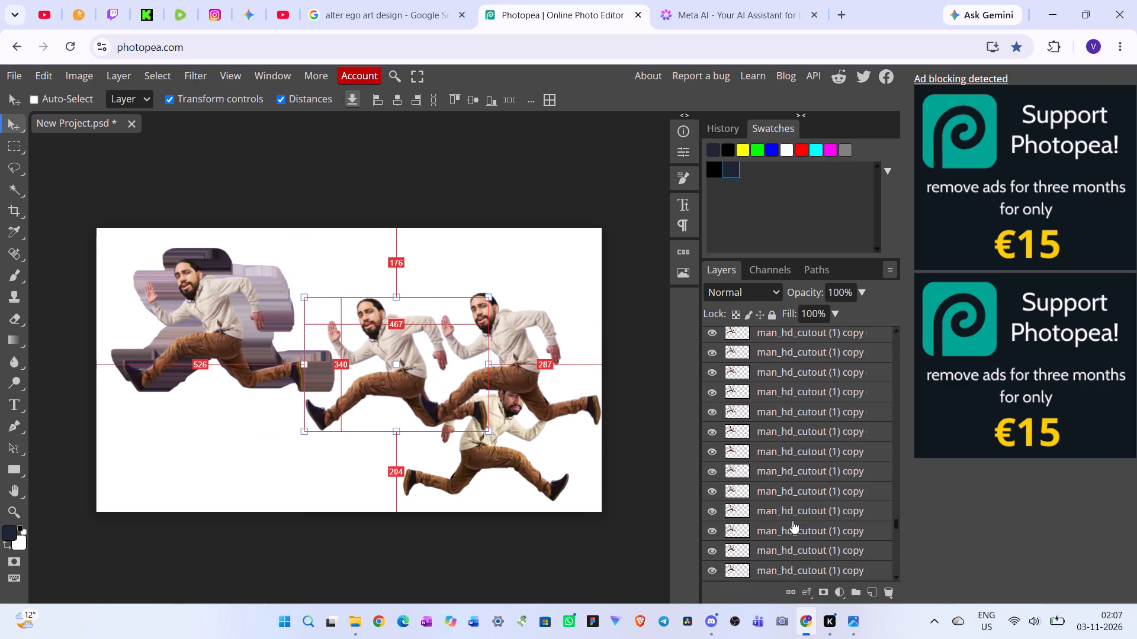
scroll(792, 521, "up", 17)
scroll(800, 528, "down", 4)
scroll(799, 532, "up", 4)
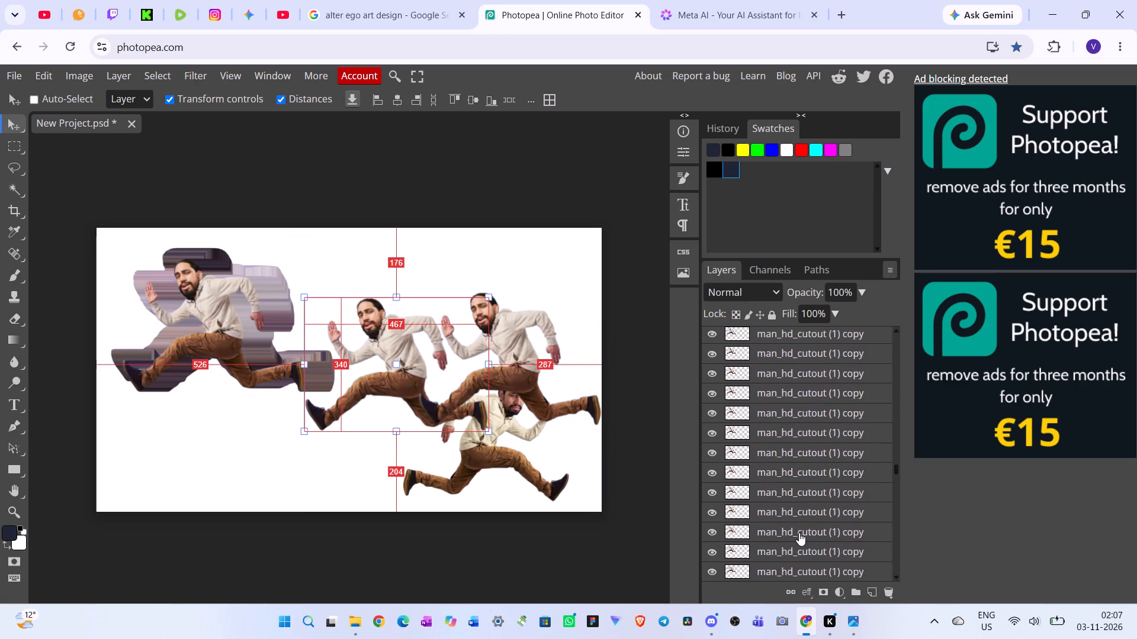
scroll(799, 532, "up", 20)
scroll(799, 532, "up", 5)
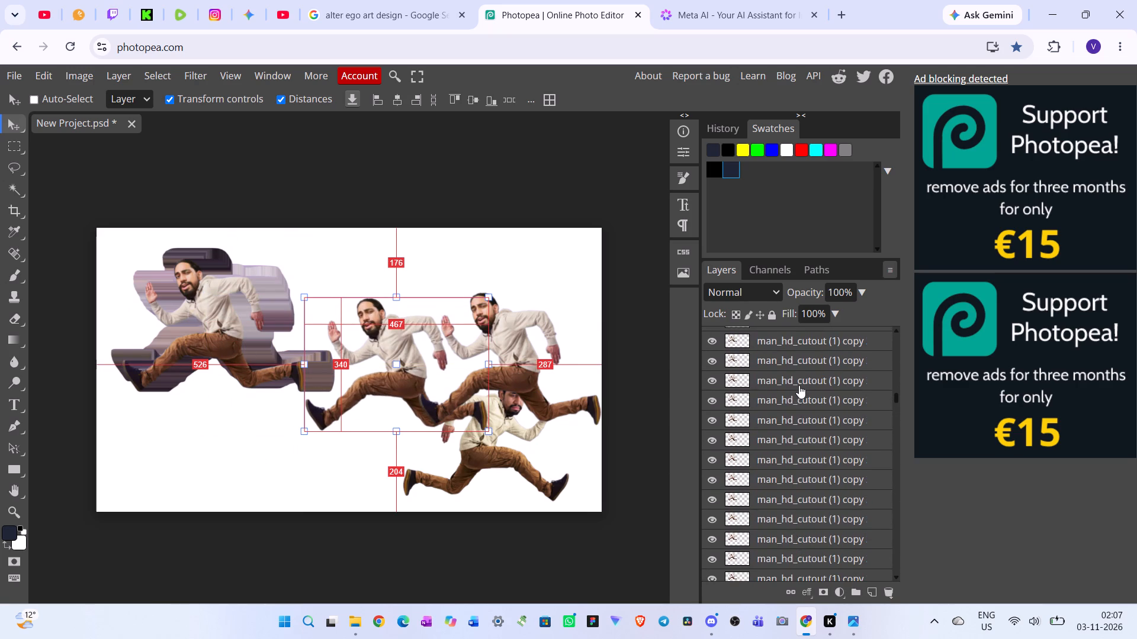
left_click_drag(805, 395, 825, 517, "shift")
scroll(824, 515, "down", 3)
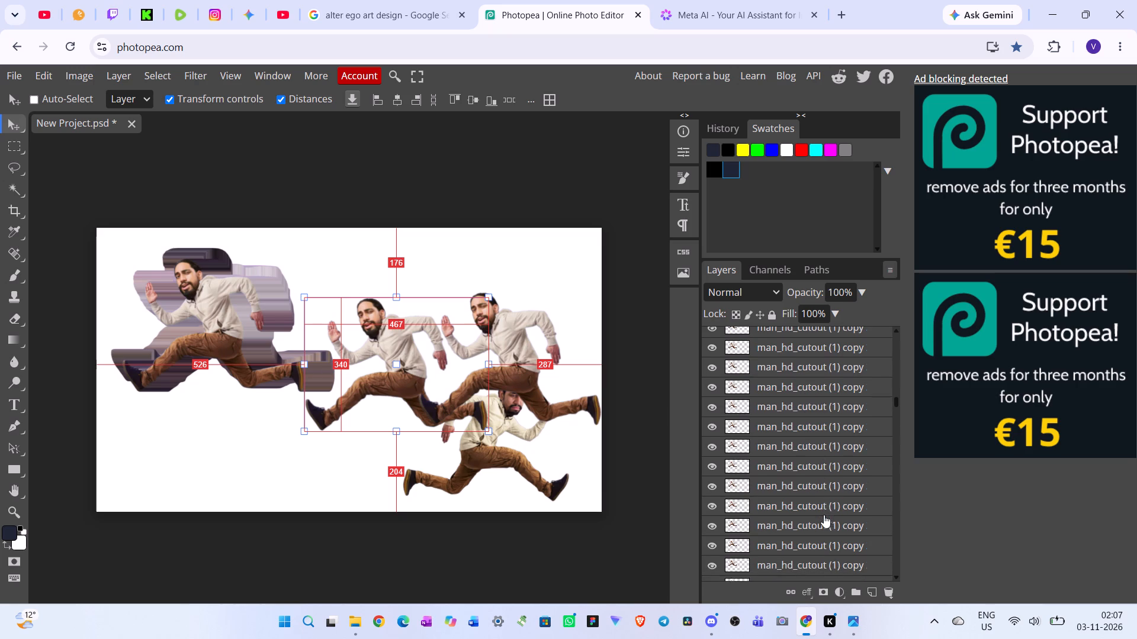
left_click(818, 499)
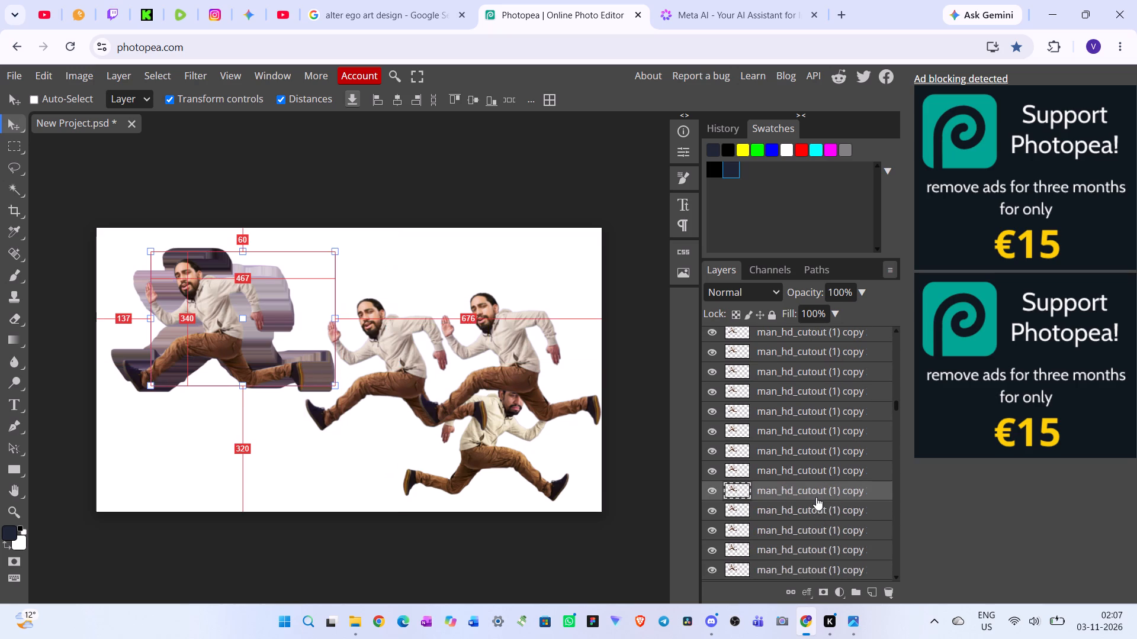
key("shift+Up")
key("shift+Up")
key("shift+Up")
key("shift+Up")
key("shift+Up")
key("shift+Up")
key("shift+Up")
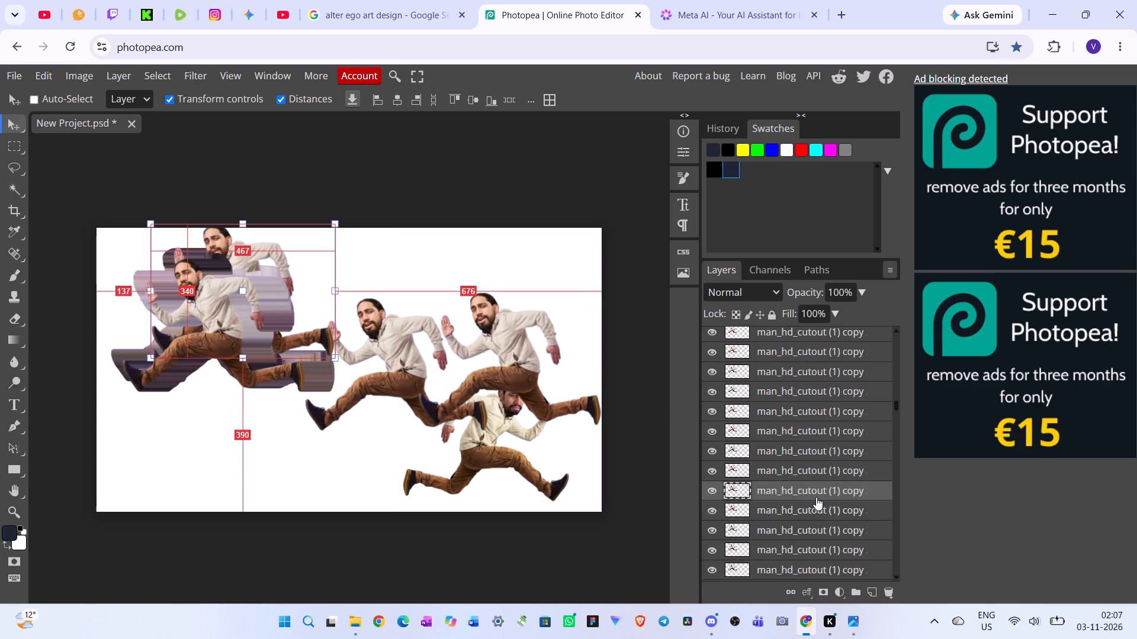
Delete the nudged copy and the successive copies beneath it, through the one about 128 px from the canvas's left edge.
key("Delete")
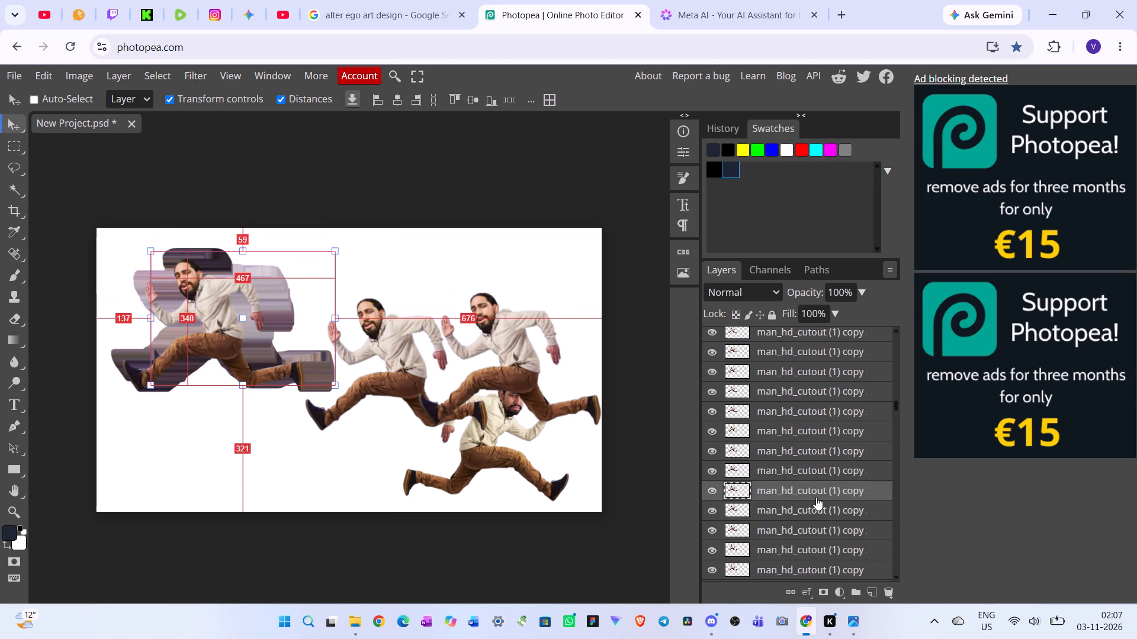
key("Delete")
key("Delete")
key("Delete")
key("Delete")
key("Delete")
key("Delete")
key("Delete")
key("Delete")
key("Delete")
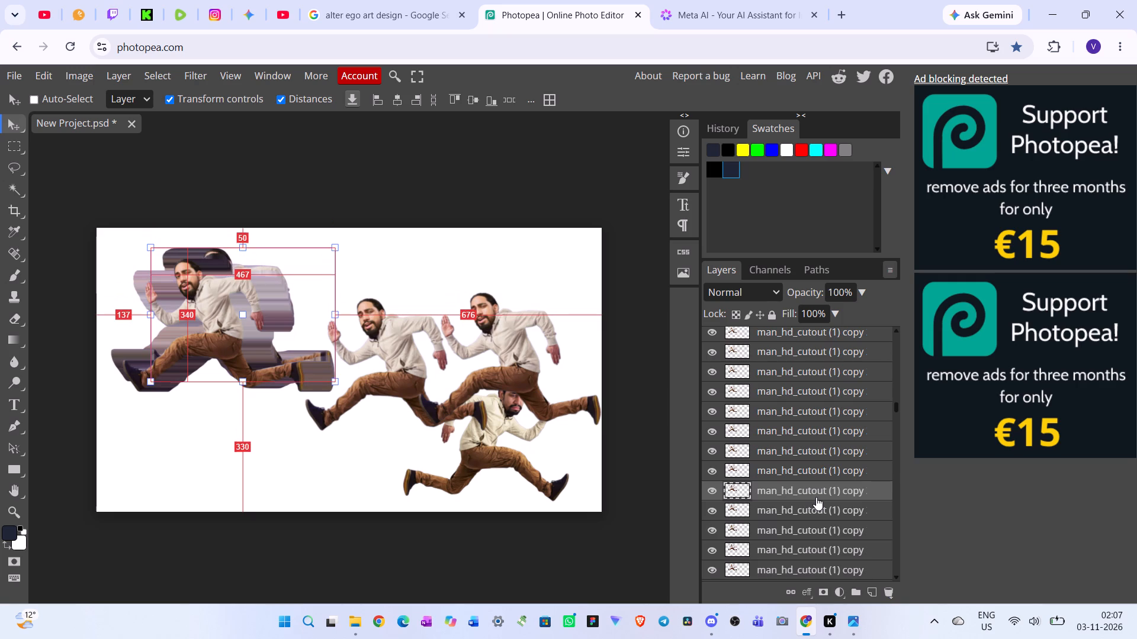
key("Delete")
key("Delete")
key("Delete")
key("Delete")
key("Delete")
key("Delete")
key("Delete")
key("Delete")
key("Delete")
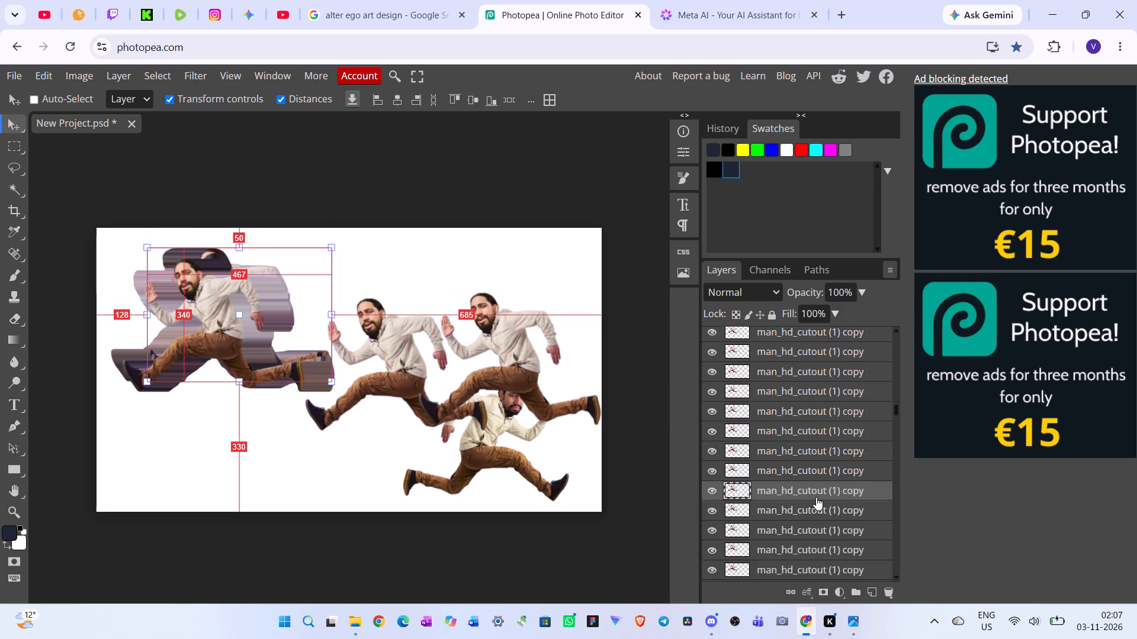
key("Delete")
Delete the copy about 137 px from the canvas's left edge and successive copies beneath it, until reaching the one about 106 px from that edge.
left_click(822, 467)
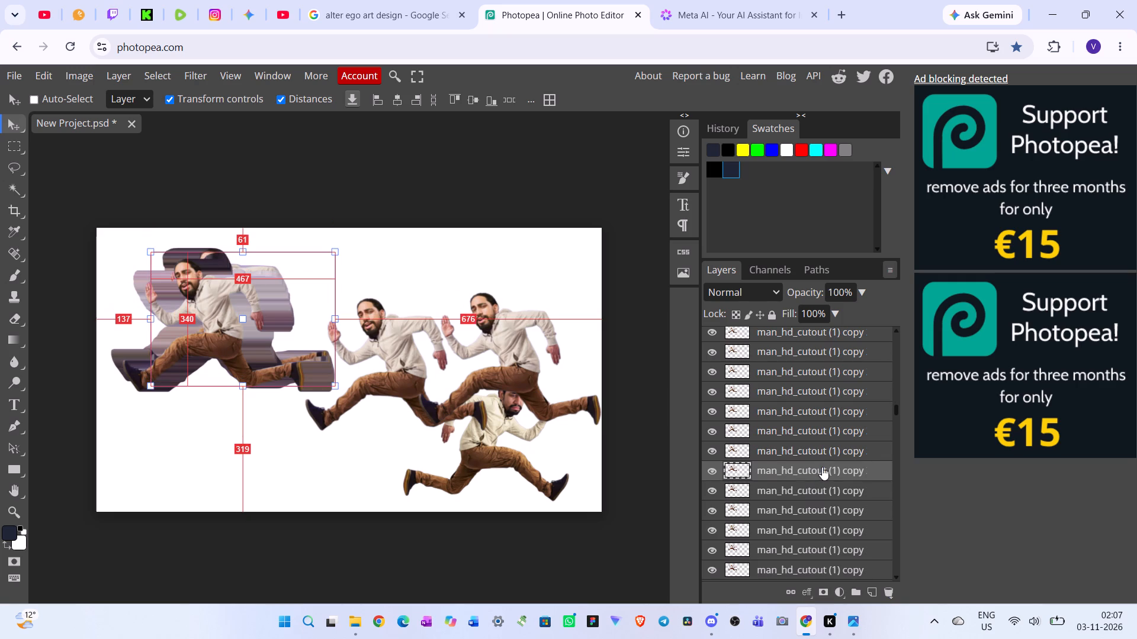
key("Delete")
key("Delete")
key("Delete")
key("Delete")
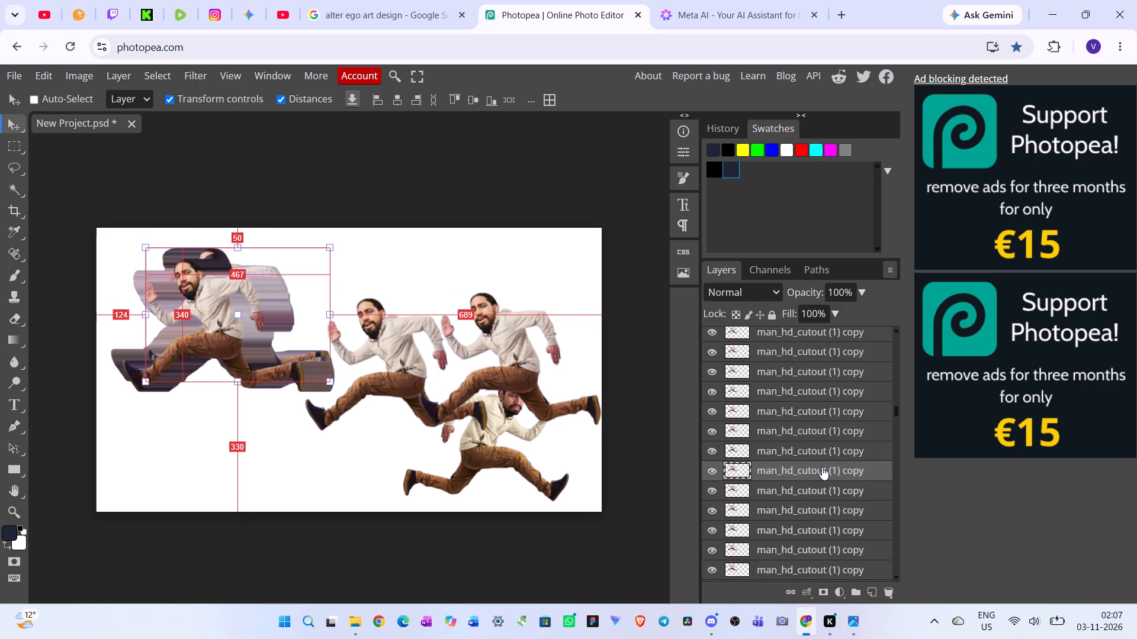
key("Delete")
key("Delete")
key("Delete")
key("Delete")
key("Delete")
key("Delete")
key("Delete")
key("Delete")
key("Delete")
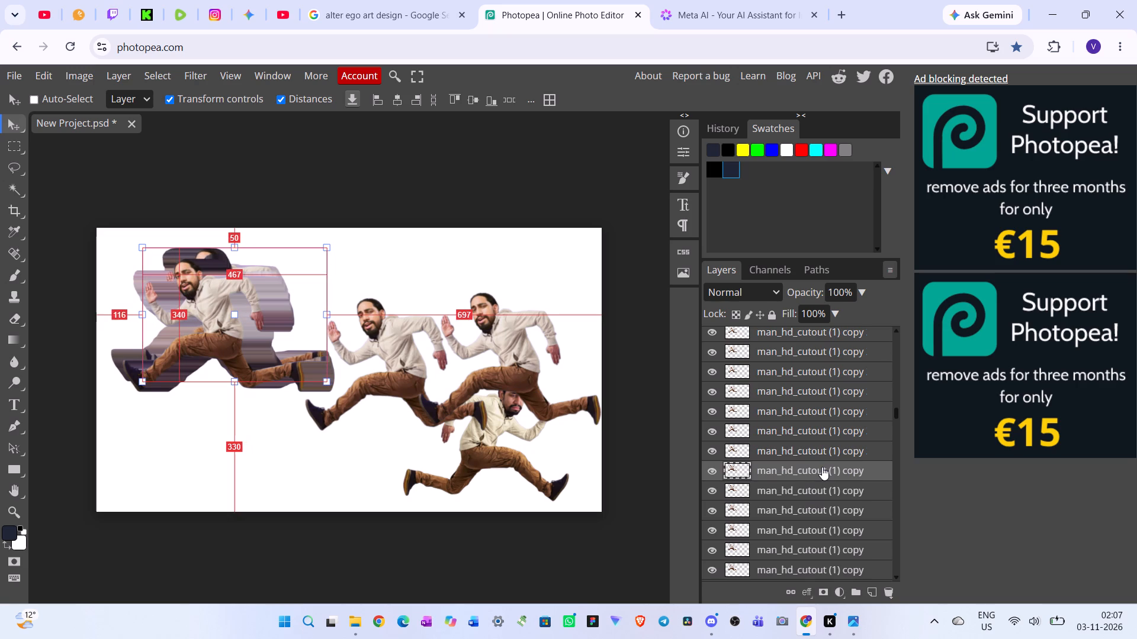
key("Delete")
key("Delete")
key("Delete")
key("Delete")
key("Delete")
key("Delete")
key("Delete")
key("Delete")
key("Delete")
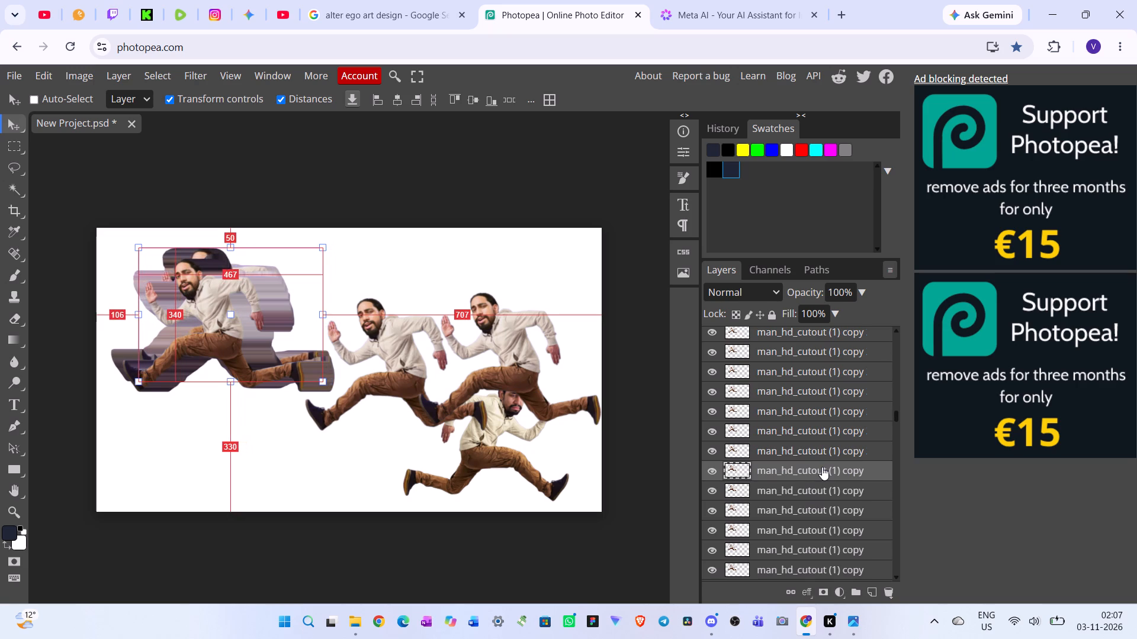
Delete successive running-man copies down the stack, from about 106 px until reaching the one about 79 px from the canvas's left edge.
key("Delete")
key("Delete")
key("Delete")
key("Delete")
key("Delete")
key("Delete")
key("Delete")
key("Delete")
key("Delete")
key("Delete")
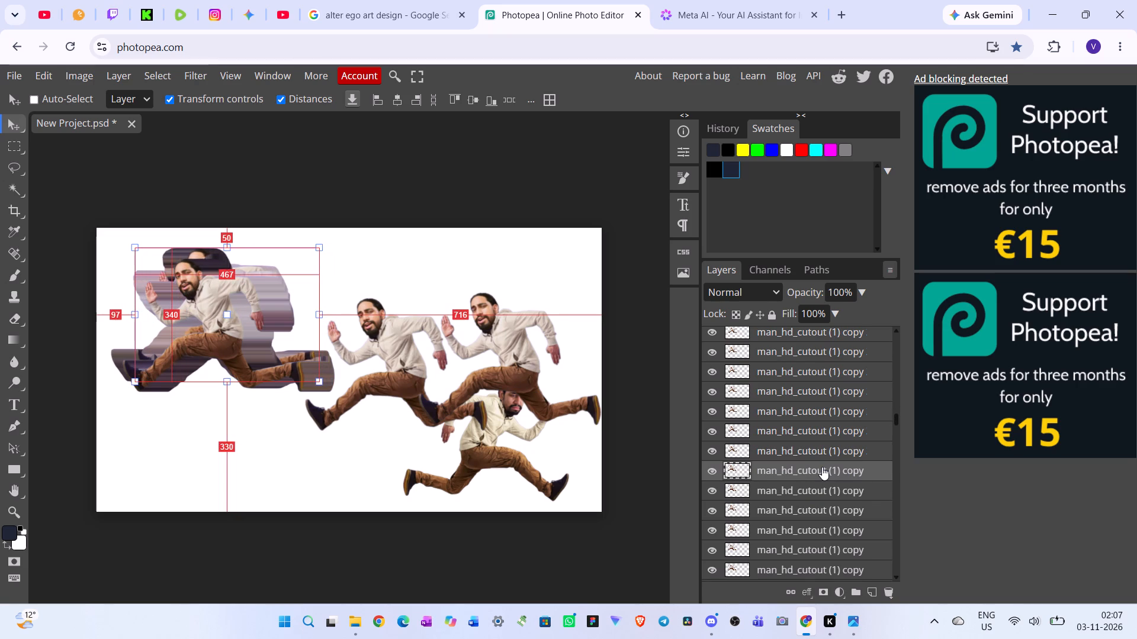
key("Delete")
key("Delete")
key("Delete")
key("Delete")
key("Delete")
key("Delete")
key("Delete")
key("Delete")
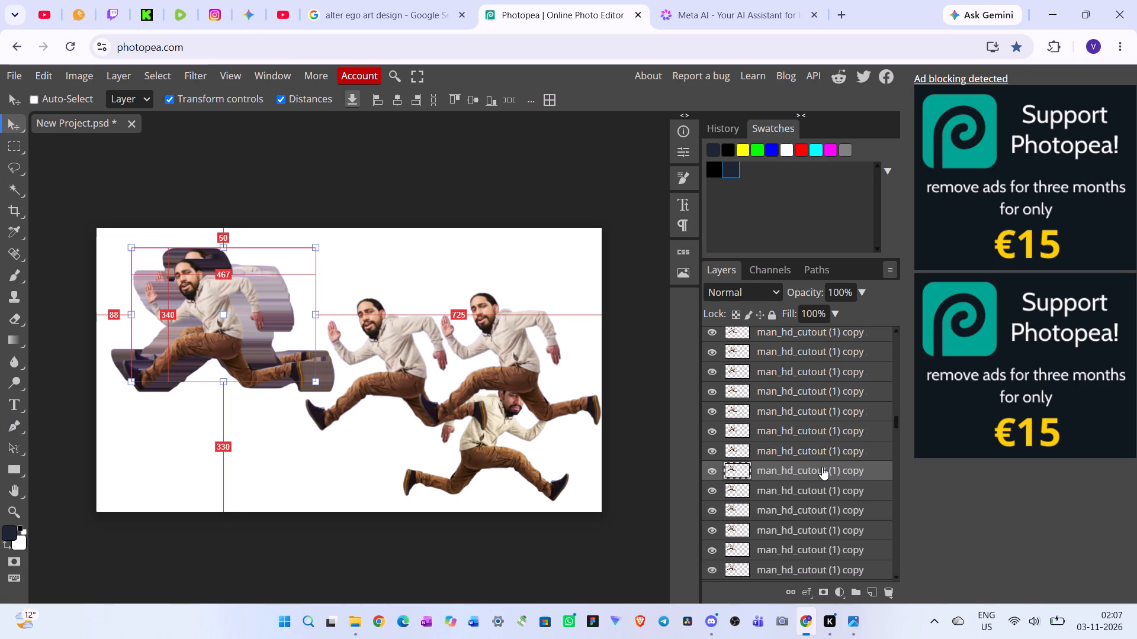
key("Delete")
key("Delete")
key("Delete")
key("Delete")
key("Delete")
key("Delete")
key("Delete")
key("Delete")
key("Delete")
key("Delete")
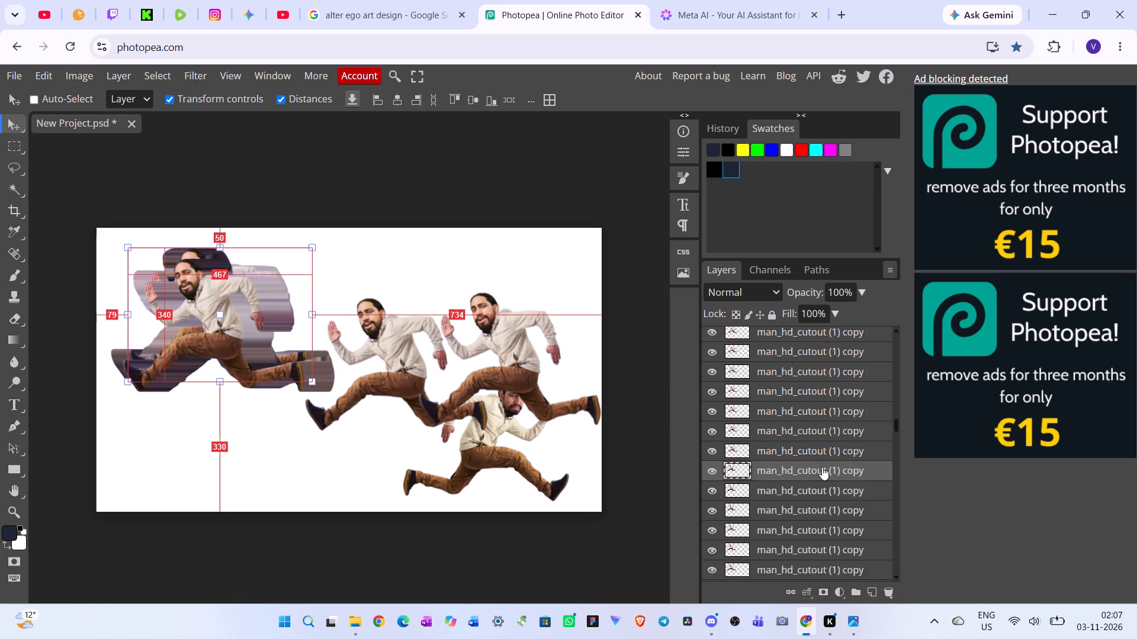
Delete successive running-man copies down the stack, from about 79 px until reaching the one about 56 px from the canvas's left edge.
key("Delete")
key("Delete")
key("Delete")
key("Delete")
key("Delete")
key("Delete")
key("Delete")
key("Delete")
key("Delete")
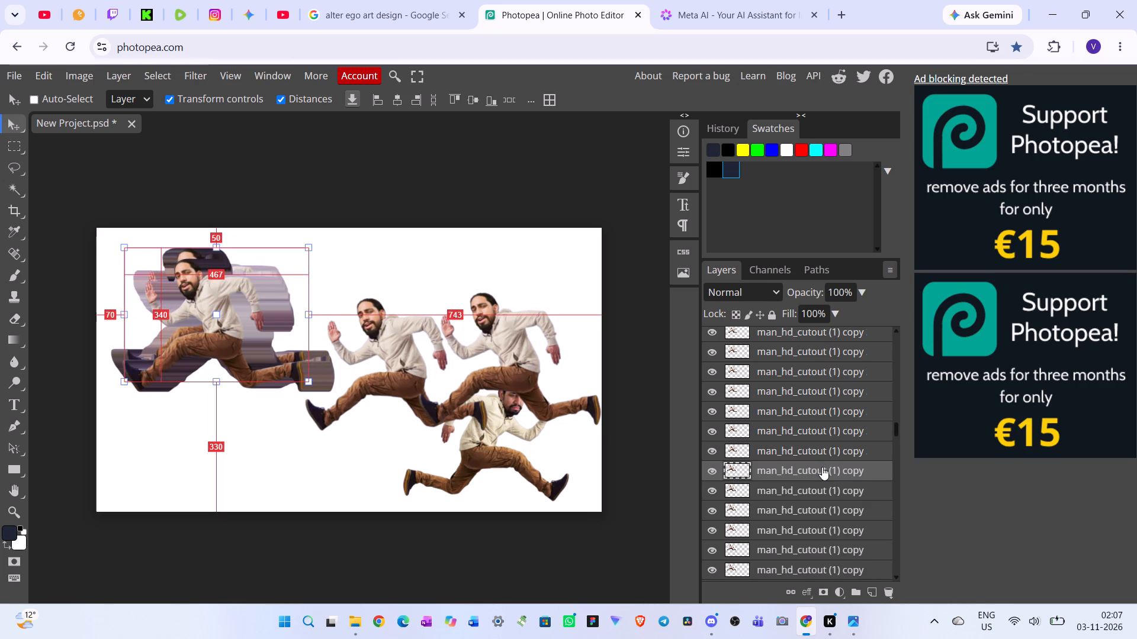
key("Delete")
key("Delete")
key("Delete")
key("Delete")
key("Delete")
key("Delete")
key("Delete")
key("Delete")
key("Delete")
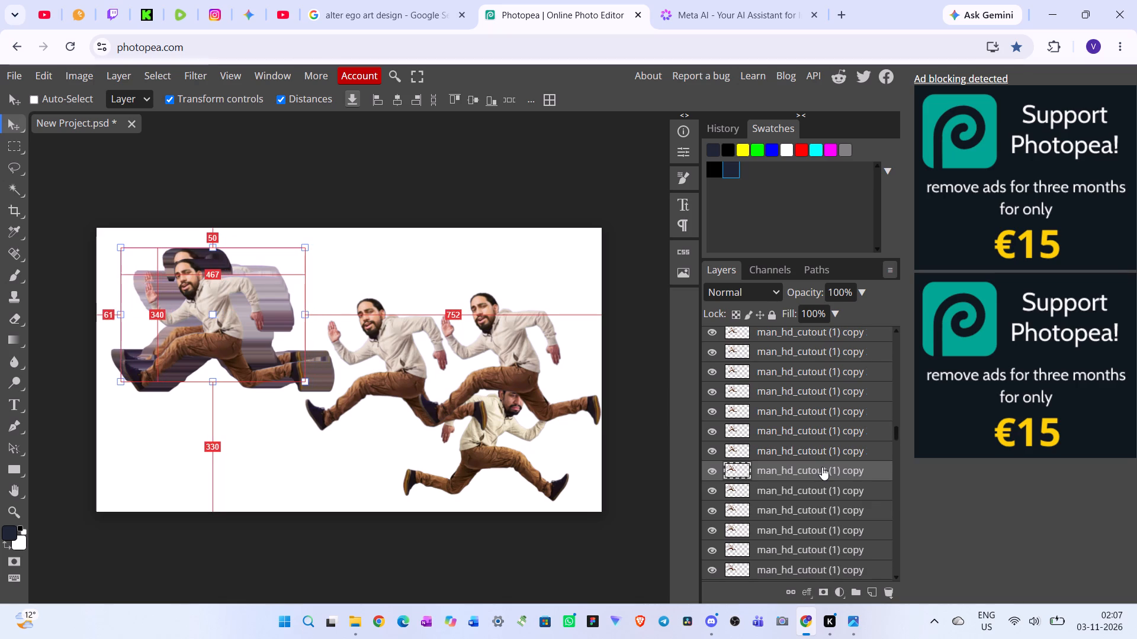
key("Delete")
key("Delete")
key("Delete")
key("Delete")
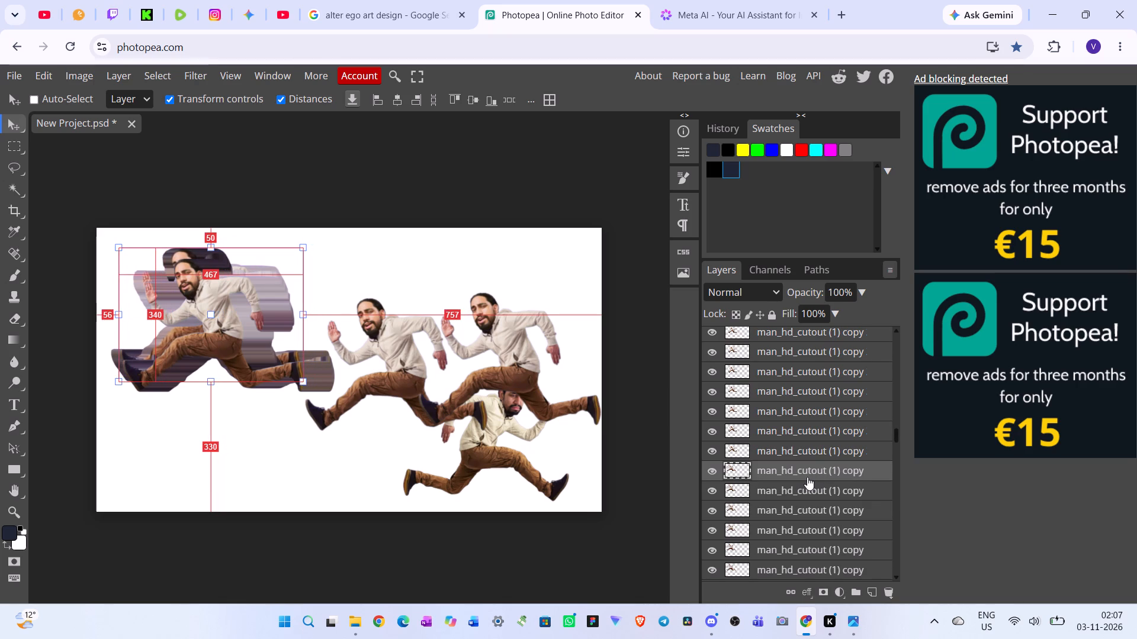
Pick and delete scattered running-man copies among the neighbouring layers about 54 px from the canvas's left edge.
left_click(807, 477)
key("Delete")
left_click(826, 442)
key("Delete")
key("Delete")
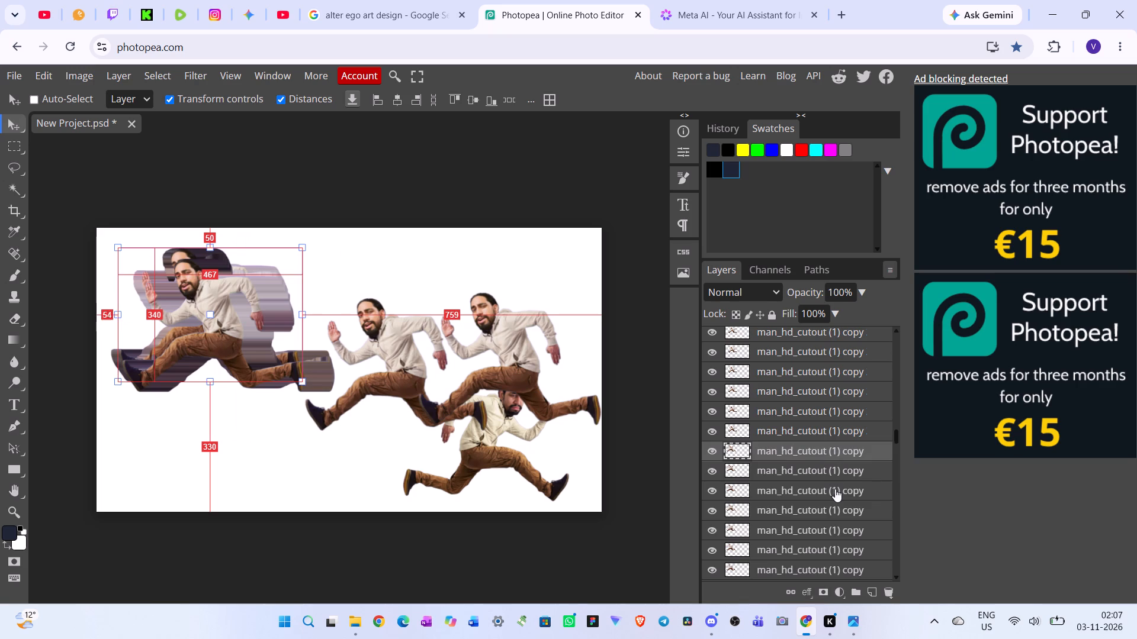
left_click(835, 489)
key("Delete")
key("Delete")
left_click(861, 464)
key("Delete")
left_click(849, 423)
key("Delete")
left_click(847, 405)
key("Delete")
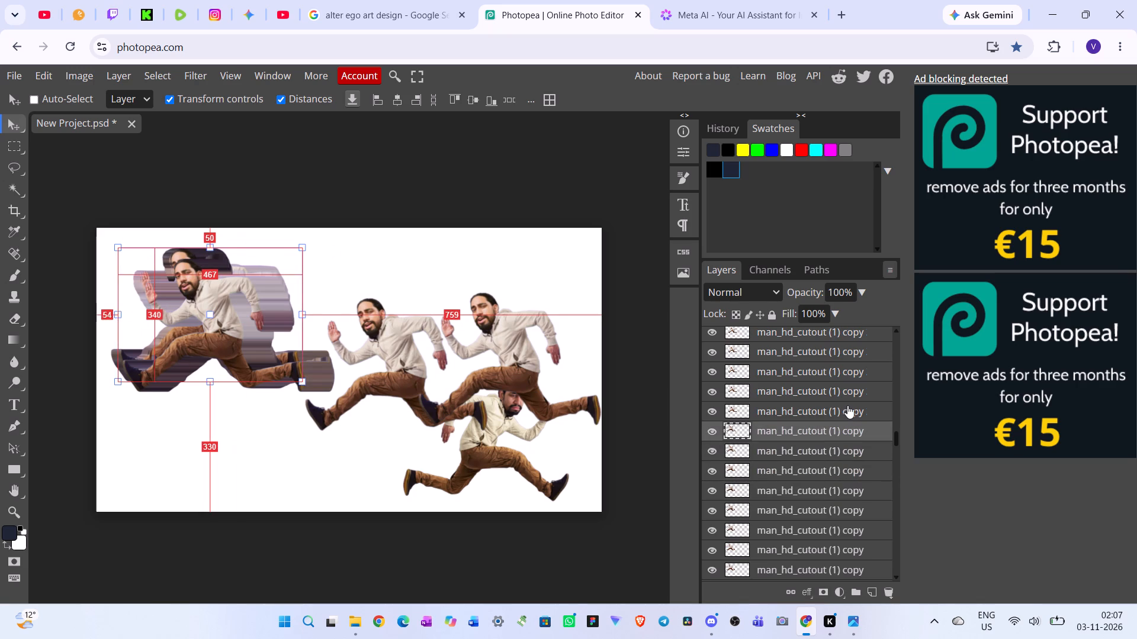
Delete the neighbouring running-man copies one by one, until reaching the one about 45 px from the canvas's left edge.
left_click(849, 399)
key("Delete")
left_click(849, 398)
key("Delete")
left_click(849, 398)
key("Delete")
left_click(849, 398)
key("Delete")
left_click(849, 398)
key("Delete")
left_click(849, 398)
key("Delete")
double_click(849, 398)
key("Delete")
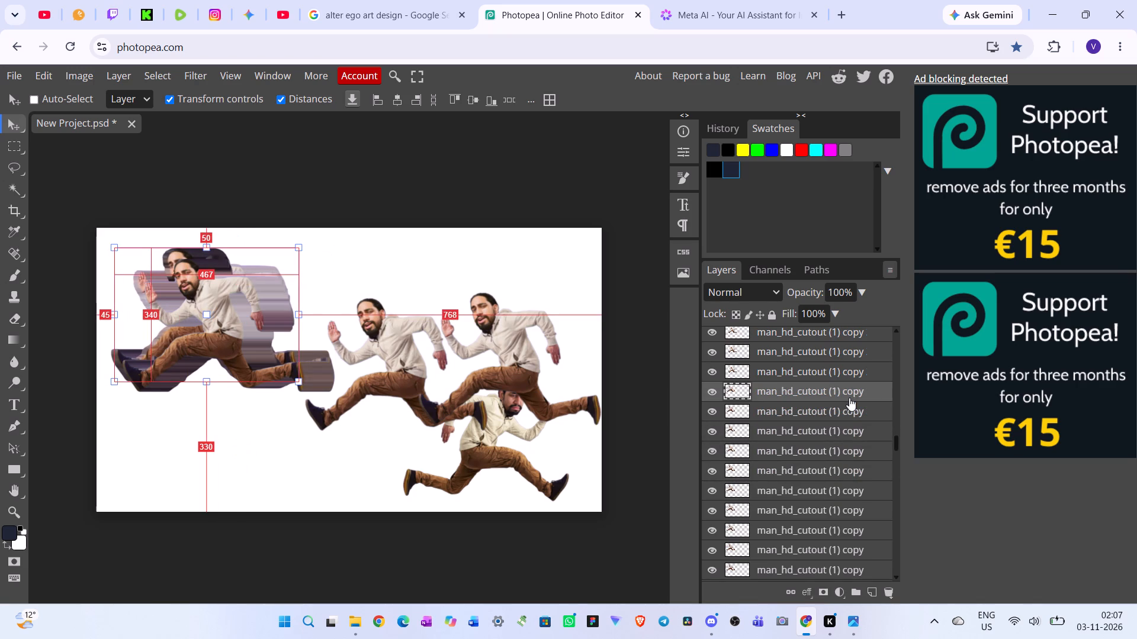
Pick and delete more running-man copies across the neighbouring layers, until reaching the one about 39 px from the canvas's left edge.
left_click(849, 398)
key("Delete")
key("Delete")
left_click_drag(865, 512, 866, 519)
left_click(875, 575)
key("Delete")
left_click(849, 510)
key("Delete")
left_click(849, 510)
left_click_drag(847, 504, 845, 495)
key("Delete")
left_click_drag(843, 482, 841, 475)
key("Delete")
left_click_drag(841, 468, 840, 459)
key("Delete")
left_click(840, 456)
key("Delete")
left_click(840, 445)
key("Delete")
left_click(840, 443)
key("Delete")
left_click(840, 438)
key("Delete")
left_click_drag(840, 436, 840, 431)
key("Delete")
left_click(840, 427)
key("Delete")
left_click_drag(839, 419, 838, 408)
left_click(838, 406)
key("Delete")
Delete further trail copies one by one down the stack, from about 39 px until reaching the one about 45 px from the canvas's left edge.
left_click(836, 401)
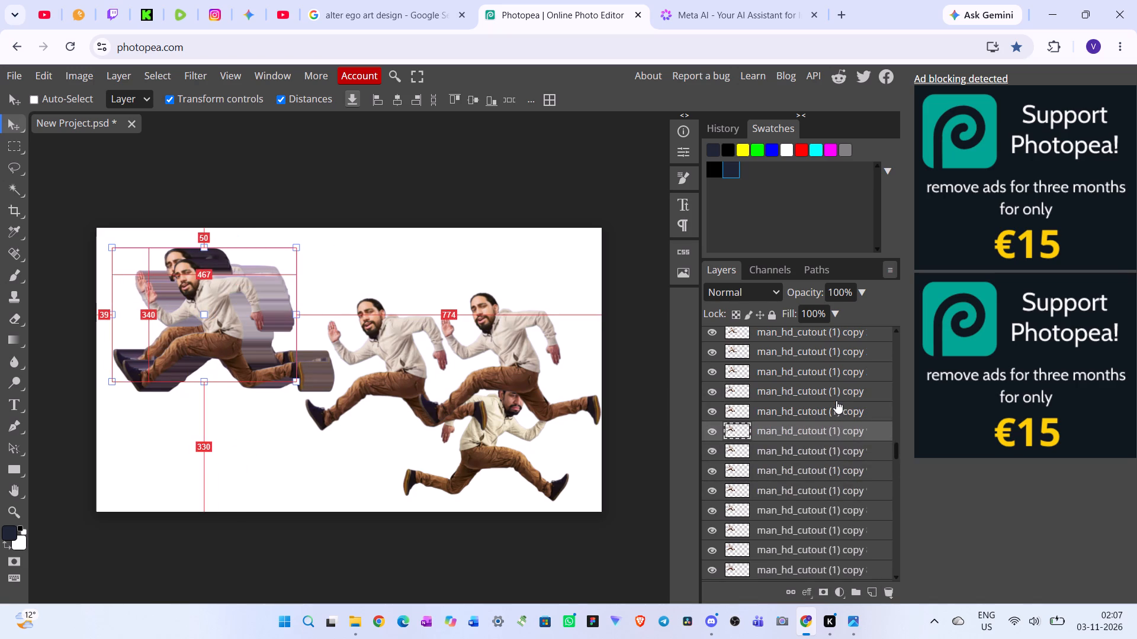
key("Delete")
left_click(836, 400)
key("Delete")
left_click(834, 396)
key("Delete")
left_click(834, 396)
key("Delete")
left_click(834, 396)
key("Delete")
double_click(834, 396)
key("Delete")
left_click(834, 396)
key("Delete")
left_click(834, 396)
key("Delete")
left_click(834, 396)
key("Delete")
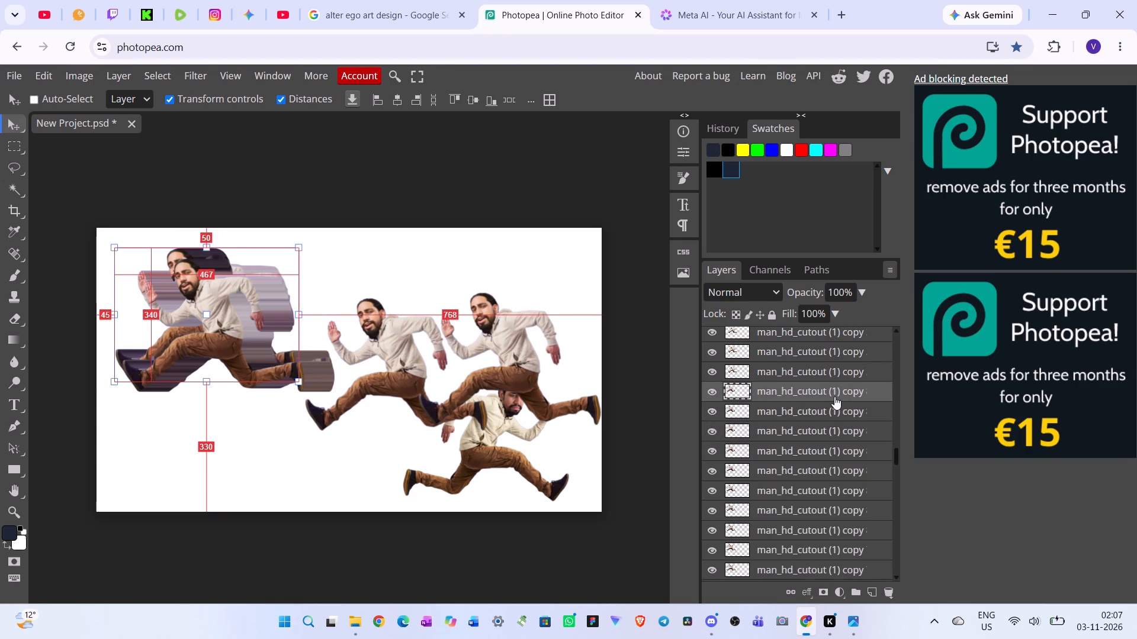
Delete running-man trail copies among the neighbouring layers, from about 45 px until reaching the one about 54 px from the canvas's left edge.
left_click(834, 396)
key("Delete")
left_click(834, 396)
key("Delete")
left_click(834, 396)
key("Delete")
key("Delete")
left_click(812, 419)
left_click_drag(820, 438, 821, 447)
key("Delete")
left_click_drag(820, 460, 818, 472)
key("Delete")
left_click(817, 537)
key("Delete")
Delete more neighbouring running-man copies one by one, until reaching the one about 64 px from the canvas's left edge.
left_click(817, 537)
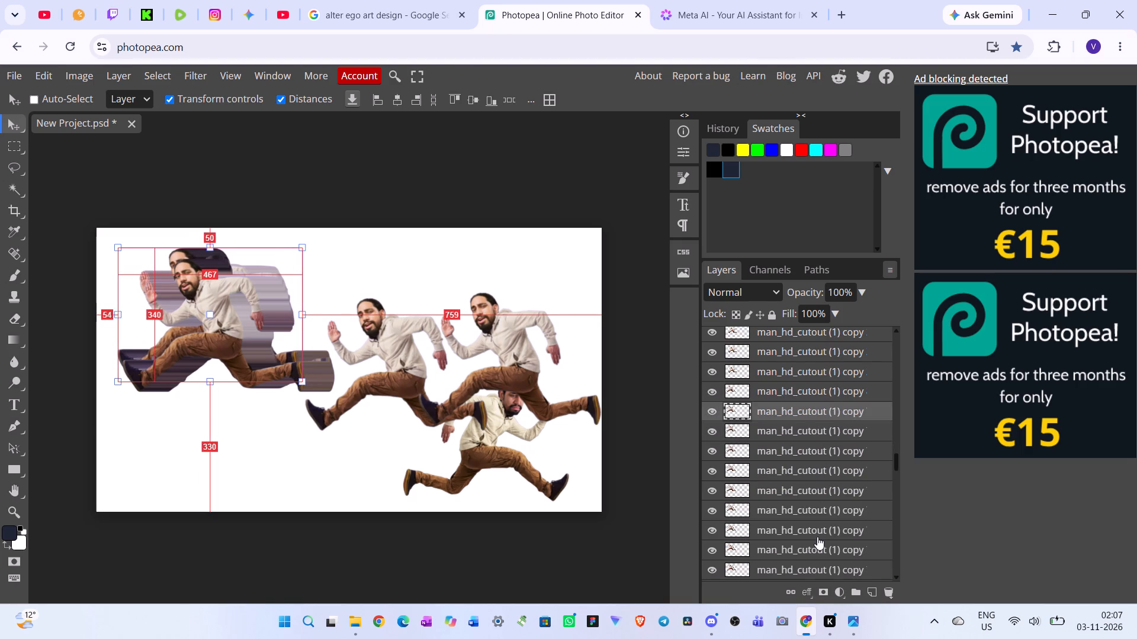
key("Delete")
left_click_drag(817, 522, 818, 510)
key("Delete")
left_click_drag(823, 488, 824, 478)
key("Delete")
left_click(826, 472)
key("Delete")
left_click(830, 462)
key("Delete")
double_click(831, 461)
key("Delete")
left_click(831, 459)
key("Delete")
left_click_drag(837, 449, 842, 444)
key("Delete")
Pick and delete further trail copies across the neighbouring layers, until reaching the one about 73 px from the canvas's left edge.
left_click(847, 435)
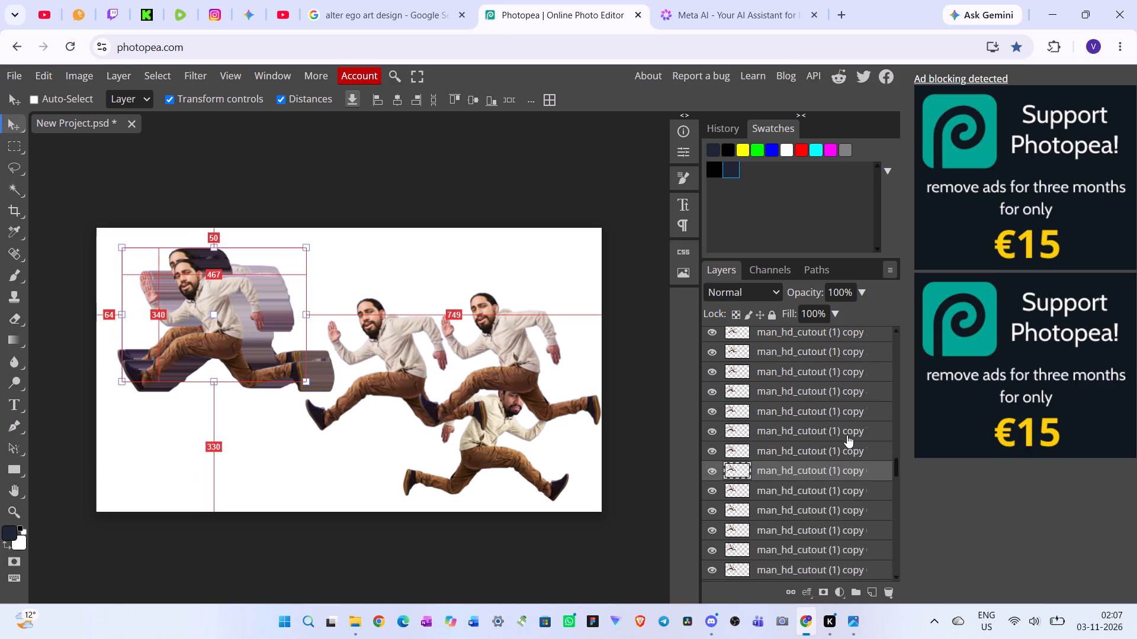
key("Delete")
left_click(849, 427)
key("Delete")
left_click(848, 418)
key("Delete")
double_click(847, 418)
key("Delete")
left_click(829, 418)
key("Delete")
left_click(811, 452)
key("Delete")
left_click(810, 488)
key("Delete")
left_click(811, 498)
key("Delete")
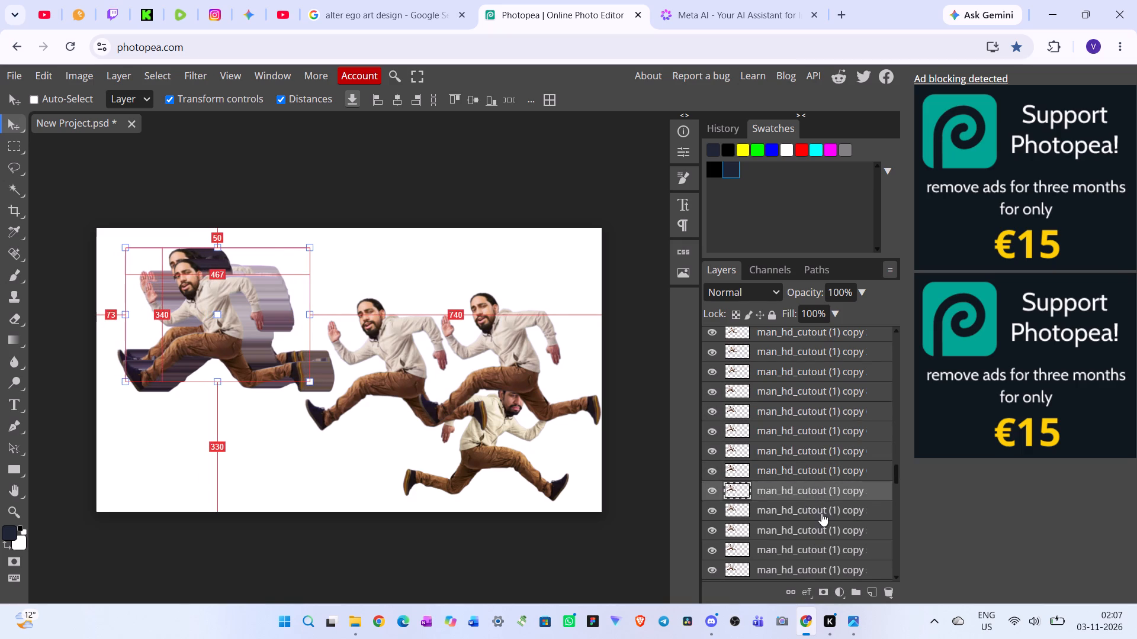
Delete running-man copies moving up through the stack, until reaching the one about 68 px from the canvas's left edge.
left_click(823, 514)
key("Delete")
left_click(823, 514)
key("Delete")
left_click_drag(833, 486, 833, 467)
key("Delete")
left_click_drag(835, 458, 835, 451)
left_click_drag(835, 443, 836, 434)
key("Delete")
left_click_drag(837, 425, 837, 411)
key("Delete")
left_click_drag(838, 404, 839, 396)
key("Delete")
left_click_drag(841, 390, 842, 375)
key("Delete")
Pick and delete scattered trail copies among the neighbouring layers, until reaching the one about 81 px from the canvas's left edge.
left_click_drag(843, 373, 844, 367)
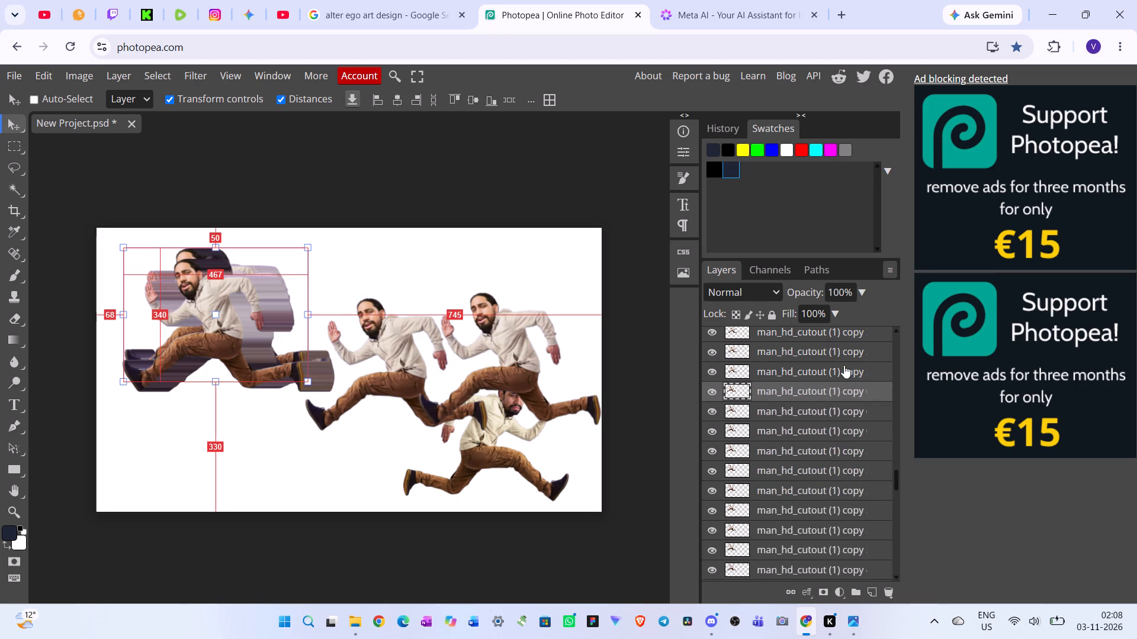
left_click_drag(845, 361, 845, 355)
key("Delete")
left_click_drag(845, 353, 845, 348)
key("Delete")
left_click(846, 345)
key("Delete")
left_click_drag(846, 348, 846, 363)
key("Delete")
left_click_drag(846, 372, 846, 390)
key("Delete")
left_click_drag(846, 396, 846, 423)
key("Delete")
left_click(846, 446)
key("Delete")
Delete further running-man copies one by one, until reaching the one about 91 px from the canvas's left edge.
left_click(841, 477)
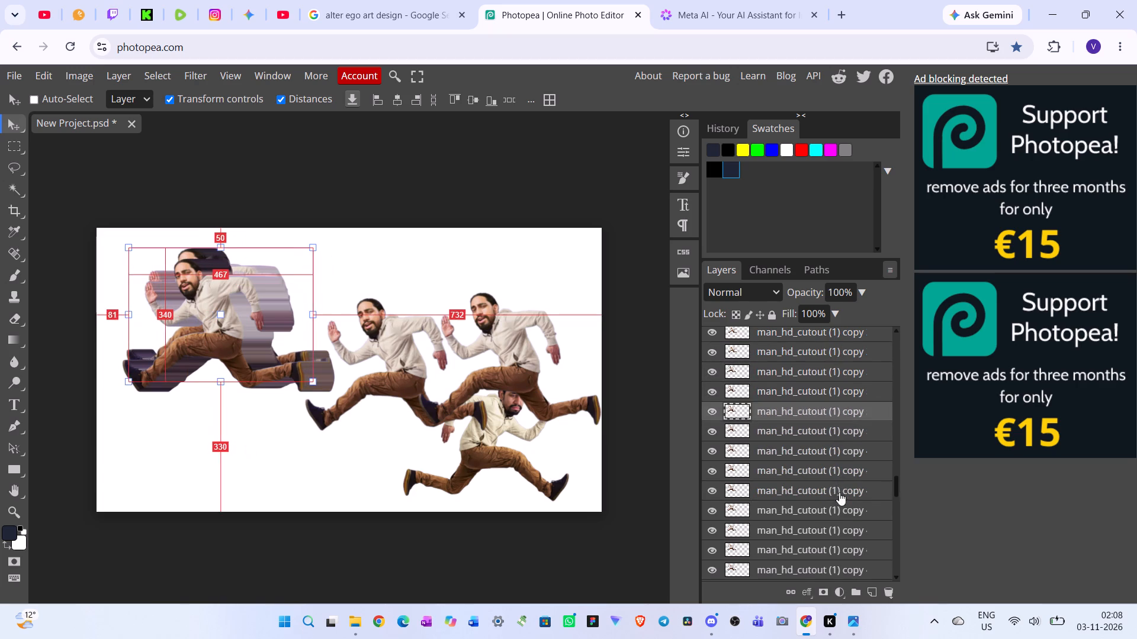
key("Delete")
left_click(839, 492)
left_click(839, 512)
key("Delete")
left_click(839, 512)
key("Delete")
left_click(839, 506)
key("Delete")
left_click_drag(838, 497, 836, 486)
key("Delete")
left_click_drag(835, 479, 835, 472)
key("Delete")
left_click_drag(835, 464, 834, 450)
left_click_drag(834, 440, 834, 434)
key("Delete")
left_click_drag(834, 425, 836, 414)
key("Delete")
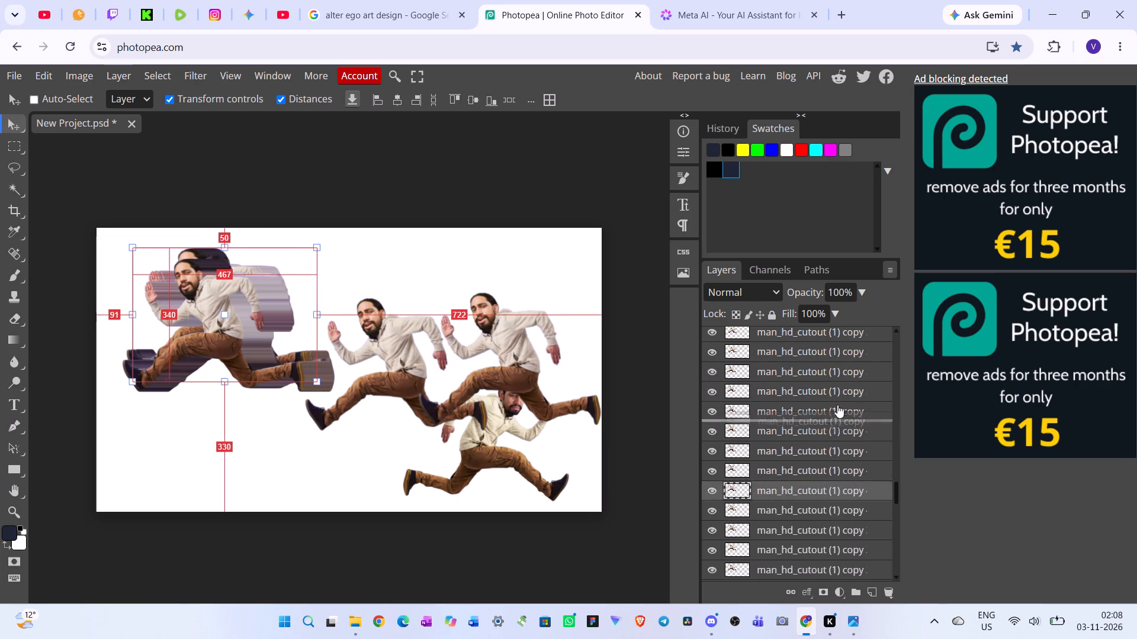
Delete more trail copies across the neighbouring layers, until reaching the one about 100 px from the canvas's left edge.
left_click_drag(837, 404, 841, 389)
key("Delete")
left_click_drag(844, 375, 846, 369)
key("Delete")
left_click(848, 360)
left_click(850, 351)
key("Delete")
key("Delete")
left_click_drag(847, 430, 847, 437)
key("Delete")
left_click(842, 476)
key("Delete")
double_click(835, 509)
key("Delete")
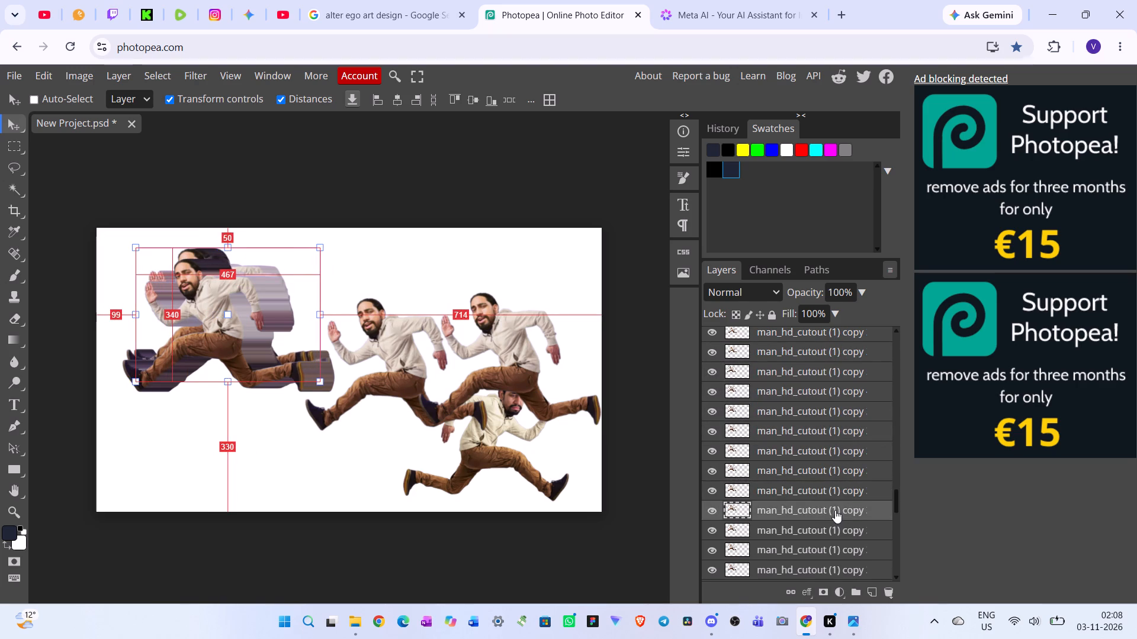
key("Delete")
At the bottom of the layer stack, delete running-man copies just above man_hd_cutout (1), from about 131 px to 128 px from the left edge.
scroll(834, 451, "down", 20)
scroll(834, 451, "down", 4)
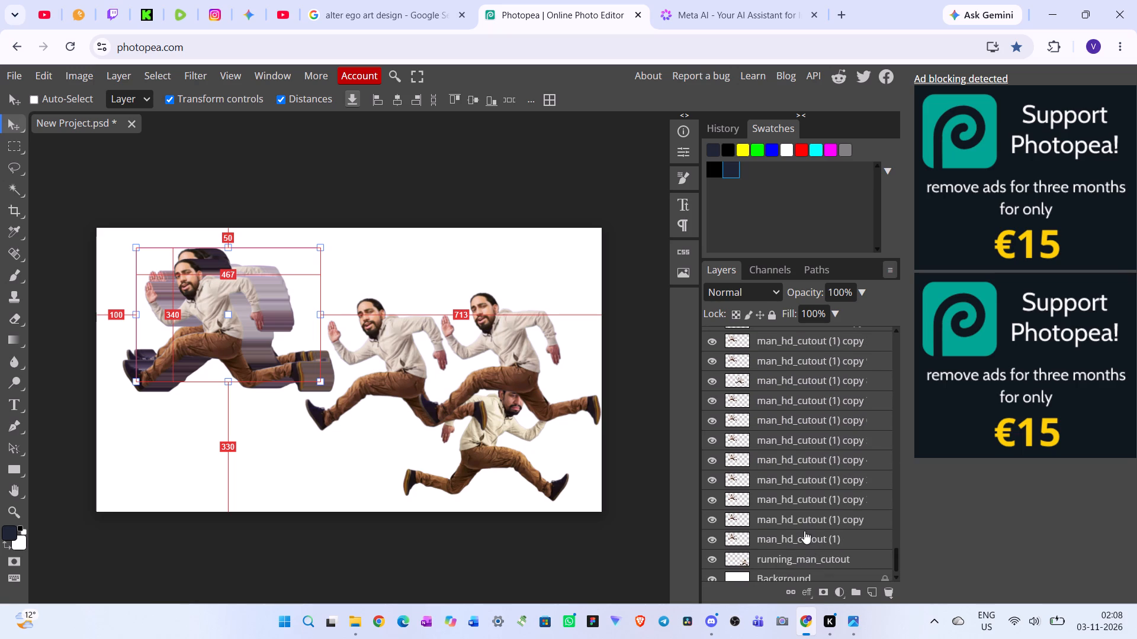
left_click(811, 506)
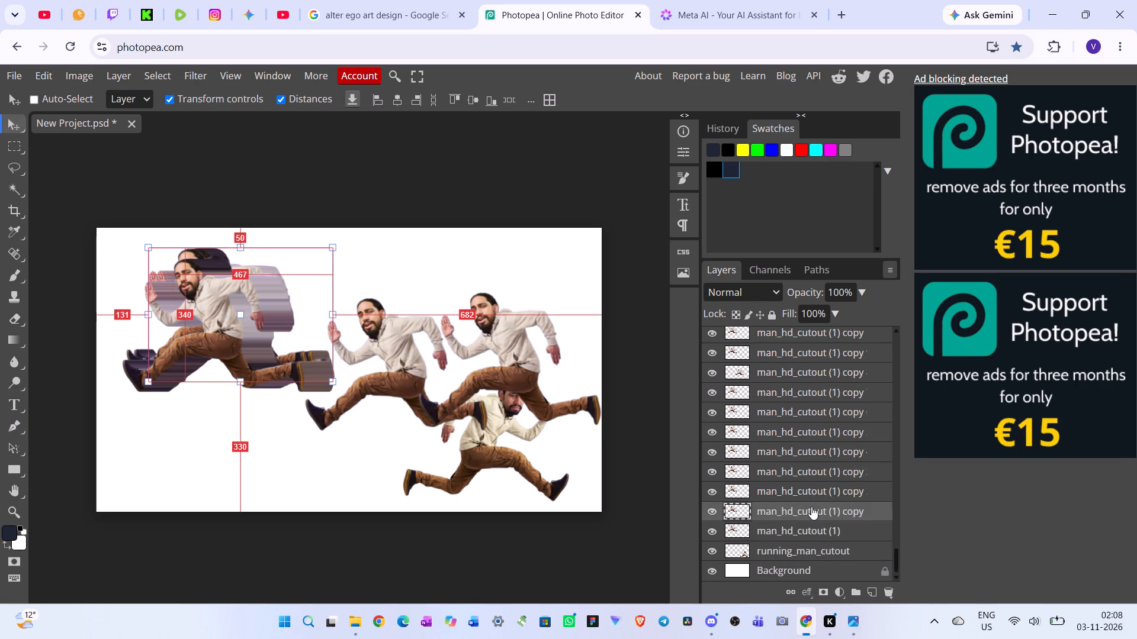
key("Delete")
left_click(817, 497)
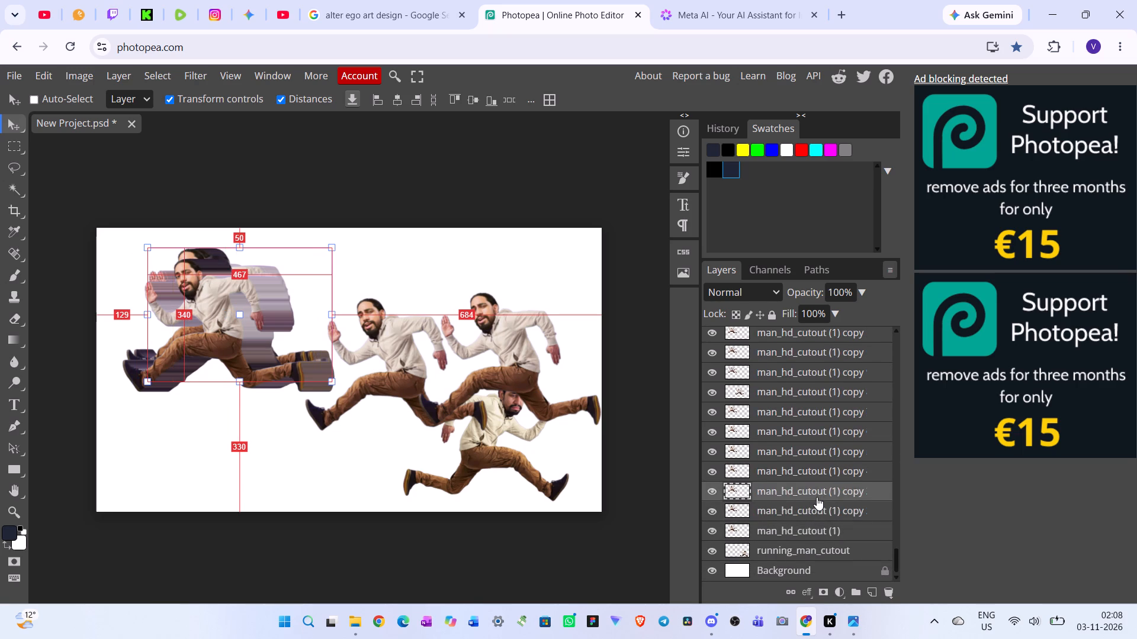
key("Delete")
left_click(824, 470)
key("Delete")
left_click(831, 446)
key("Delete")
left_click(831, 432)
key("Delete")
Delete further copies near the stack's bottom until reaching the one about 117 px from the canvas's left edge, leaving its layer style unchanged.
left_click(837, 402)
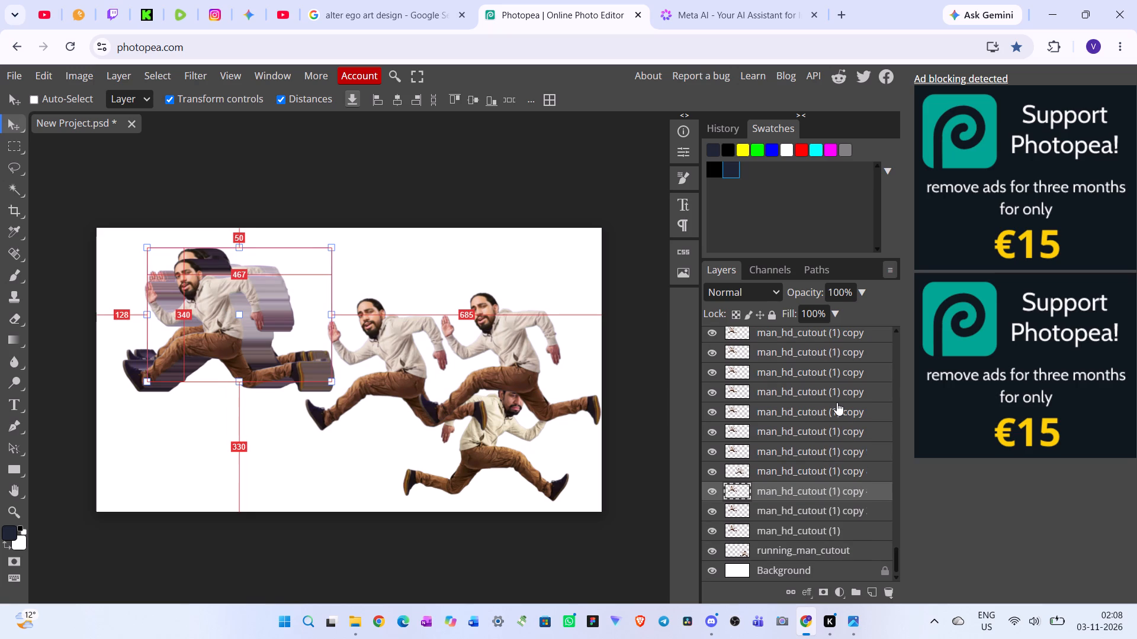
key("Delete")
left_click(837, 401)
key("Delete")
left_click(837, 400)
key("Delete")
double_click(837, 399)
key("Delete")
left_click(837, 398)
key("Delete")
left_click(837, 398)
key("Delete")
left_click(837, 398)
key("Delete")
left_click(837, 398)
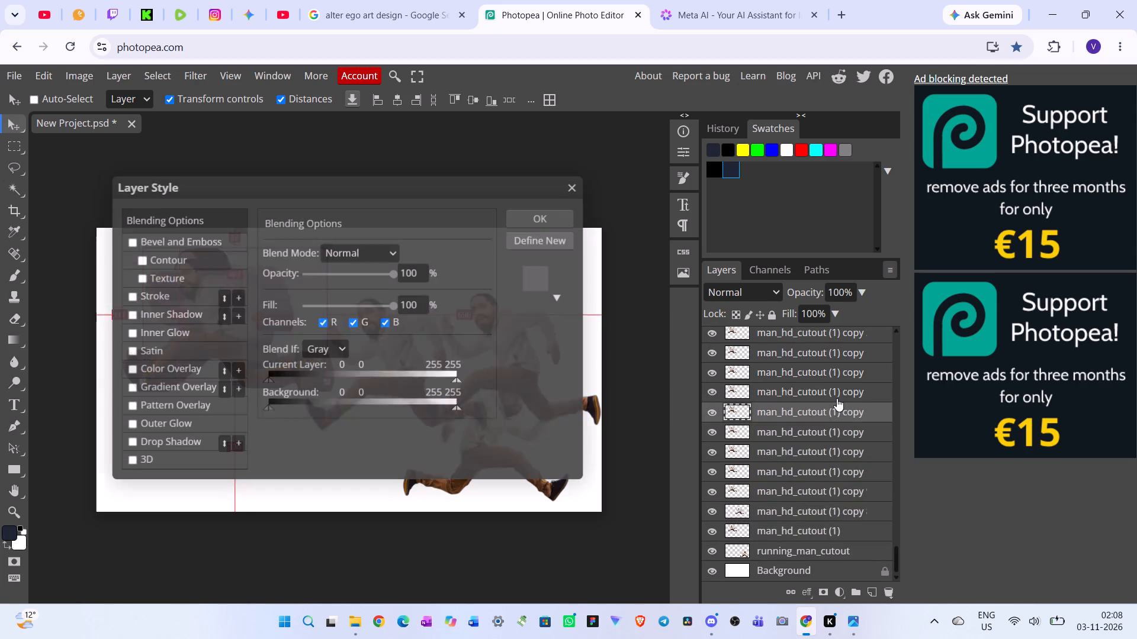
left_click(547, 214)
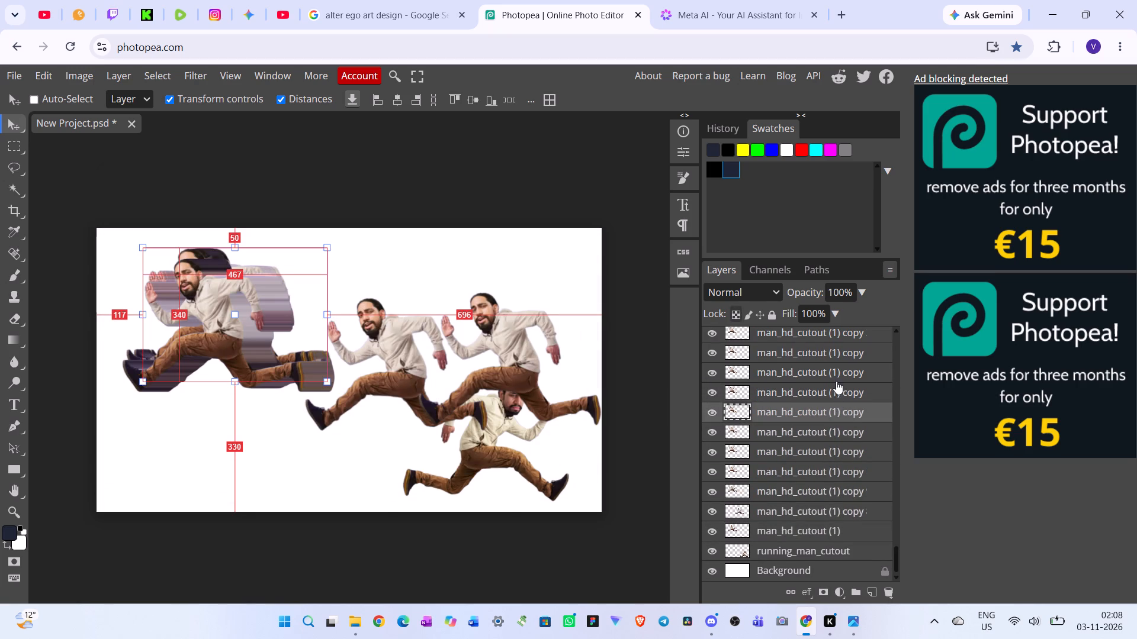
Delete more running-man copies near the stack's bottom, until reaching the one about 115 px from the canvas's left edge.
left_click(823, 377)
key("Delete")
double_click(823, 377)
key("Delete")
double_click(823, 373)
key("Delete")
left_click(823, 373)
key("Delete")
left_click(823, 373)
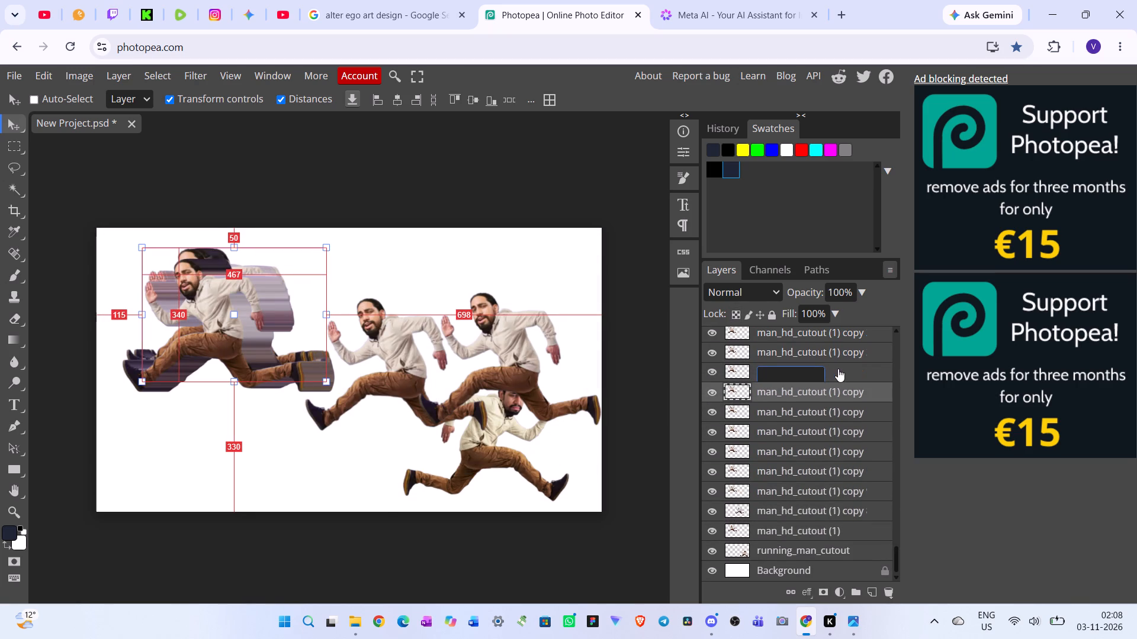
Higher in the layer stack, delete running-man trail copies until reaching the one about 100 px from the canvas's left edge.
scroll(846, 374, "up", 6)
left_click(821, 362)
key("Delete")
left_click(821, 362)
key("Delete")
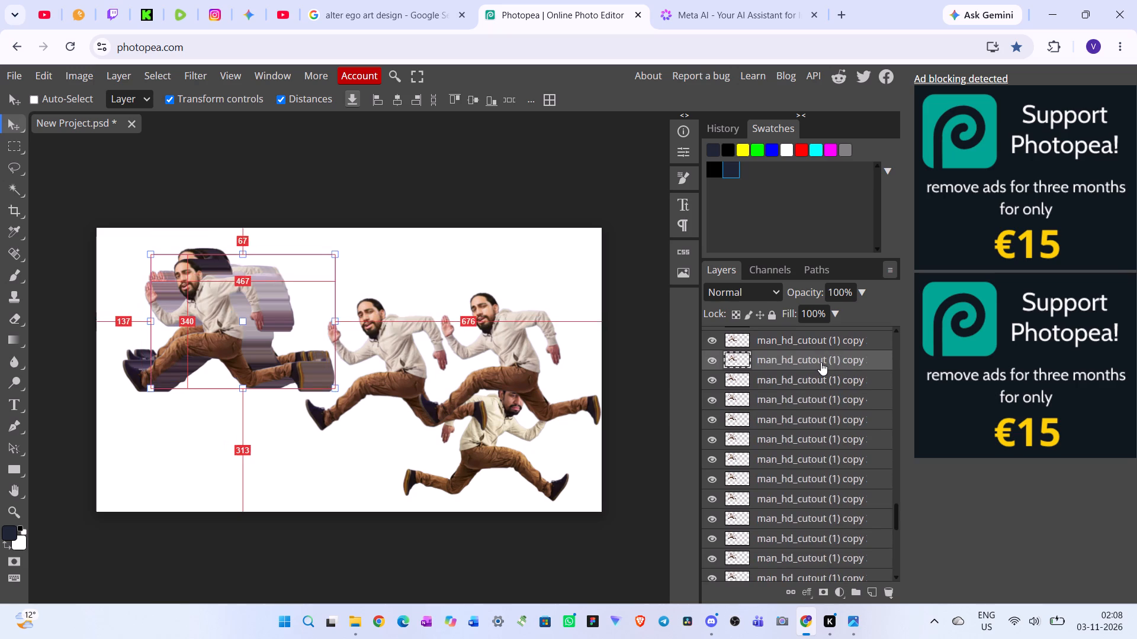
key("Delete")
key("Delete")
key("Delete")
key("Delete")
key("Delete")
key("Delete")
left_click(828, 380)
key("Delete")
Delete trail copies spread across the neighbouring layers, until reaching the one about 108 px from the canvas's left edge.
left_click(828, 392)
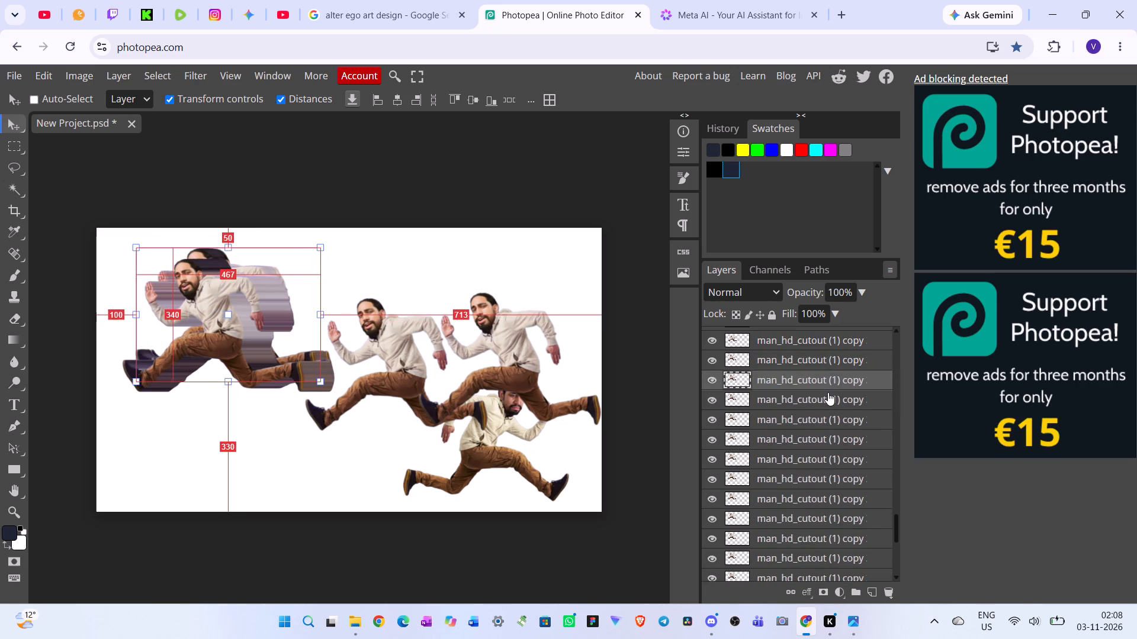
key("Delete")
left_click(830, 399)
key("Delete")
left_click(828, 424)
key("Delete")
left_click(826, 448)
left_click(817, 479)
key("Delete")
left_click(814, 502)
key("Delete")
key("Delete")
left_click(807, 525)
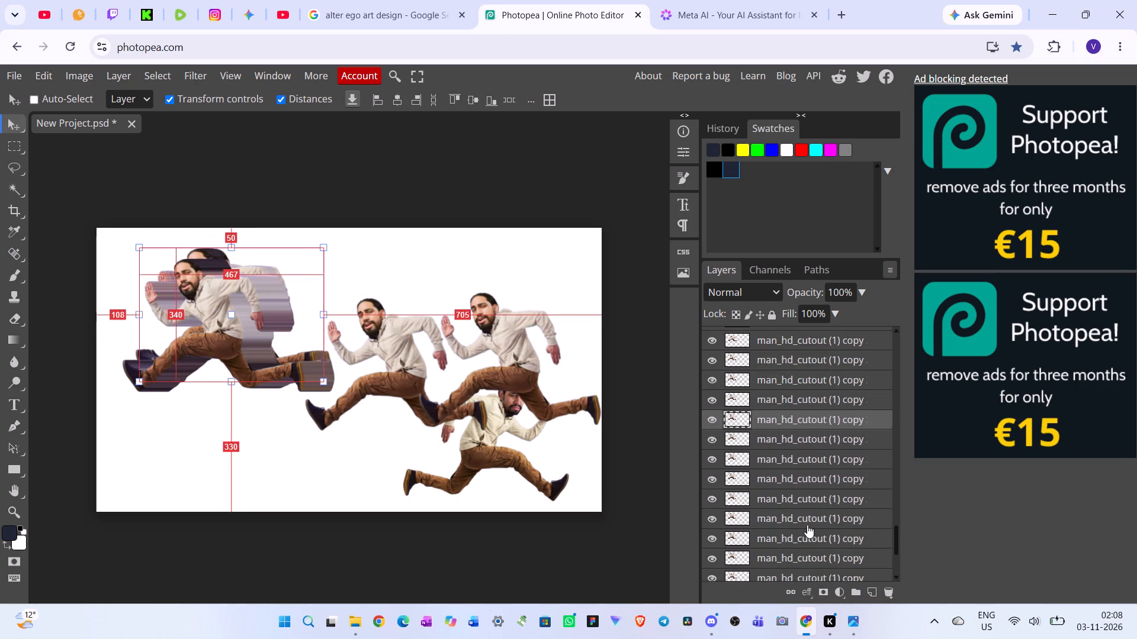
key("Delete")
Working back up the neighbouring layers, delete more trail copies until reaching the one about 109 px from the canvas's left edge.
left_click(781, 496)
key("Delete")
left_click(796, 456)
key("Delete")
left_click(801, 446)
key("Delete")
left_click(815, 422)
key("Delete")
left_click(820, 404)
key("Delete")
left_click(820, 400)
key("Delete")
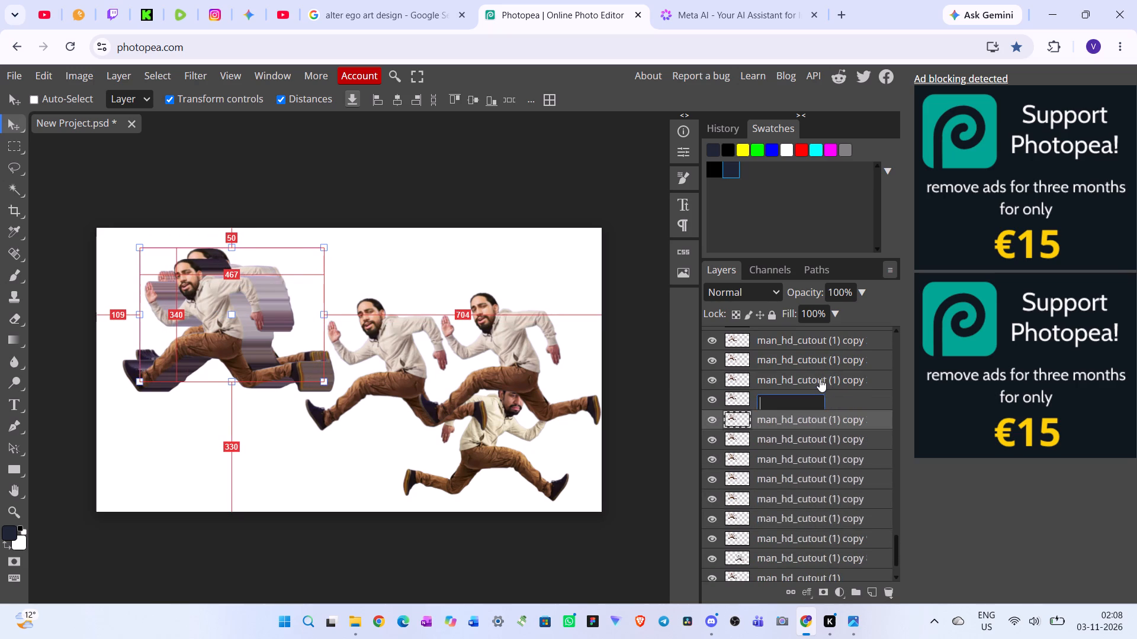
key("Delete")
Near the stack's bottom, delete more running-man copies until reaching the one about 96 px from the canvas's left edge.
left_click(820, 379)
left_click(820, 367)
key("Delete")
key("Delete")
key("Delete")
left_click(821, 341)
left_click(821, 341)
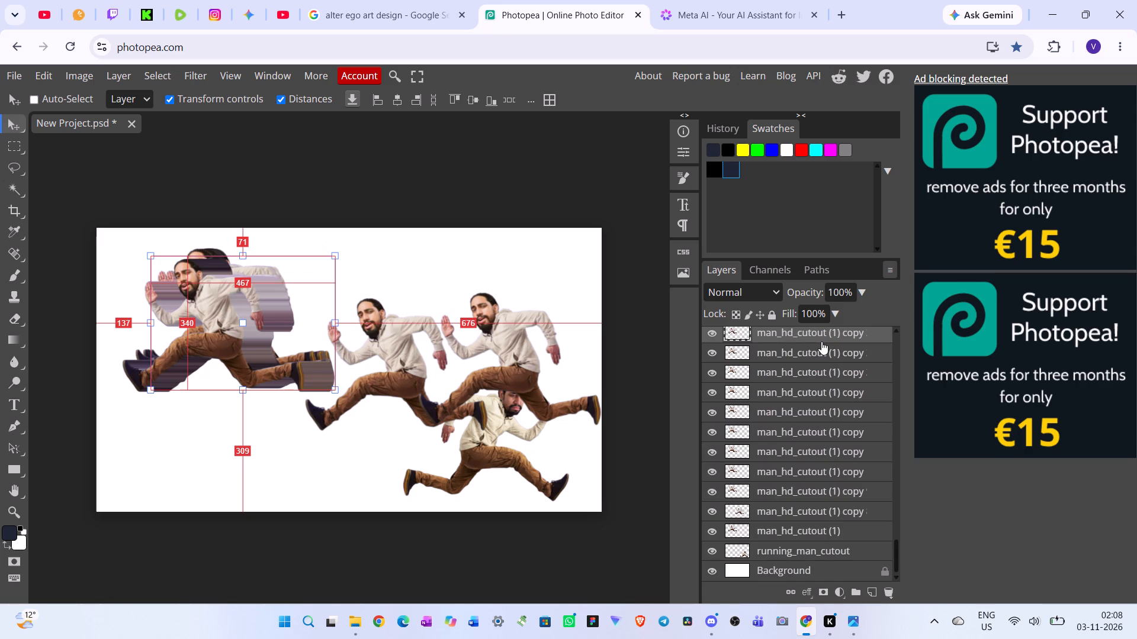
key("Delete")
left_click(823, 389)
key("Delete")
key("Delete")
left_click(823, 397)
key("Delete")
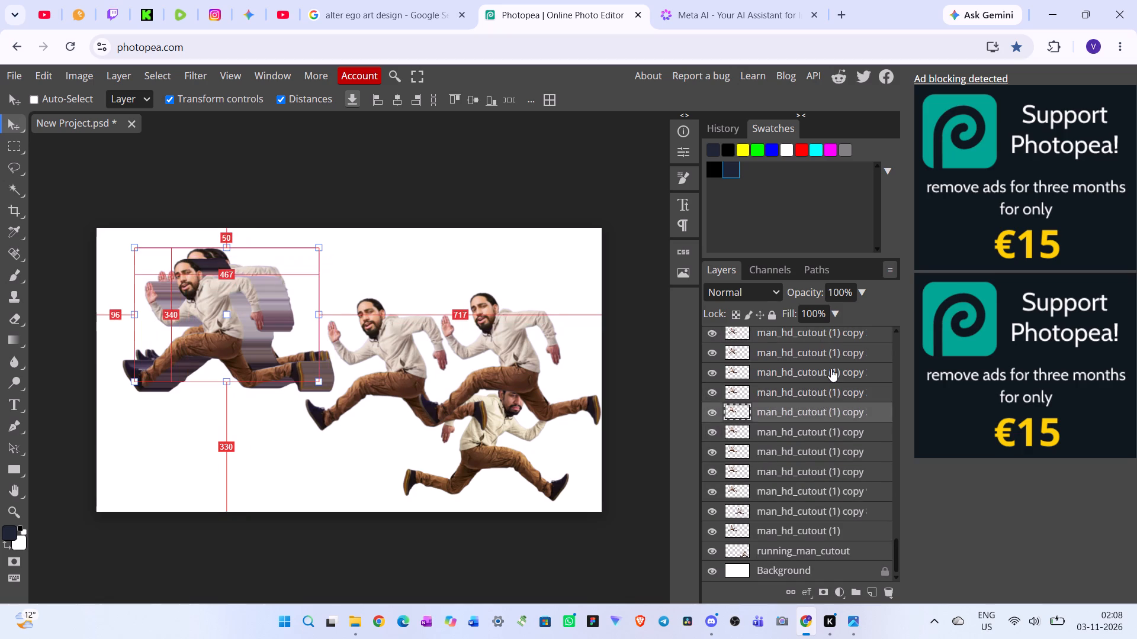
Delete further trail copies until reaching the one about 136 px from the canvas's left edge and 77 px from its top.
key("Delete")
left_click(832, 360)
key("Delete")
left_click(832, 334)
key("Delete")
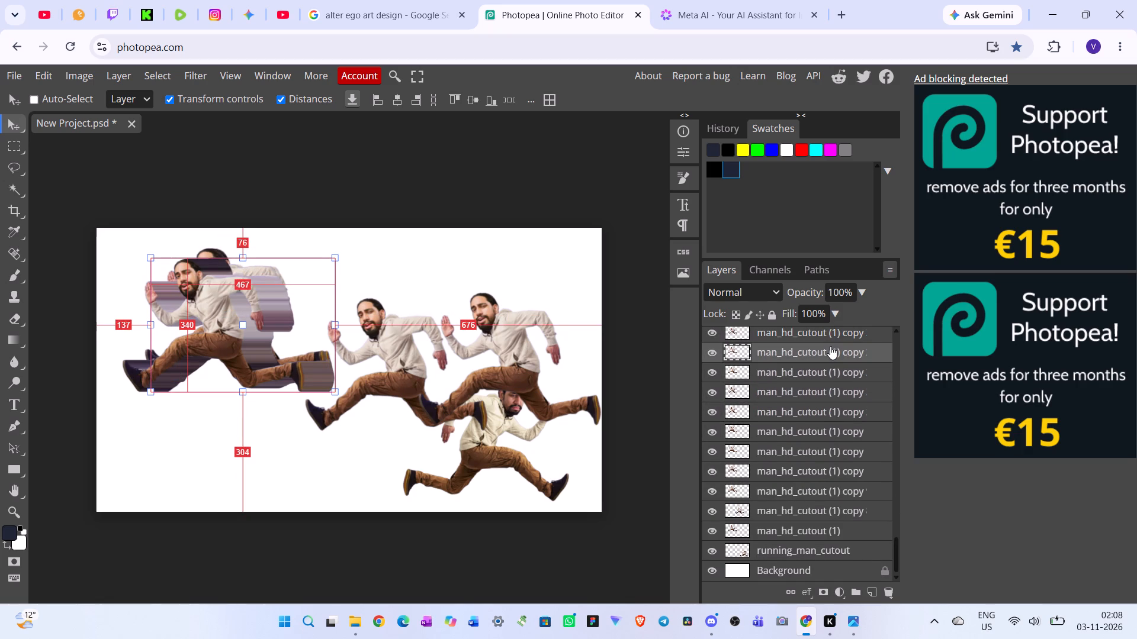
key("Delete")
left_click(832, 331)
key("Delete")
left_click(832, 340)
key("Delete")
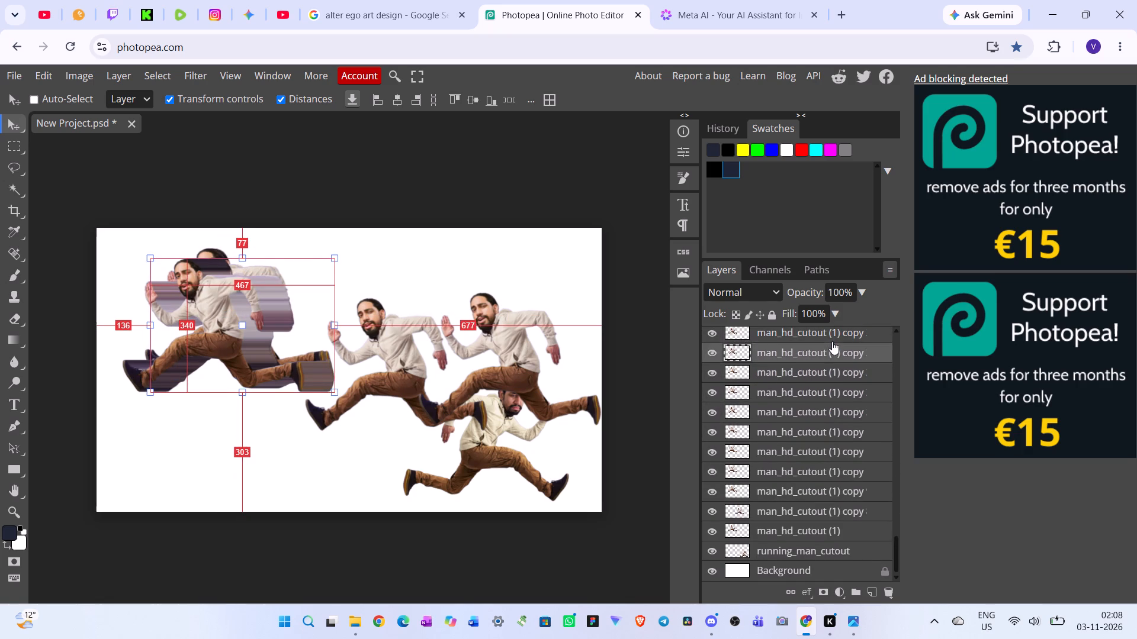
Delete successive trail copies down the stack until reaching the middle running-man copy, about 526 px from the canvas's left edge.
key("Delete")
key("Delete")
key("Delete")
key("Delete")
key("Delete")
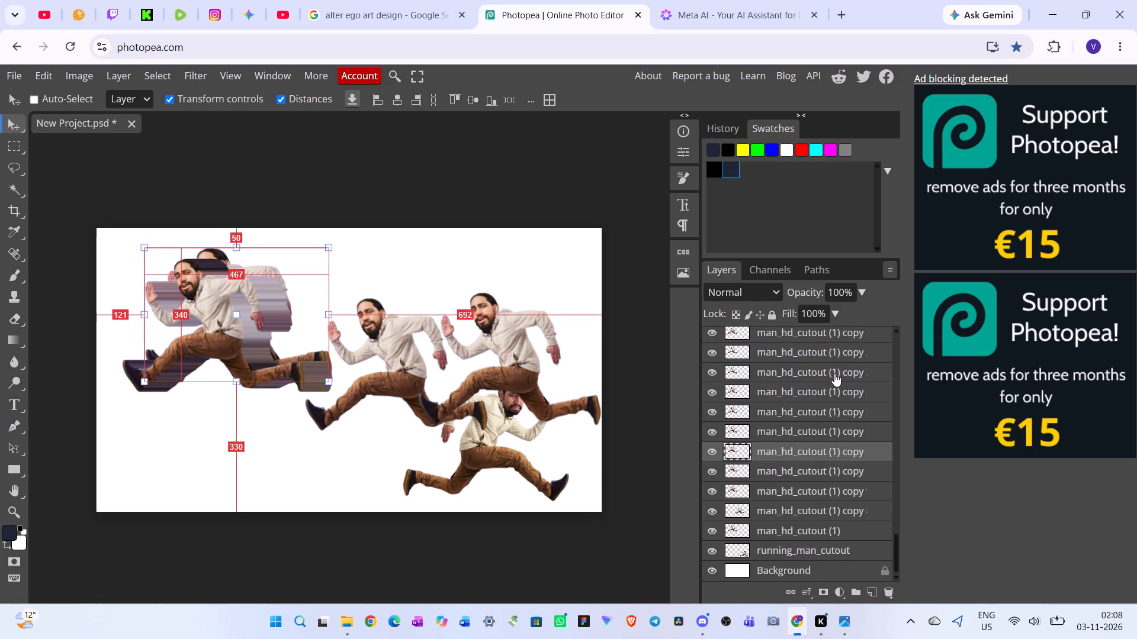
key("Delete")
key("Delete")
key("Delete")
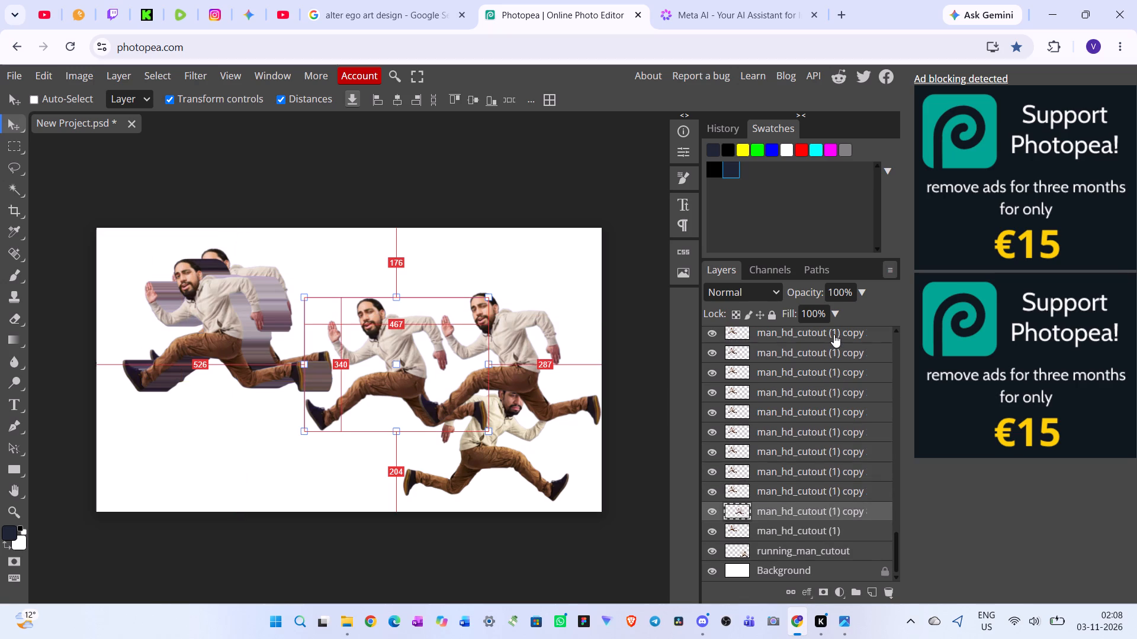
Delete the next trail copies down the stack, including the middle running-man figure just above man_hd_cutout (1).
left_click(834, 334)
key("Delete")
key("Delete")
key("Delete")
key("Delete")
key("Delete")
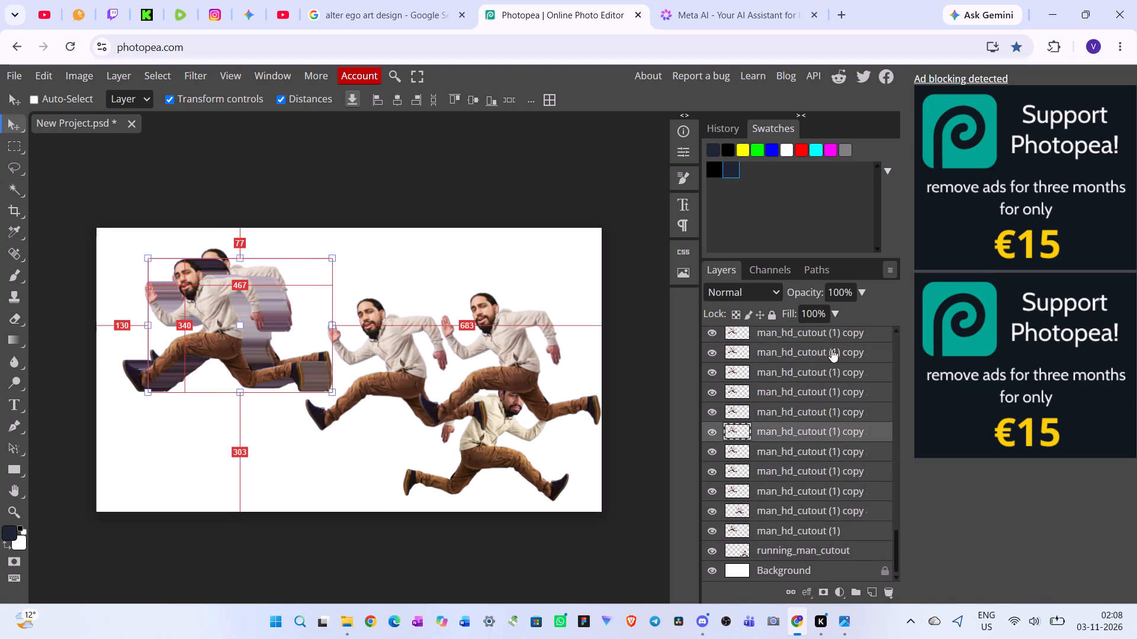
key("Delete")
key("Delete")
key("Delete")
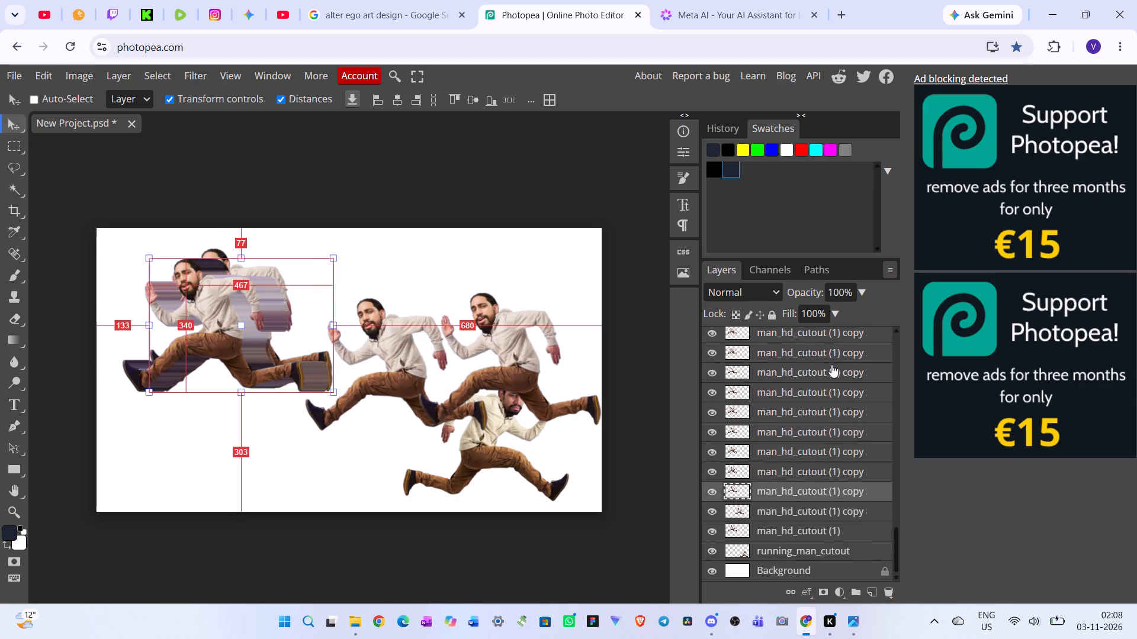
key("Delete")
key("Delete")
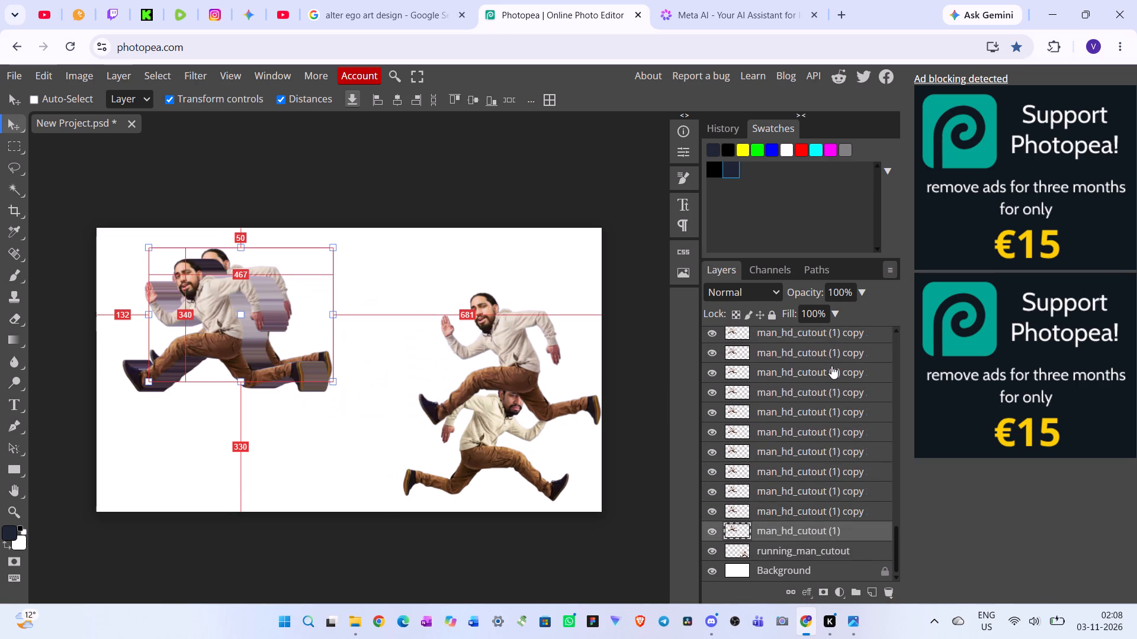
Delete trail copies about 77 px below the canvas top, from about 116 px to 110 px from the left edge.
left_click(833, 341)
key("Delete")
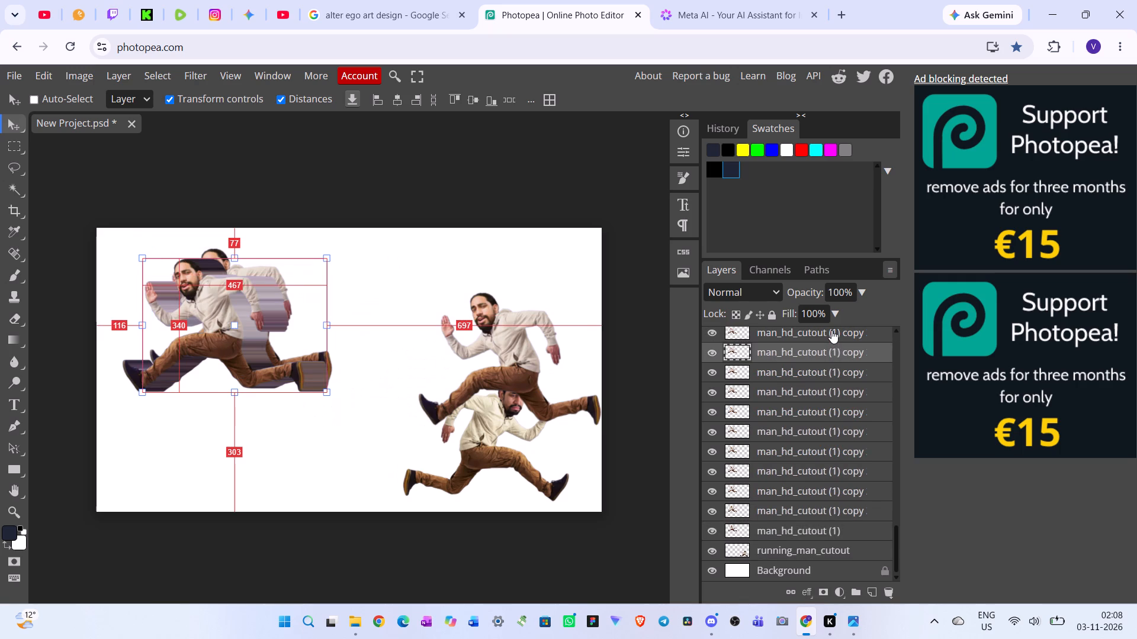
left_click(831, 330)
key("Delete")
key("Delete")
left_click(831, 330)
key("Delete")
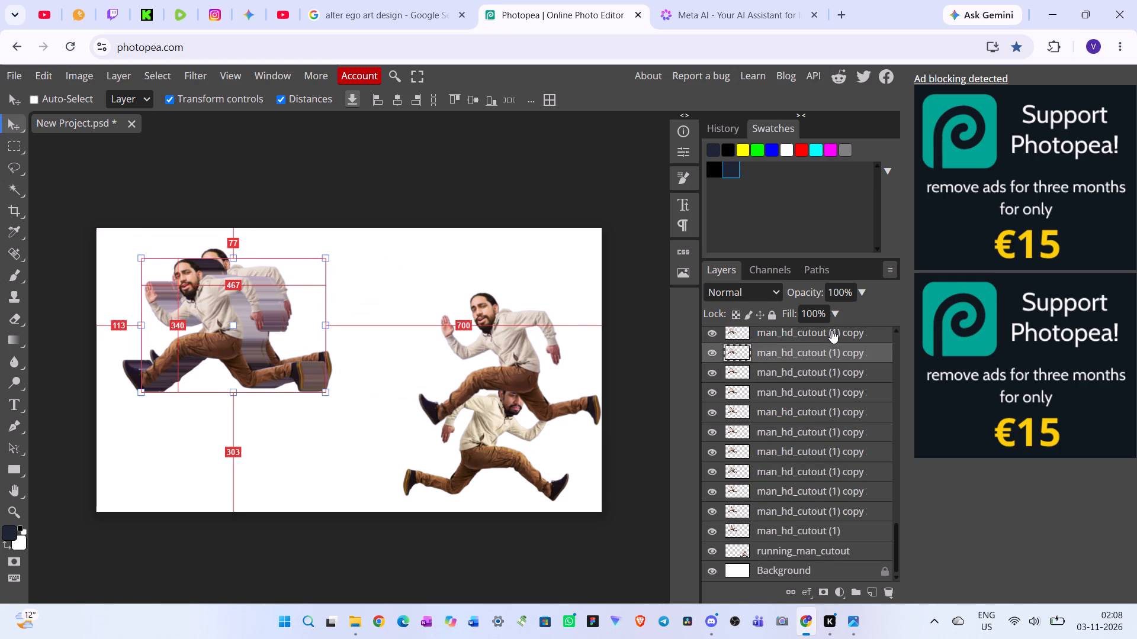
left_click(831, 330)
key("Delete")
key("Delete")
double_click(831, 330)
key("Delete")
left_click(831, 330)
key("Delete")
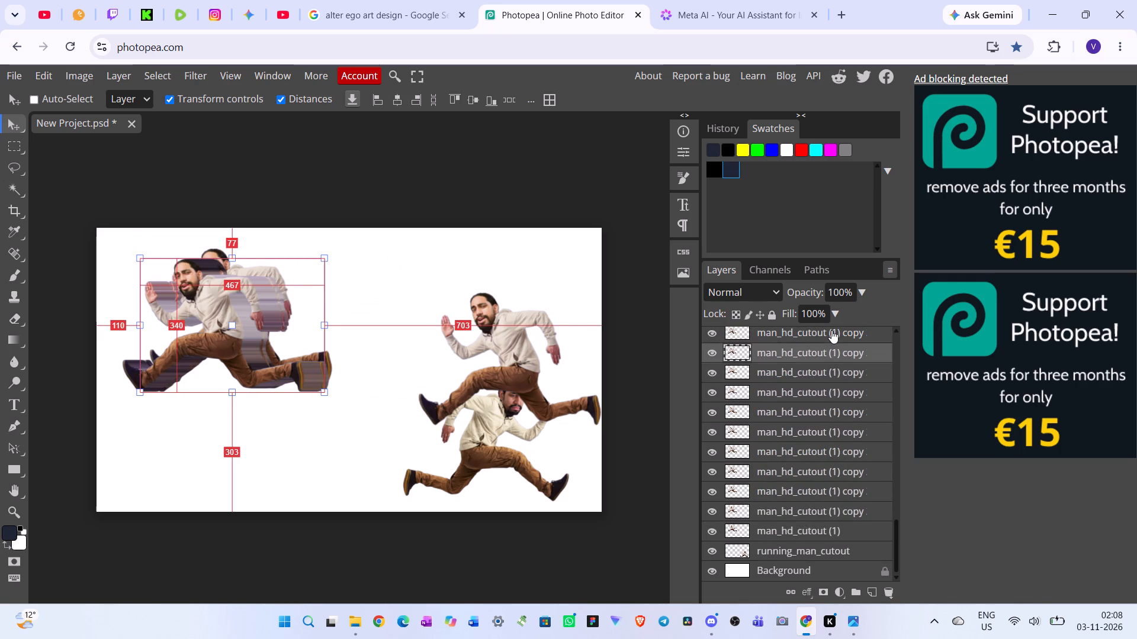
Delete more copies from the same trail row, from about 110 px to 104 px from the canvas's left edge.
left_click(831, 330)
key("Delete")
left_click(831, 330)
key("Delete")
left_click(831, 330)
key("Delete")
left_click(831, 330)
key("Delete")
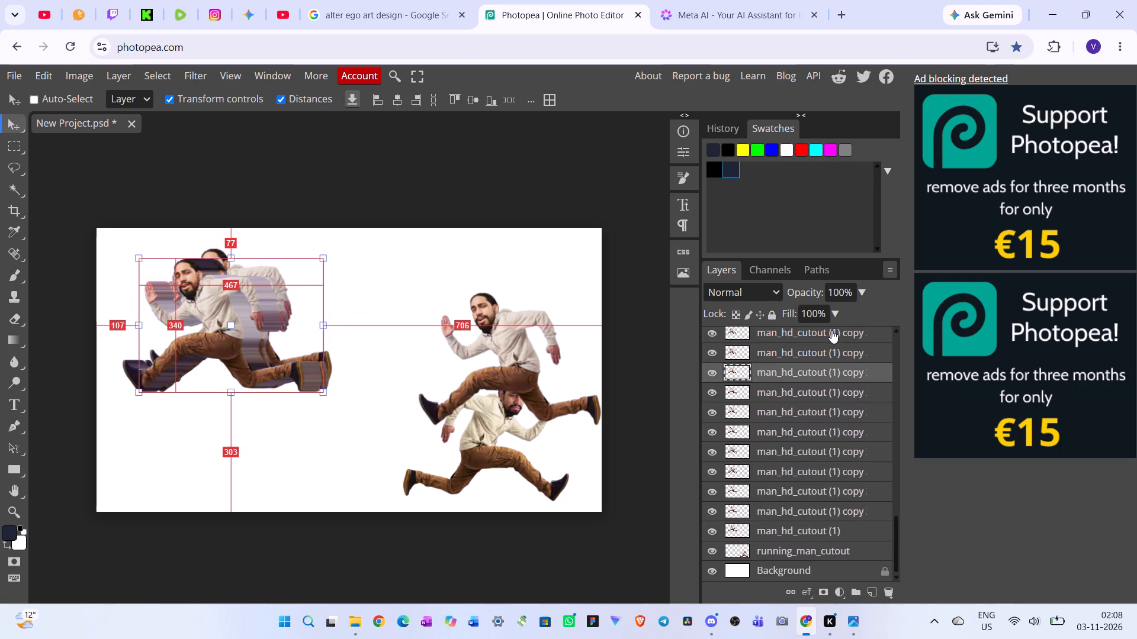
left_click(831, 330)
key("Delete")
left_click(831, 330)
key("Delete")
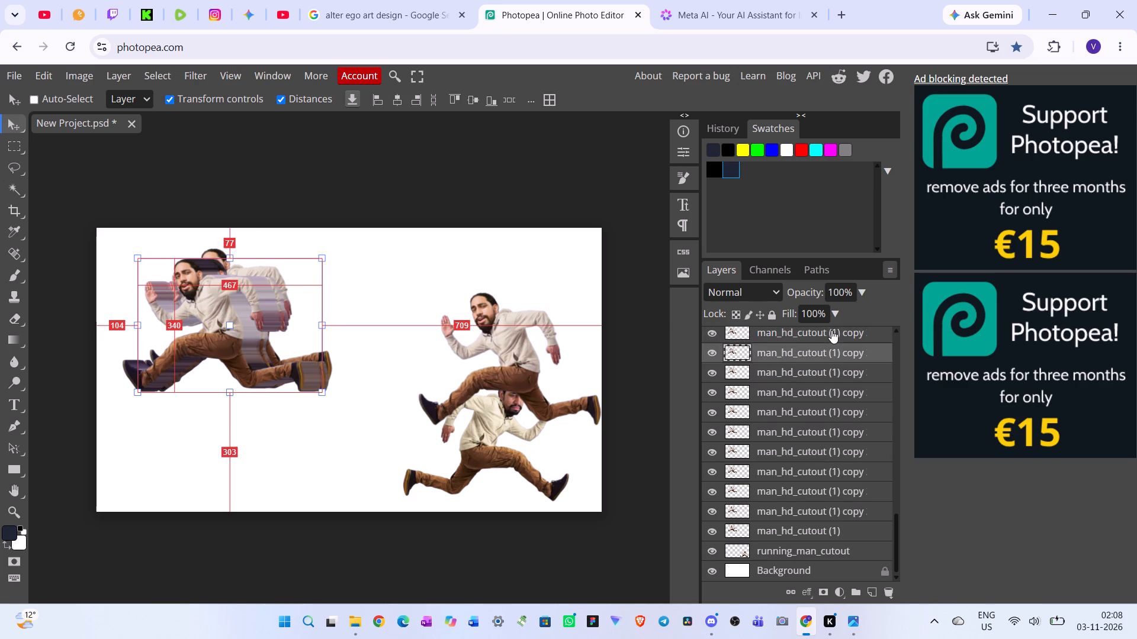
Continue thinning the trail row 77 px below the canvas top by deleting copies about 104 px from the left edge.
left_click(831, 330)
key("Delete")
left_click(831, 330)
key("Delete")
left_click(831, 330)
key("Delete")
left_click(831, 330)
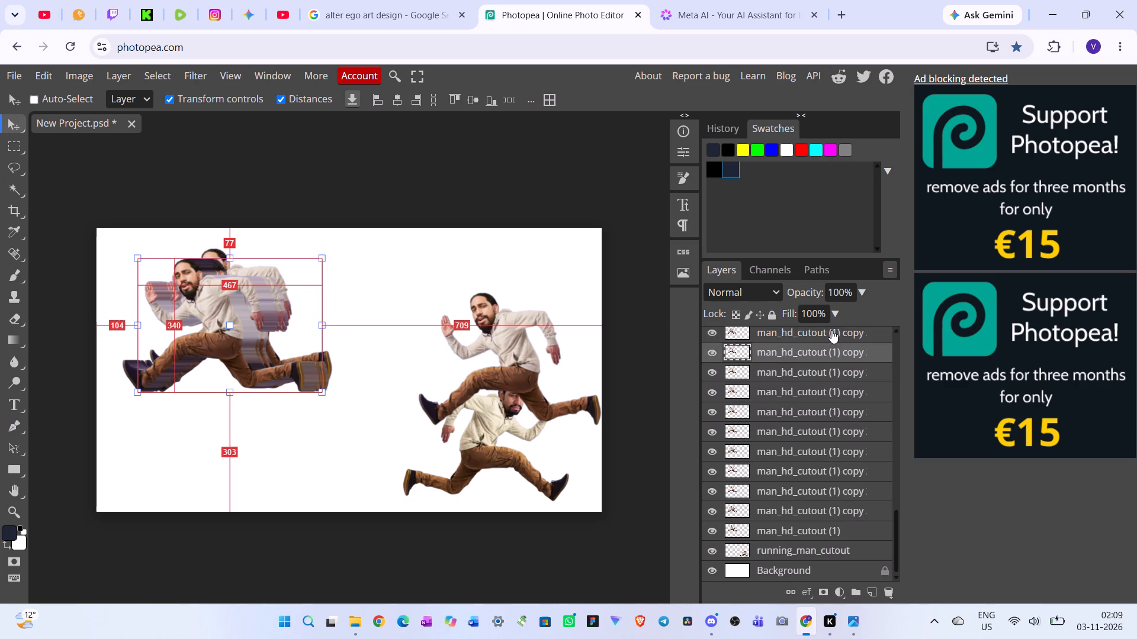
key("Delete")
left_click(831, 330)
key("Delete")
Delete more copies from that trail row, until reaching the one about 96 px from the canvas's left edge.
left_click(831, 330)
key("Delete")
left_click(831, 330)
key("Delete")
left_click(831, 330)
key("Delete")
left_click(831, 330)
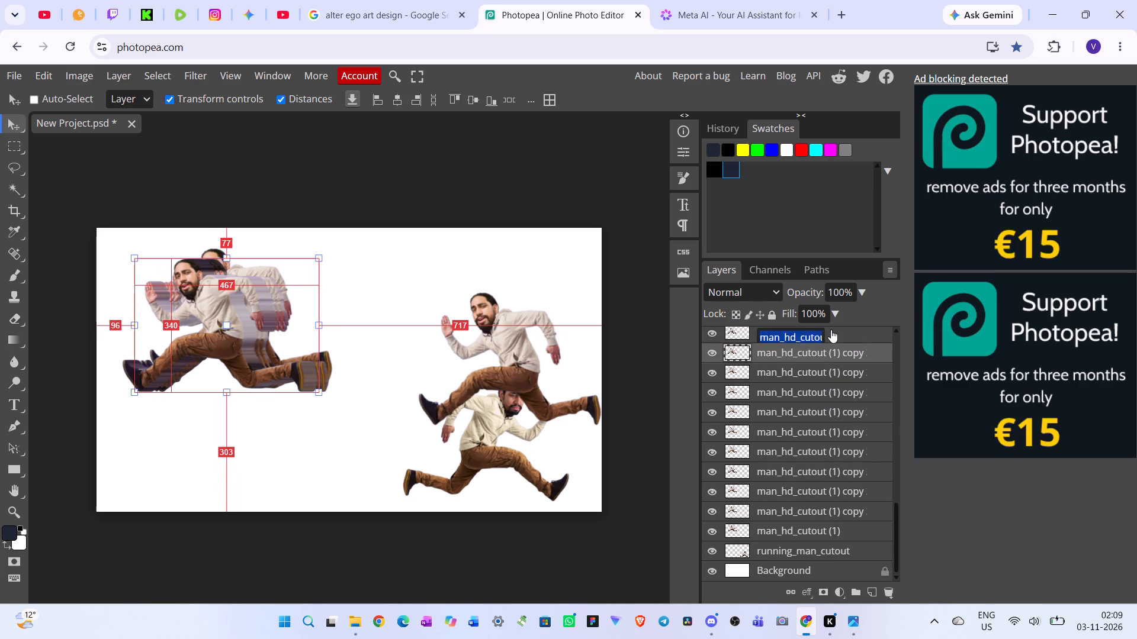
key("Delete")
left_click(831, 330)
left_click(828, 350)
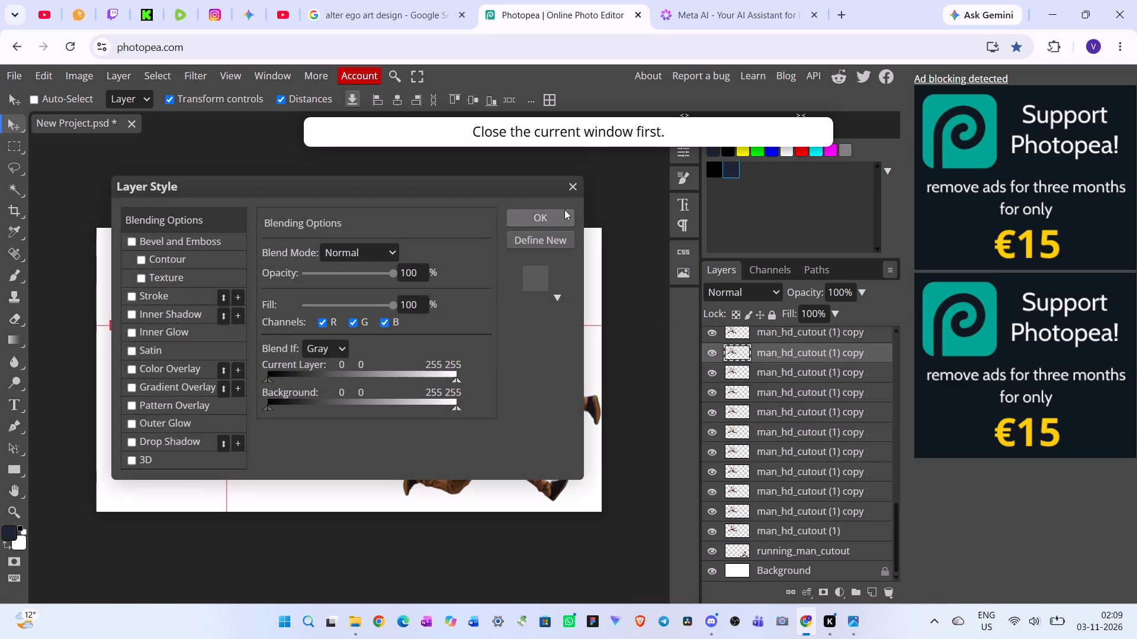
left_click(575, 183)
left_click(782, 330)
key("Delete")
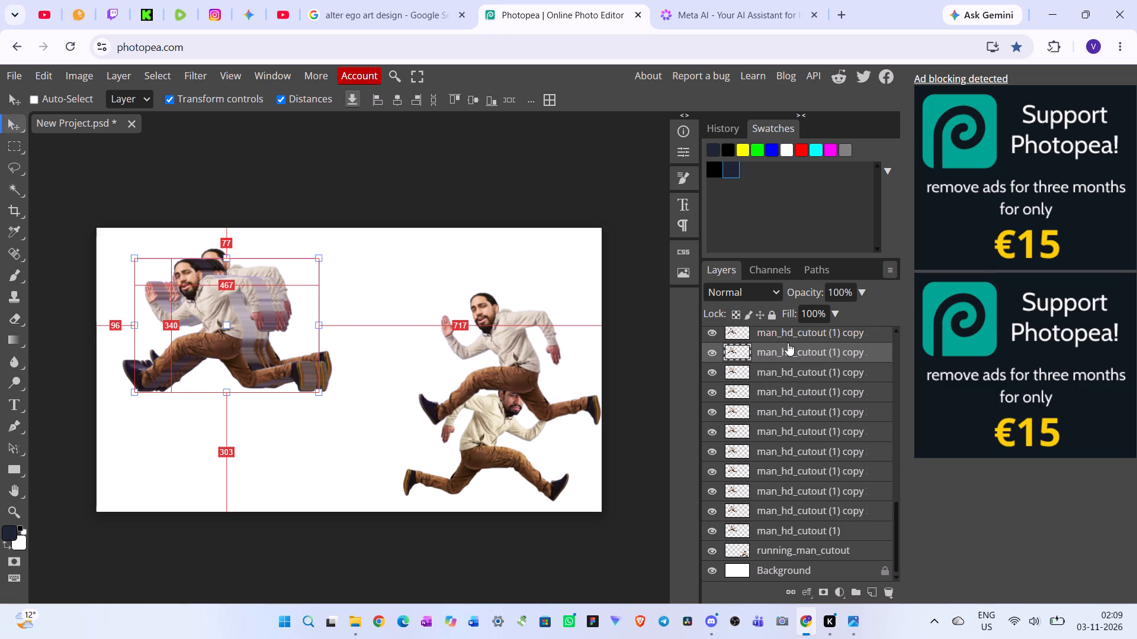
Delete further copies from the trail row, until reaching the one about 92 px from the canvas's left edge.
left_click(788, 346)
key("Delete")
left_click(788, 332)
key("Delete")
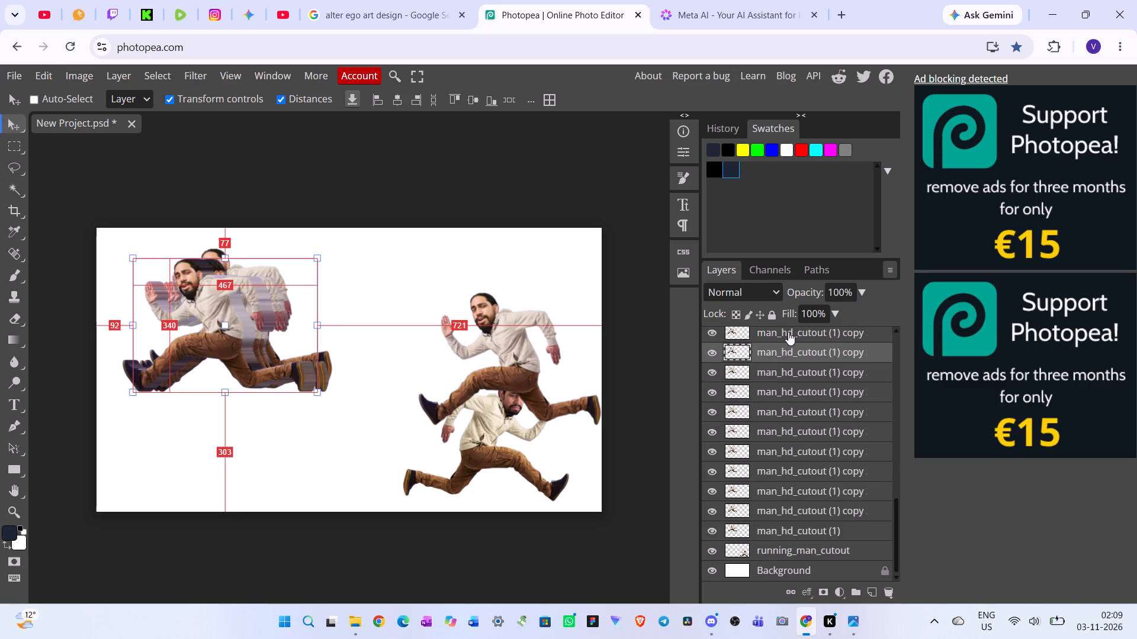
left_click(788, 332)
key("Delete")
left_click(788, 332)
key("Delete")
left_click(788, 332)
key("Delete")
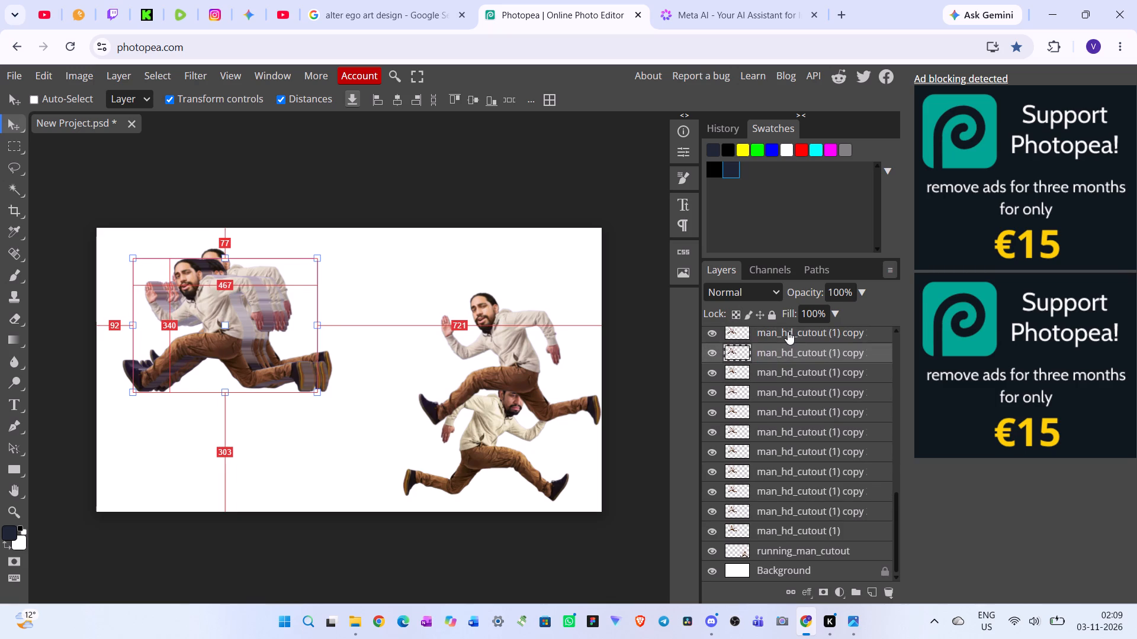
Delete more trail-row copies past the 92 px position, until reaching the one about 107 px from the canvas's left edge.
left_click(787, 331)
key("Delete")
left_click(787, 331)
key("Delete")
left_click(787, 331)
key("Delete")
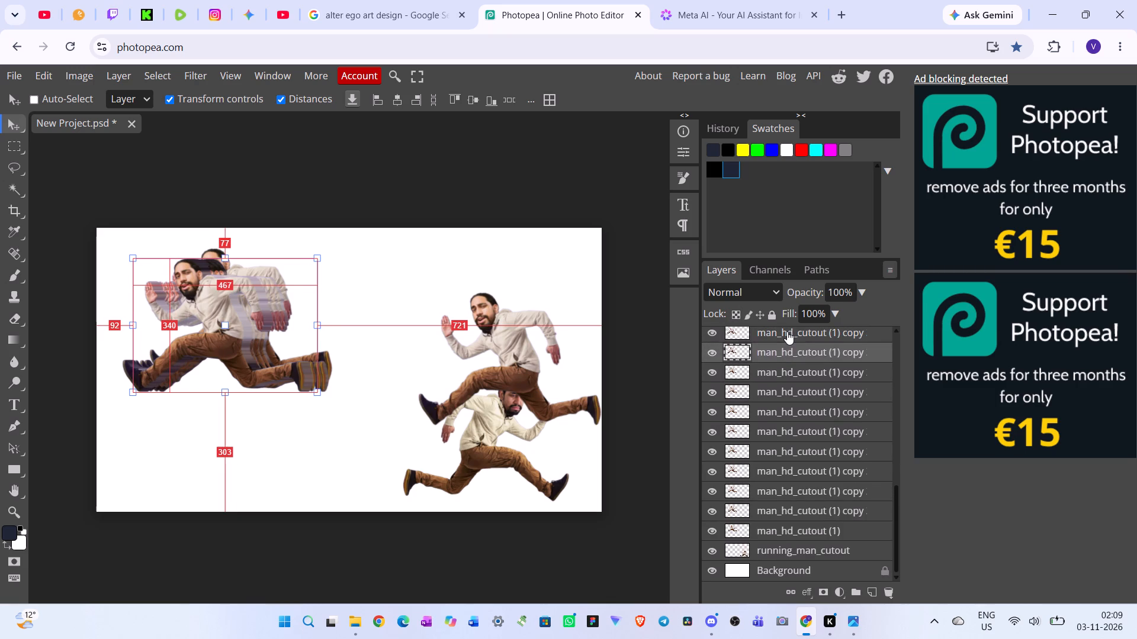
left_click(787, 331)
key("Delete")
left_click(787, 331)
key("Delete")
left_click(787, 331)
key("Delete")
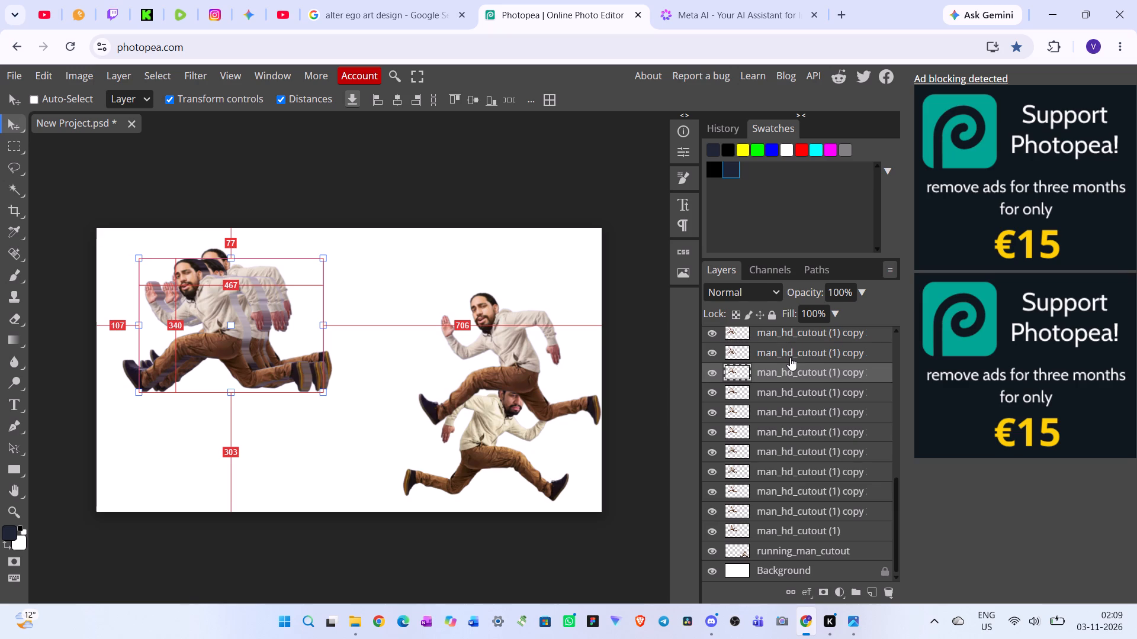
left_click(790, 357)
key("Delete")
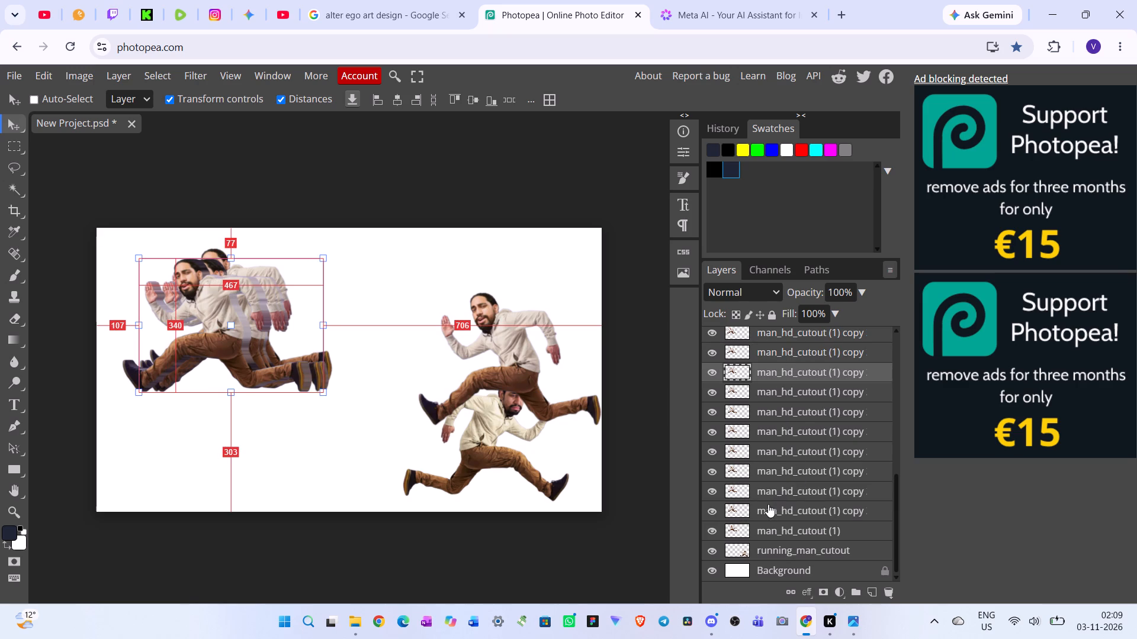
Nudge the running-man copy just above man_hd_cutout (1) up 10 px, to 67 px from the canvas's top.
left_click(767, 506)
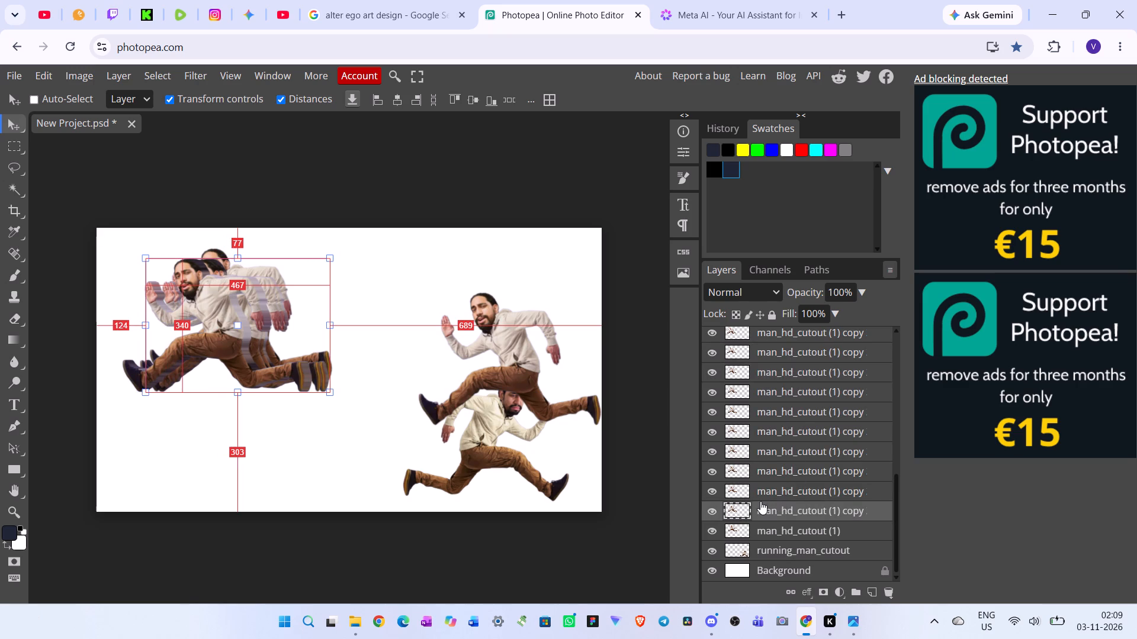
key("shift+Up")
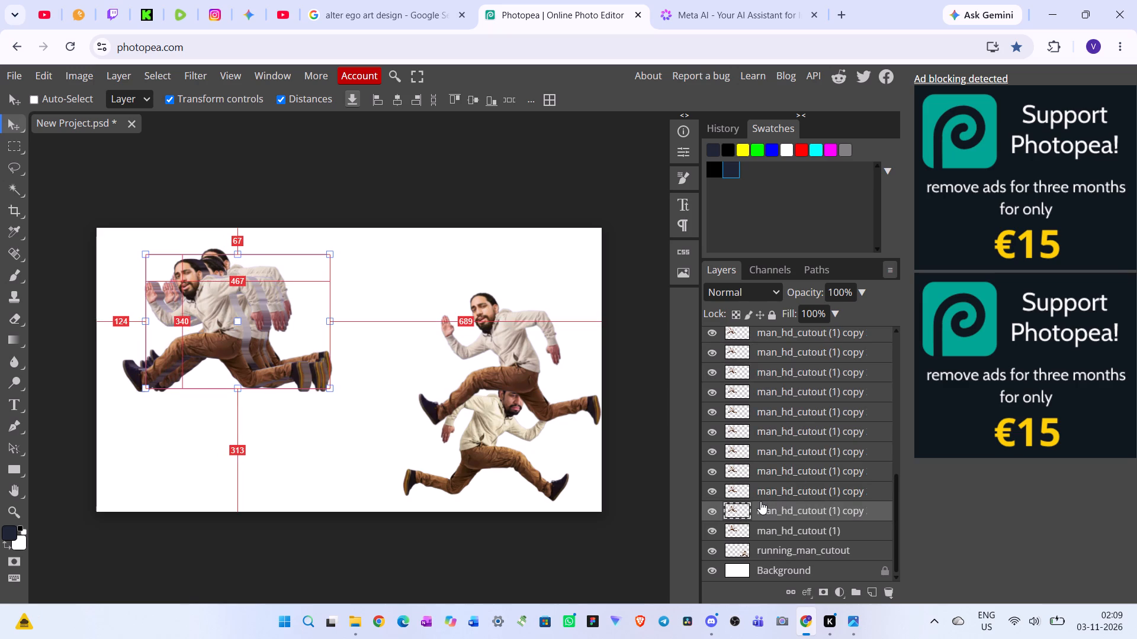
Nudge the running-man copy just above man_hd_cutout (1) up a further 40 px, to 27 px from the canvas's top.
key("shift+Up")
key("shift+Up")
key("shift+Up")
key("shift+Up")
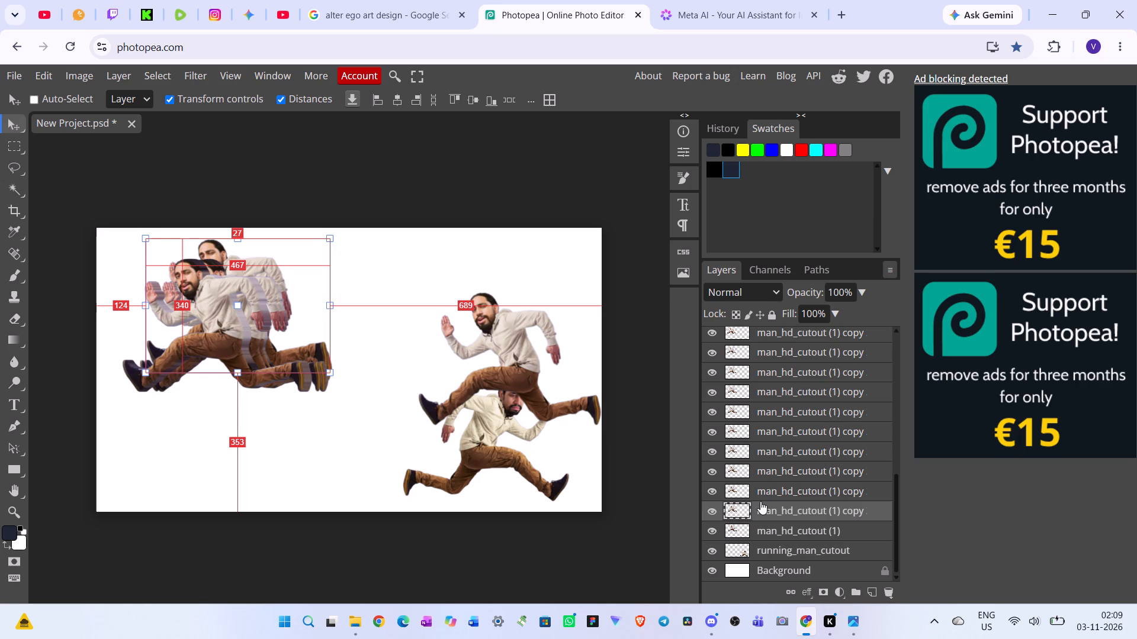
Delete the raised running-man copy and the man_hd_cutout (1) layer beneath it.
key("Delete")
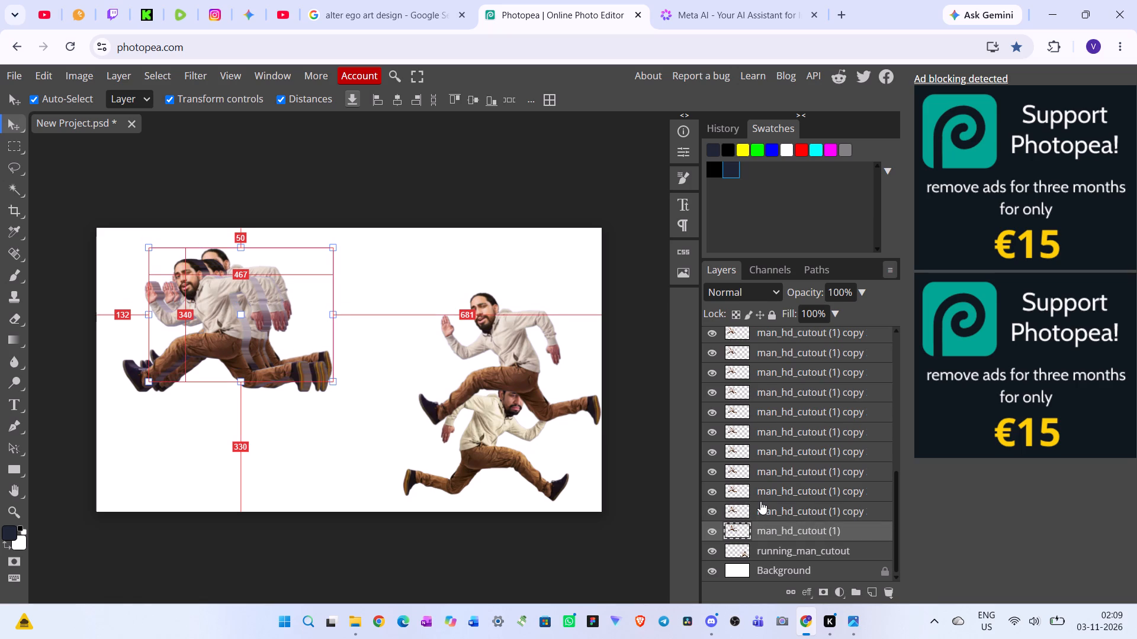
key("ctrl+Up")
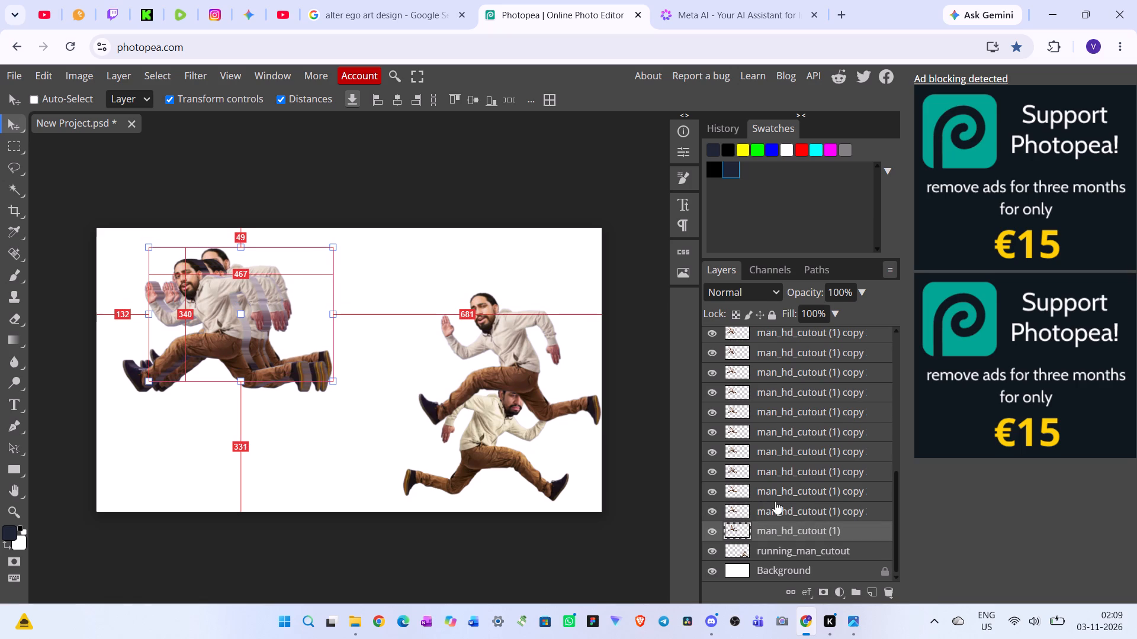
key("Delete")
Delete four man_hd_cutout (1) copies one by one from directly above the running_man_cutout layer.
left_click(786, 529)
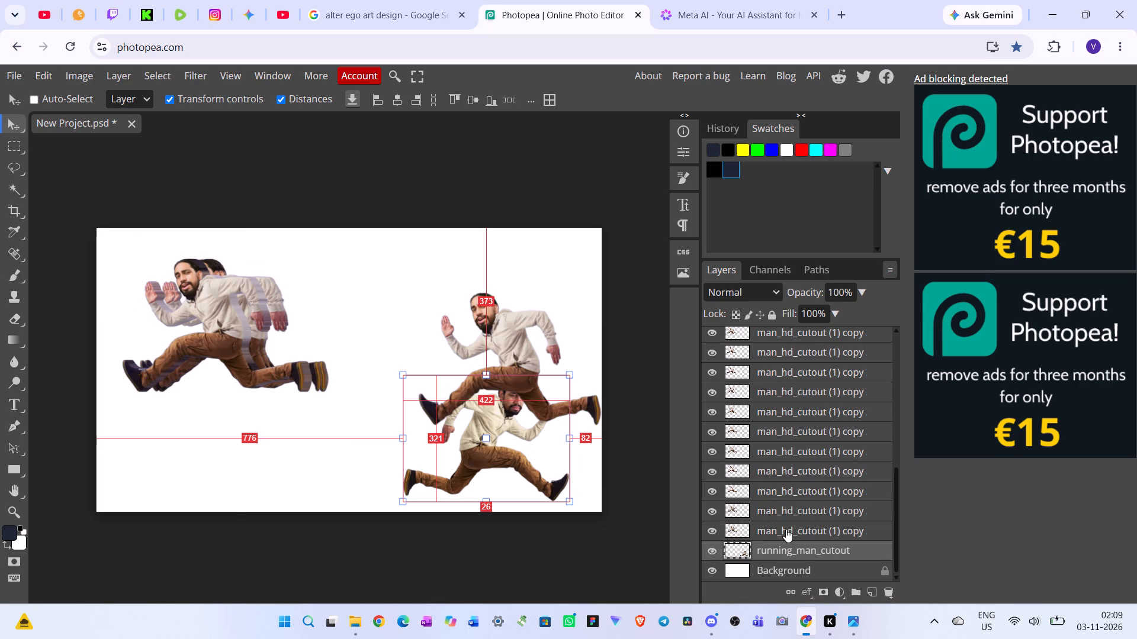
key("Delete")
left_click(792, 530)
key("Delete")
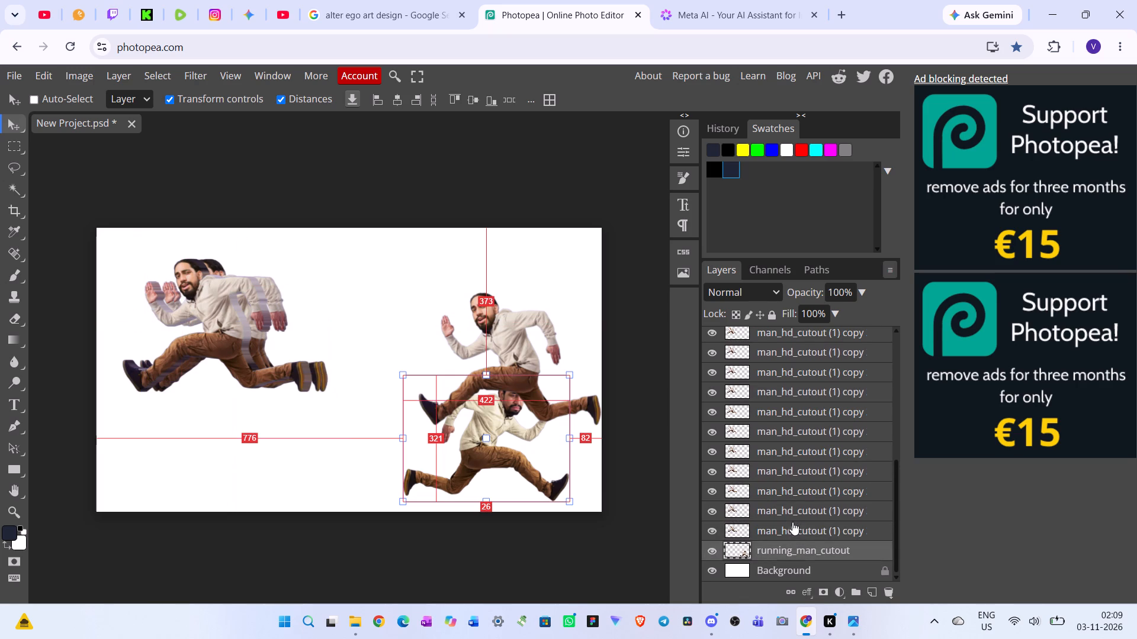
left_click(794, 528)
key("Delete")
left_click(794, 528)
key("Delete")
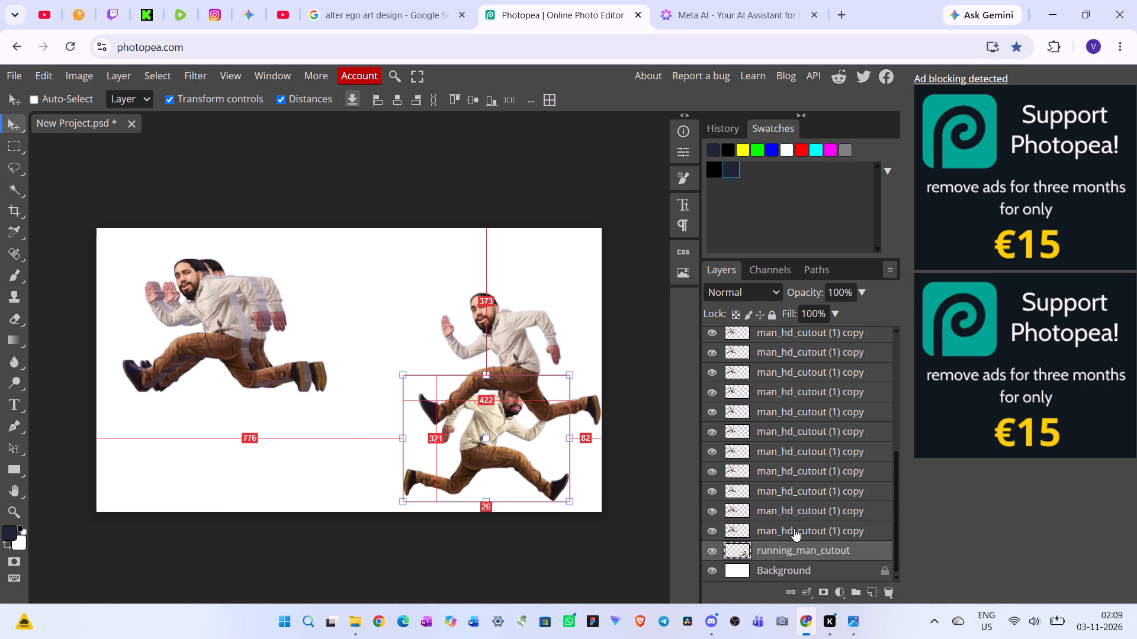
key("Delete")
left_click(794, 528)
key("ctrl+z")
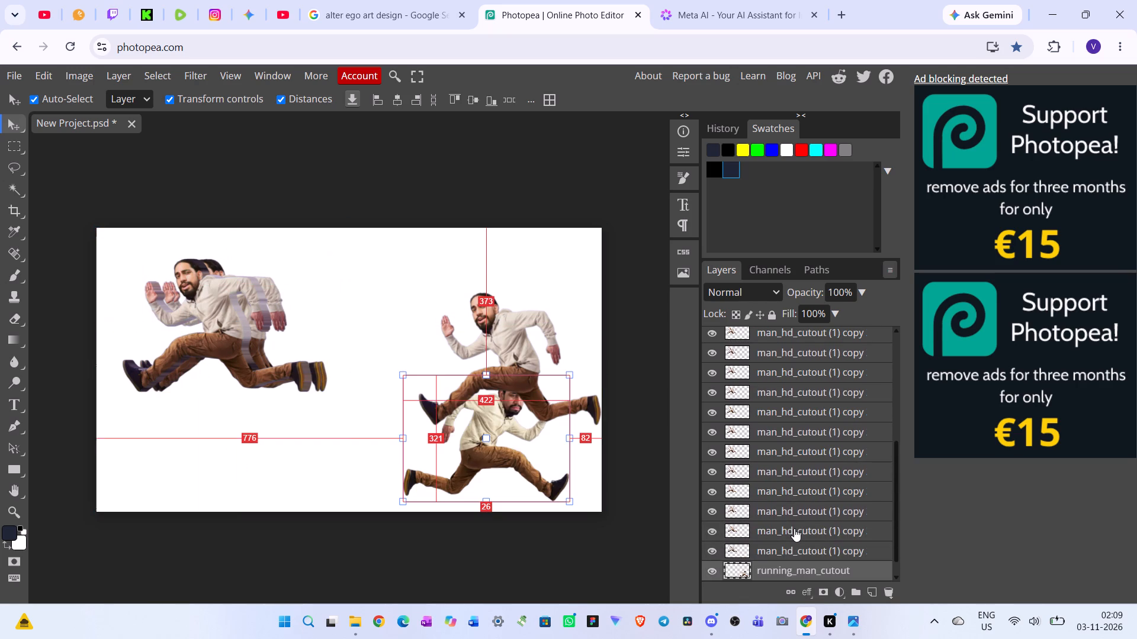
Delete the copy directly above running_man_cutout, about 119 px from the canvas's left edge, plus two copies from higher in the trail stack.
left_click(794, 528)
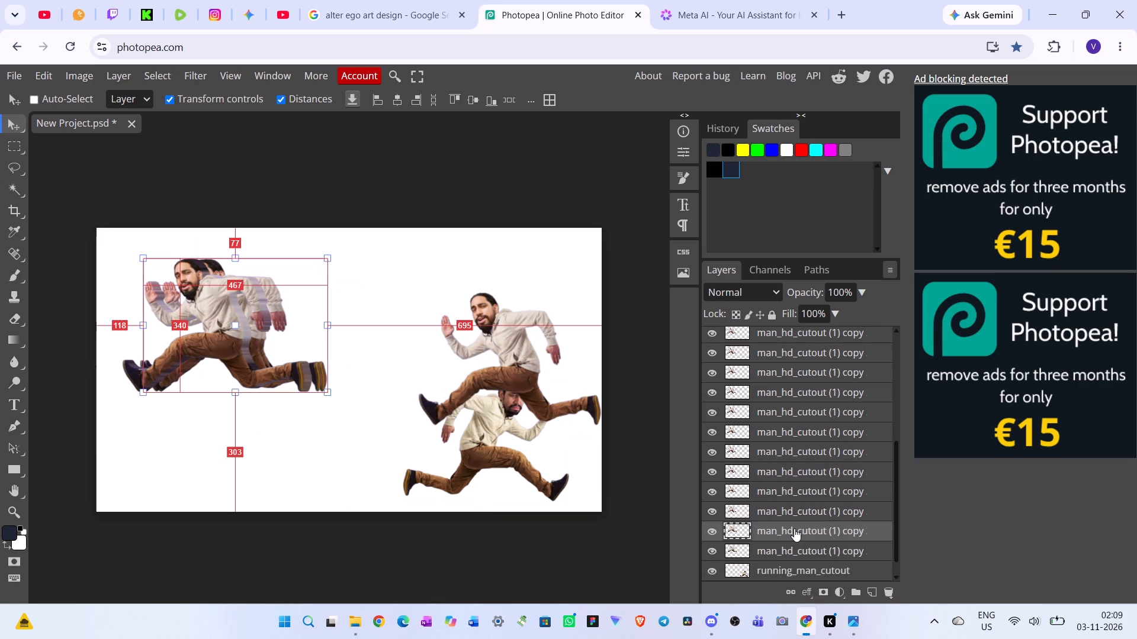
left_click(794, 545)
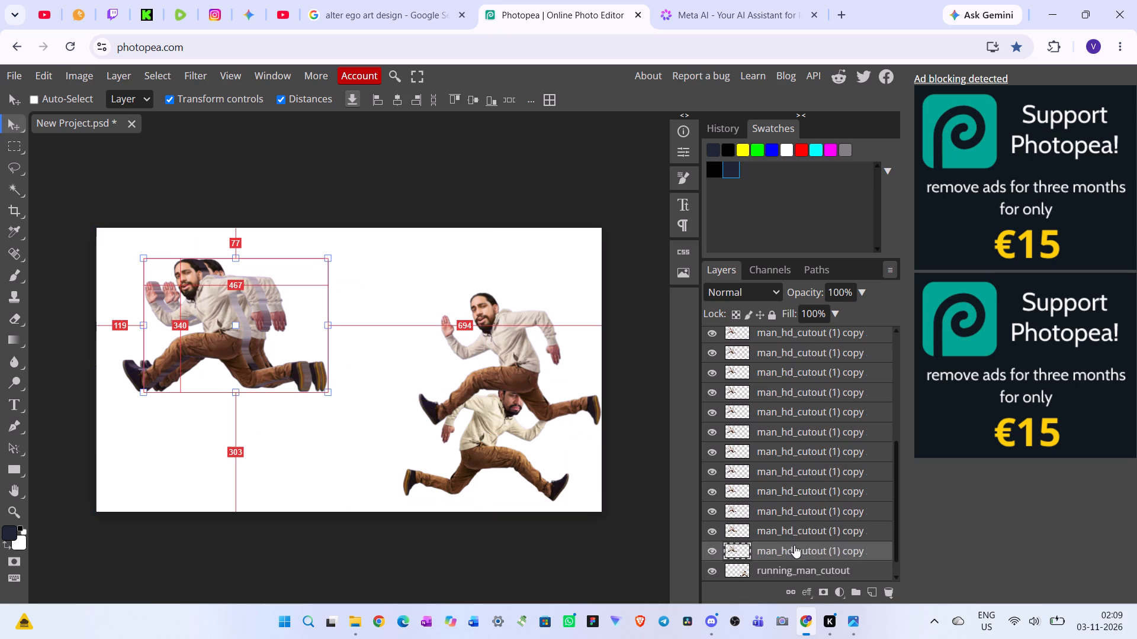
key("Delete")
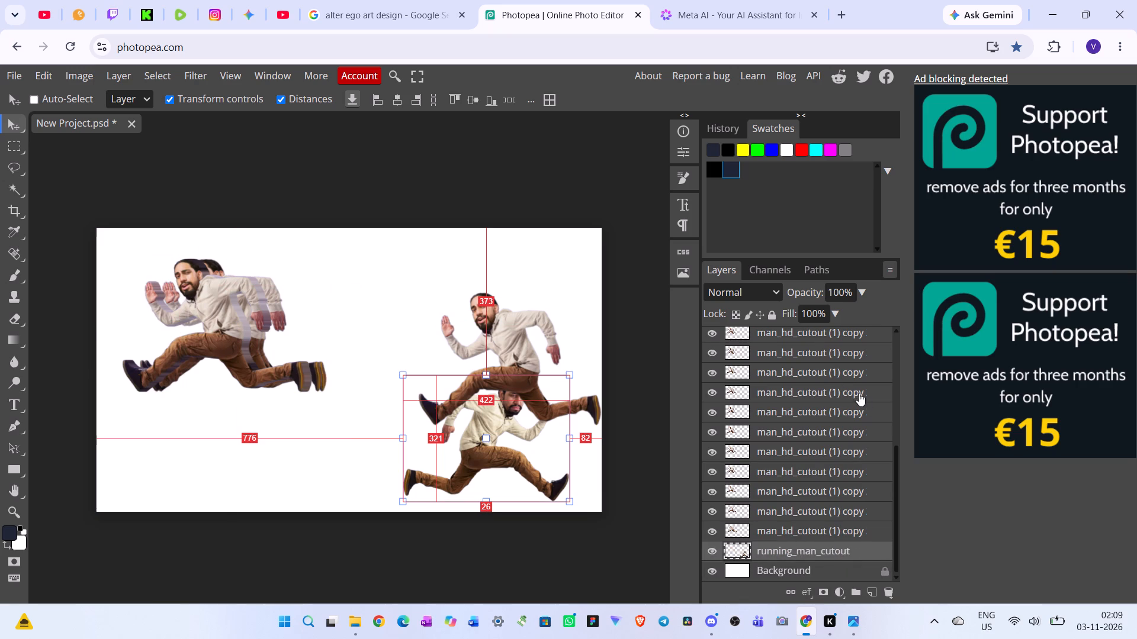
left_click(835, 383)
key("Delete")
left_click(836, 368)
key("Delete")
Delete the topmost copy, the one overlapping the lower running man, and the next trail copies in the stack, six deletions in all.
scroll(840, 374, "up", 2)
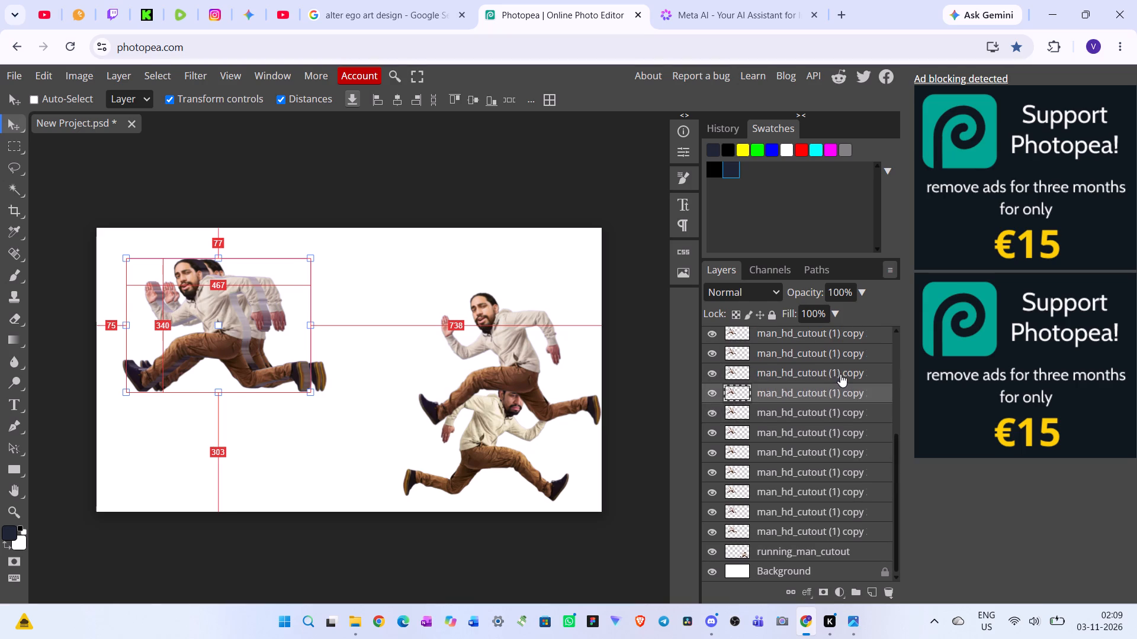
scroll(840, 374, "up", 7)
left_click(836, 336)
scroll(847, 370, "up", 3)
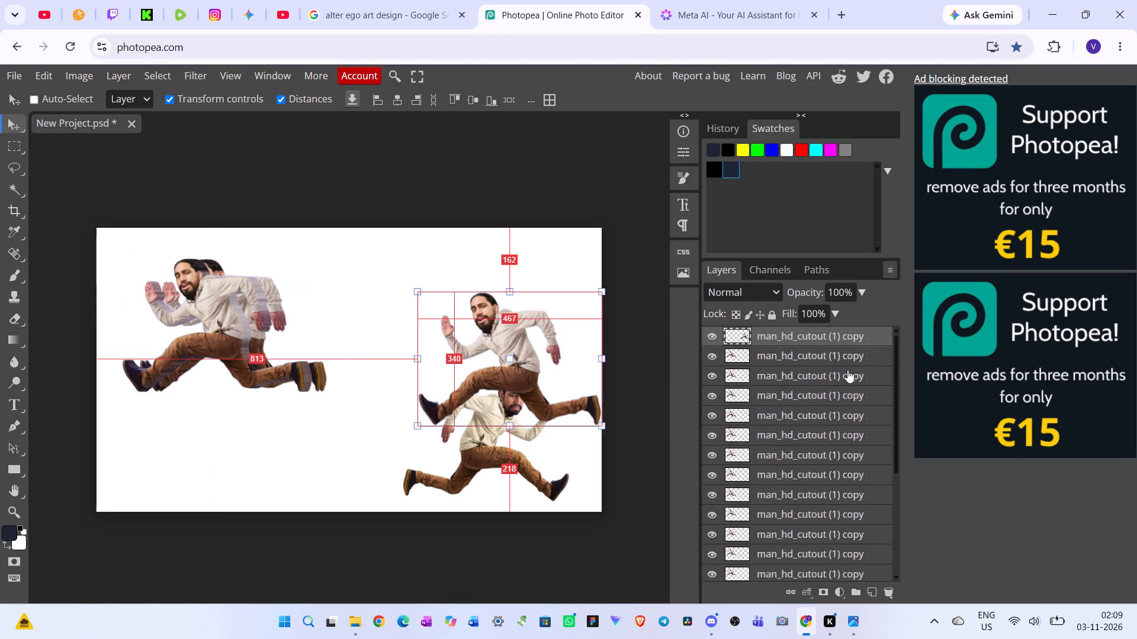
key("Delete")
key("Delete")
key("Delete")
key("Delete")
key("Delete")
key("Delete")
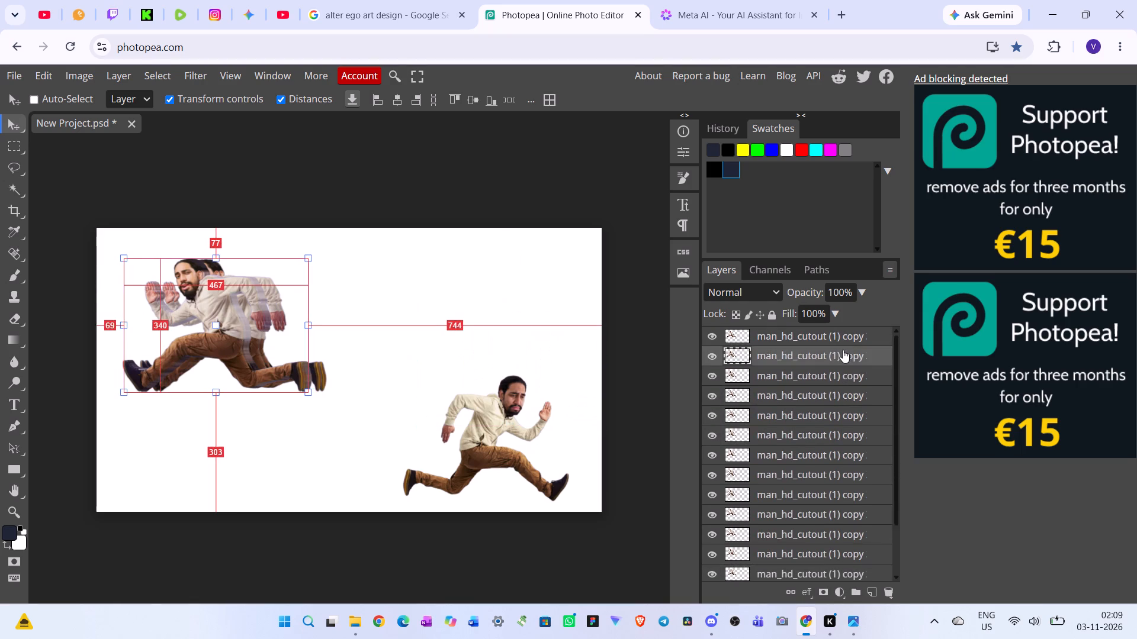
Delete six more trail copies near the top of the layer stack, leaving eight above running_man_cutout.
key("Delete")
key("Delete")
key("Delete")
key("Delete")
key("Delete")
key("Delete")
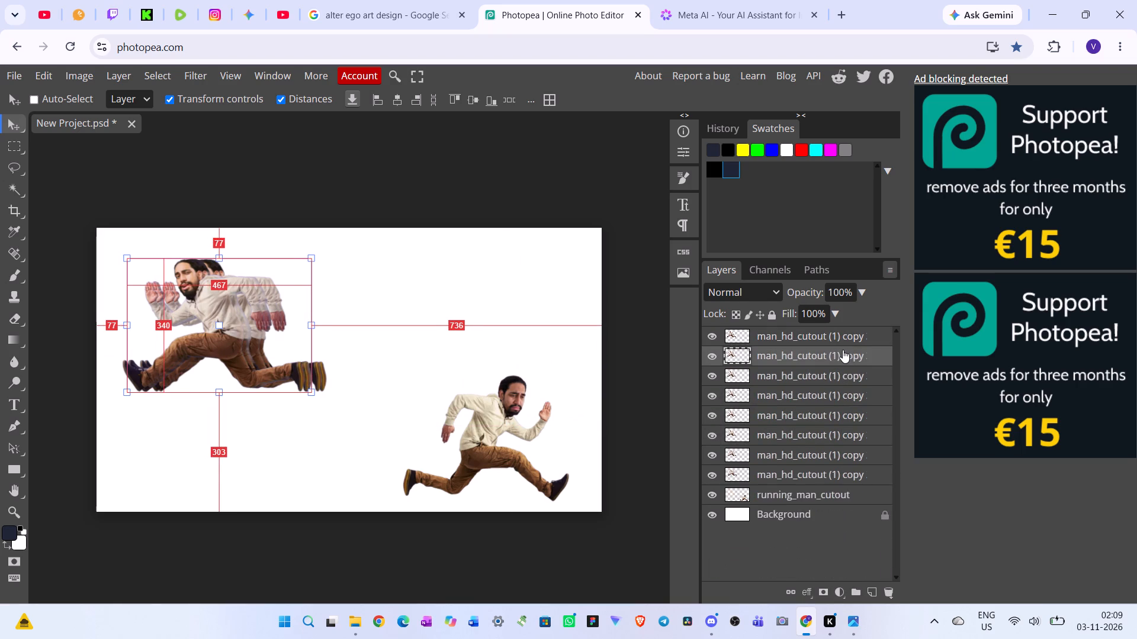
Delete the surplus trail copies so that only one man_hd_cutout (1) copy is left above running_man_cutout.
left_click(844, 335)
key("Delete")
key("Delete")
key("Delete")
left_click(844, 335)
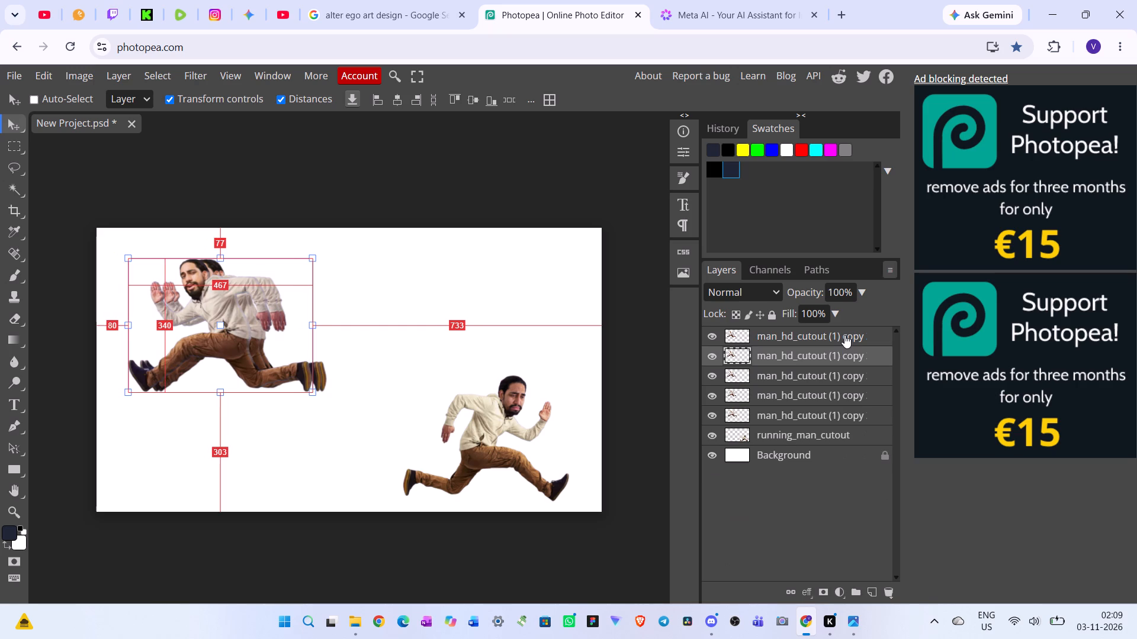
key("Delete")
left_click(844, 335)
key("Delete")
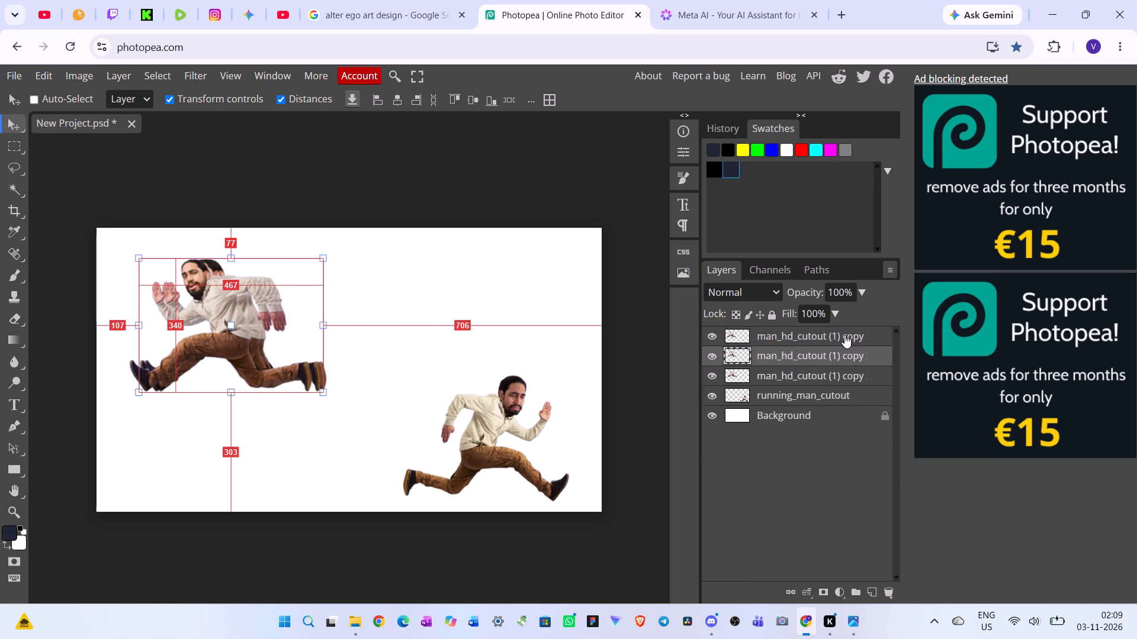
left_click(844, 335)
key("Delete")
left_click(844, 335)
key("Delete")
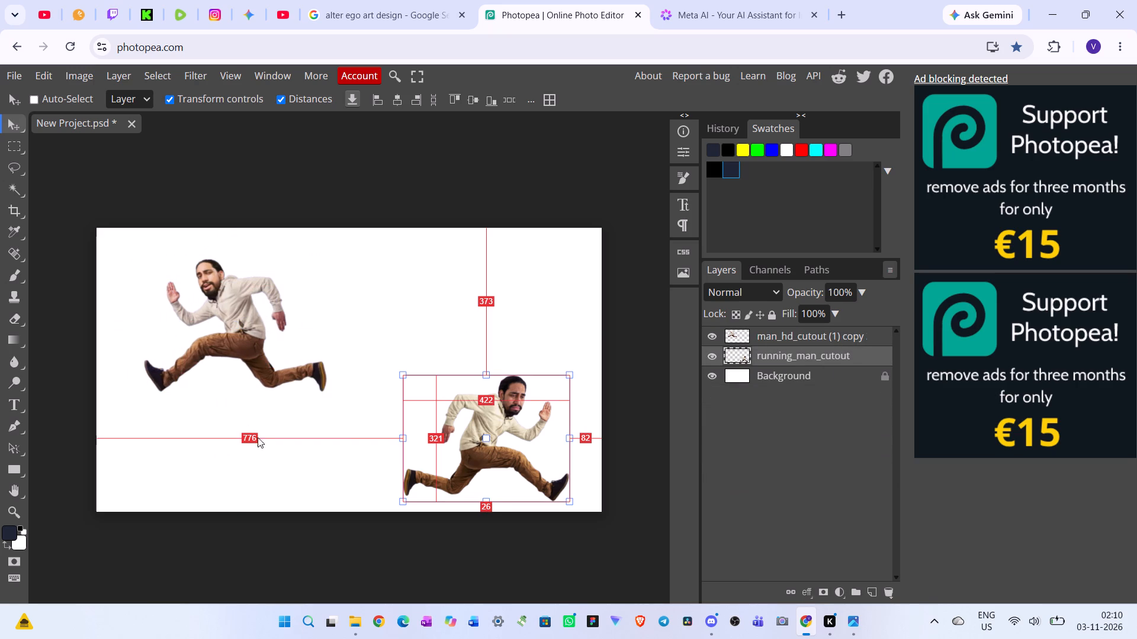
Select the one man_hd_cutout (1) copy layer left above running_man_cutout.
left_click(798, 484)
left_click(224, 353)
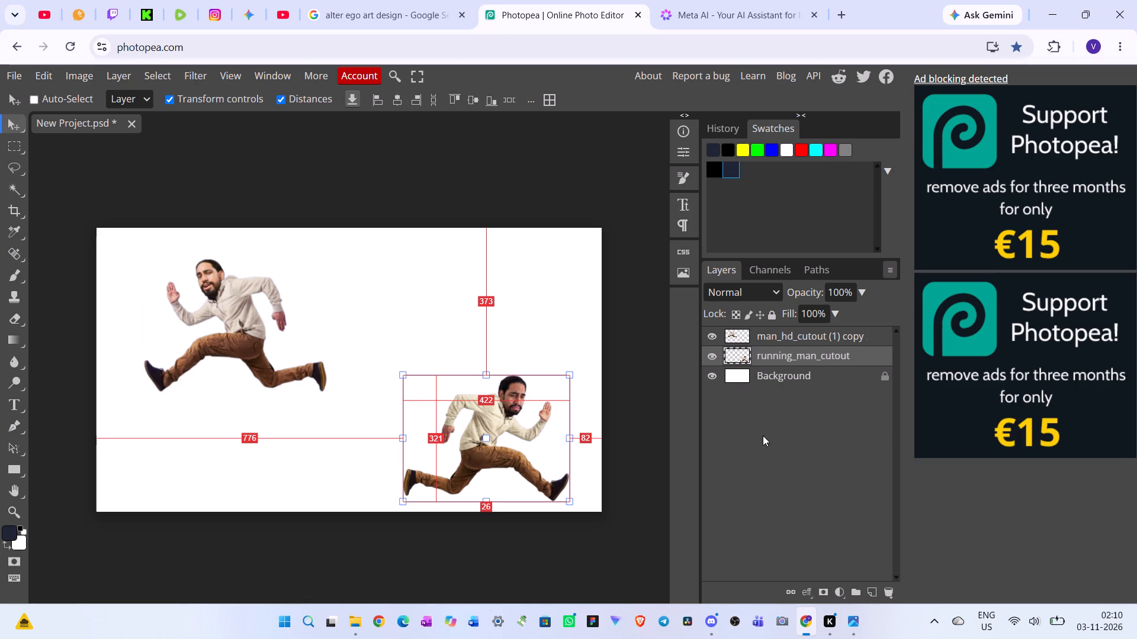
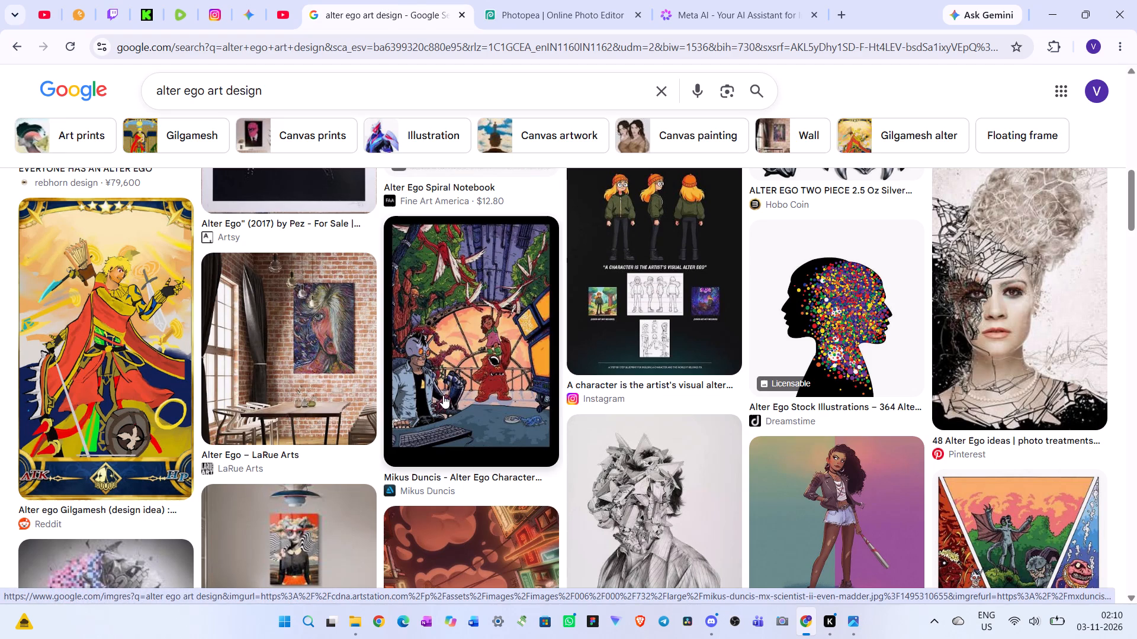
scroll(443, 395, "down", 3)
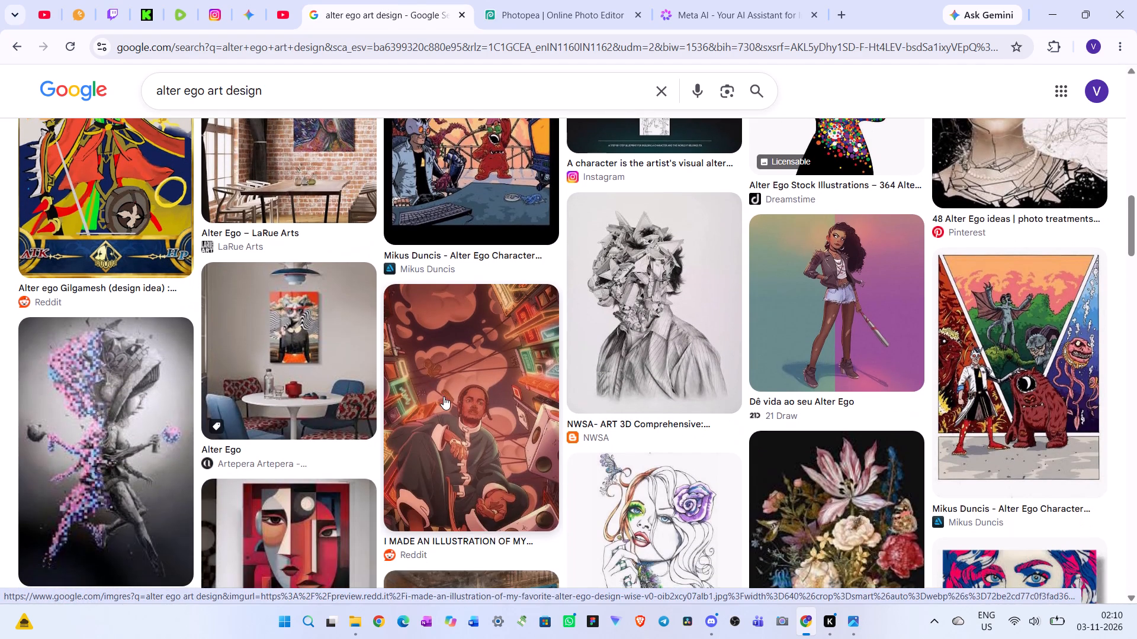
scroll(459, 412, "down", 3)
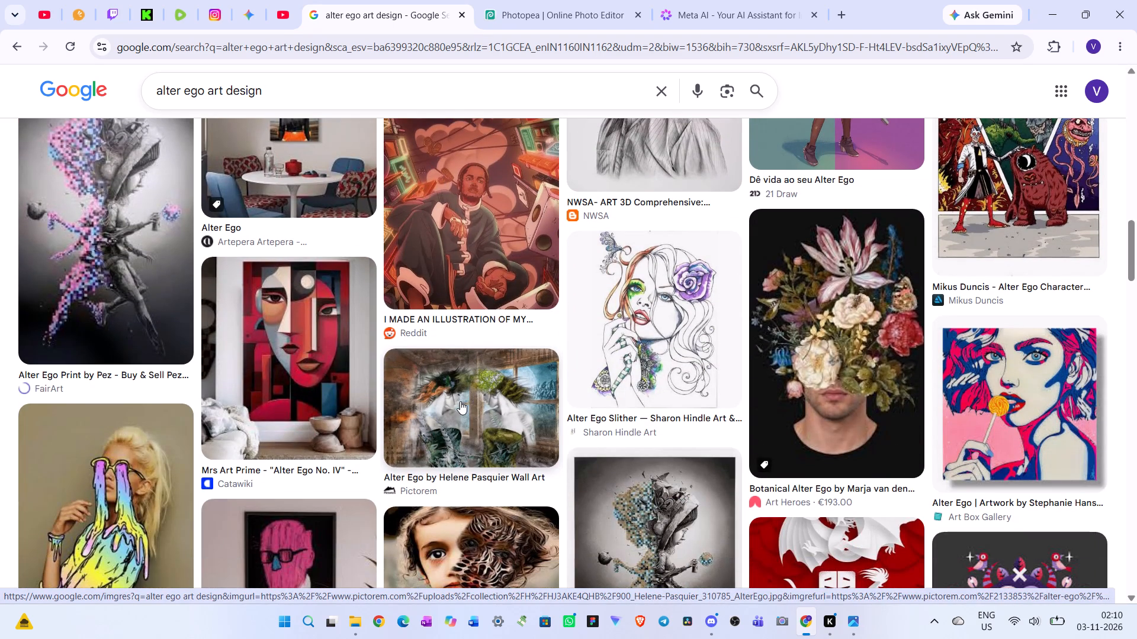
scroll(812, 399, "down", 9)
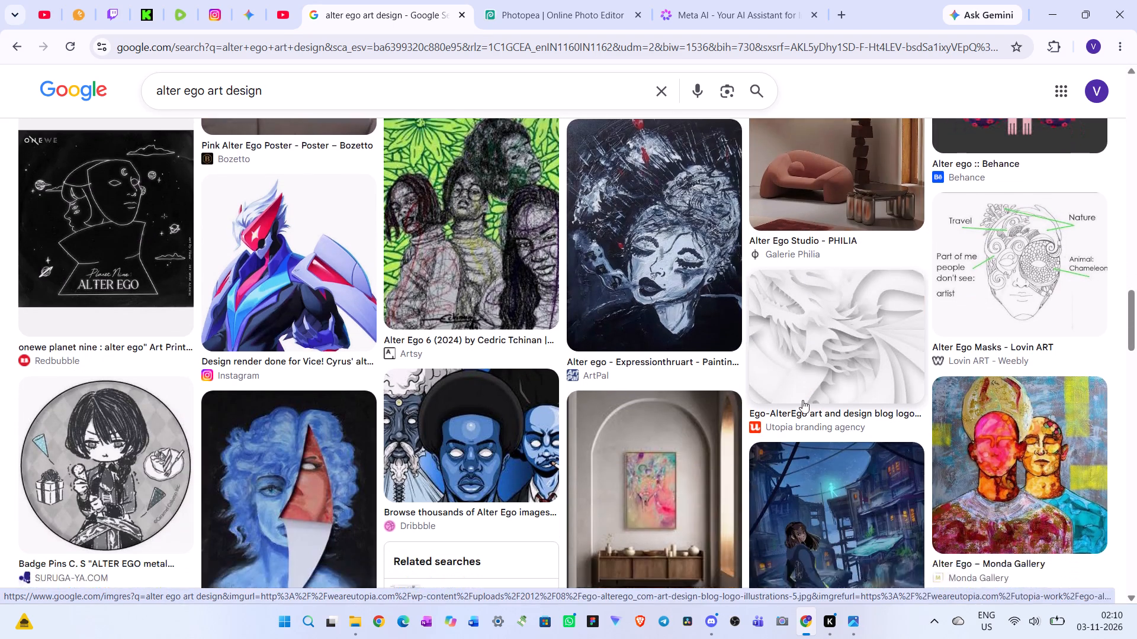
scroll(794, 416, "down", 2)
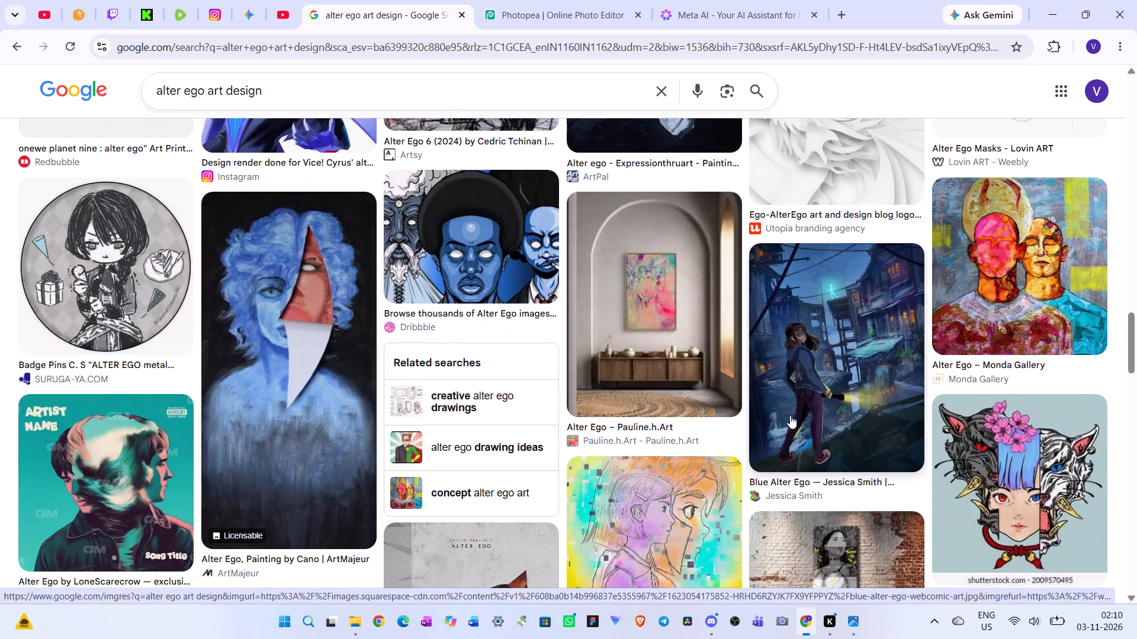
scroll(716, 444, "up", 3)
Replace the image search query with "big dream small d" and run the search.
left_click(656, 87)
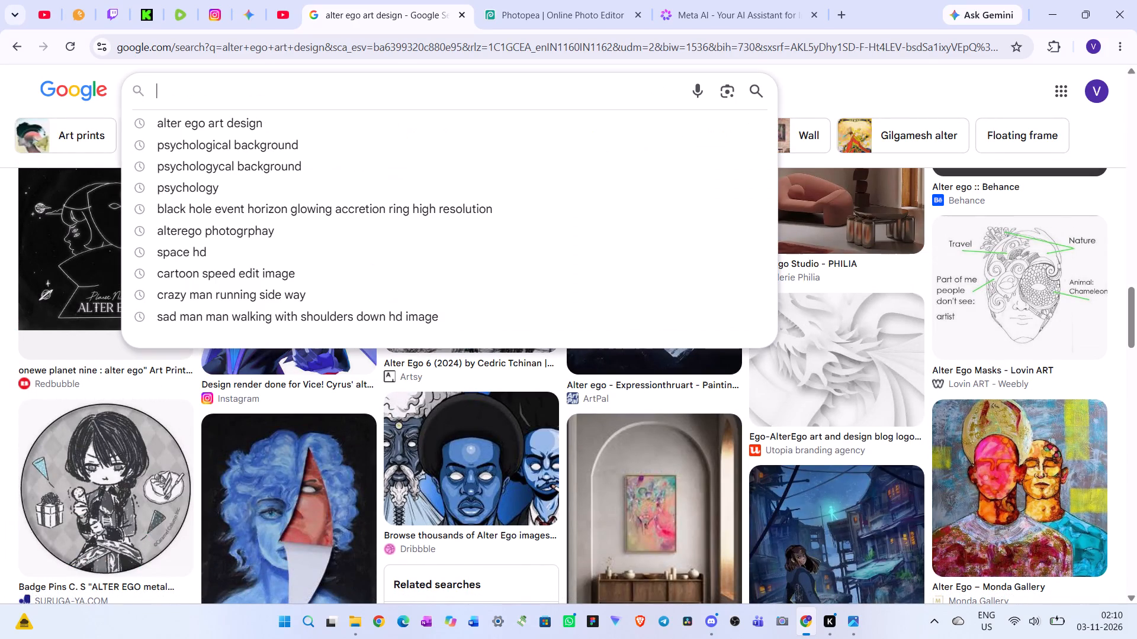
type("sa")
key("BackSpace")
type("mall")
key("space")
type("d")
key("space")
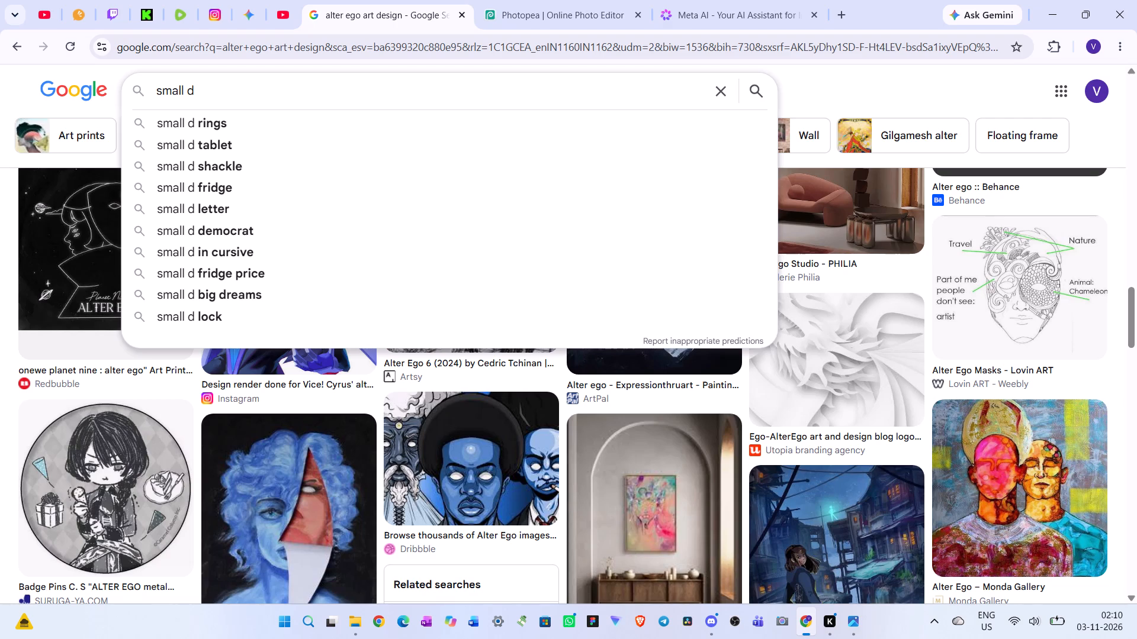
key("Left")
key("Left")
key("Left")
key("Left")
key("Left")
key("Left")
key("Left")
key("Left")
key("Left")
key("Left")
key("Left")
key("Left")
key("Left")
key("Left")
key("Left")
key("Left")
key("Left")
type("di")
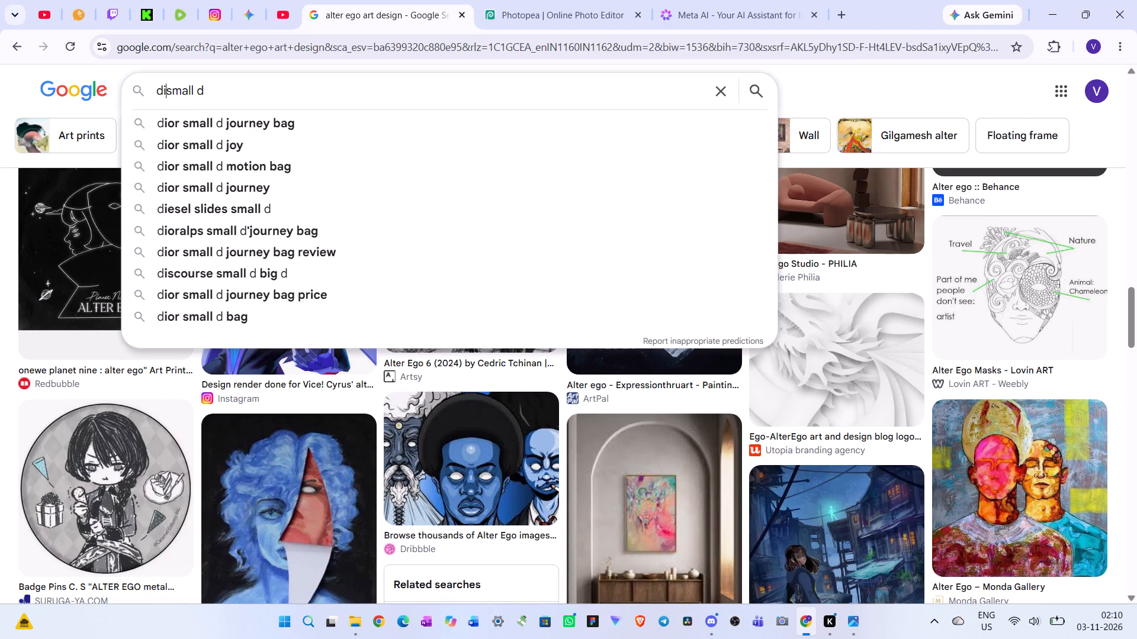
key("BackSpace")
key("BackSpace")
type("big")
key("space")
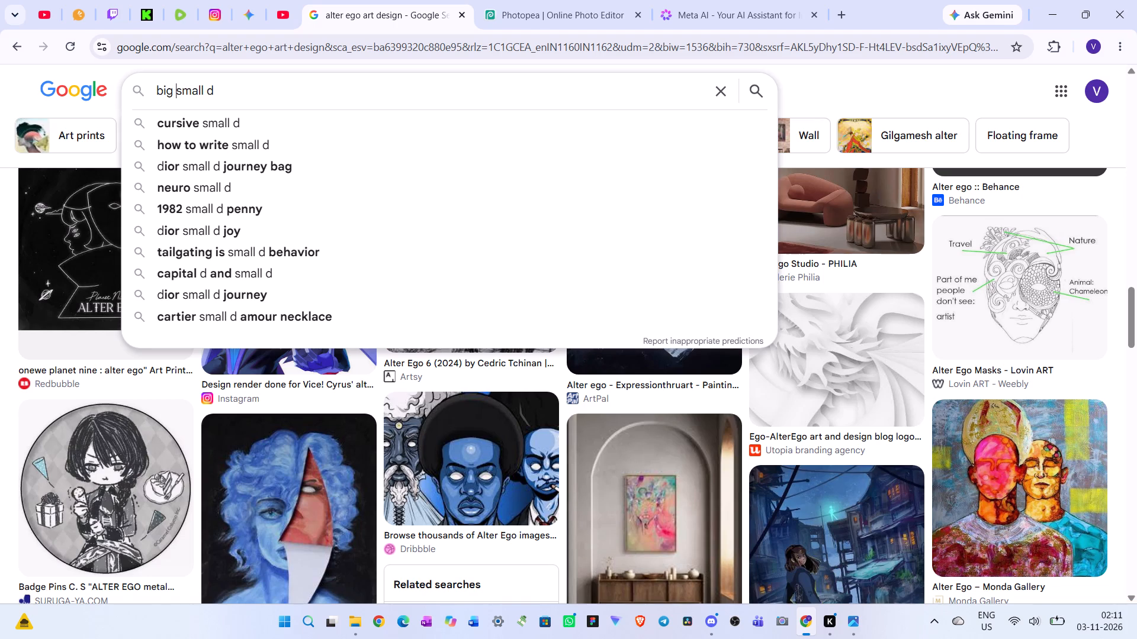
type("dream")
key("space")
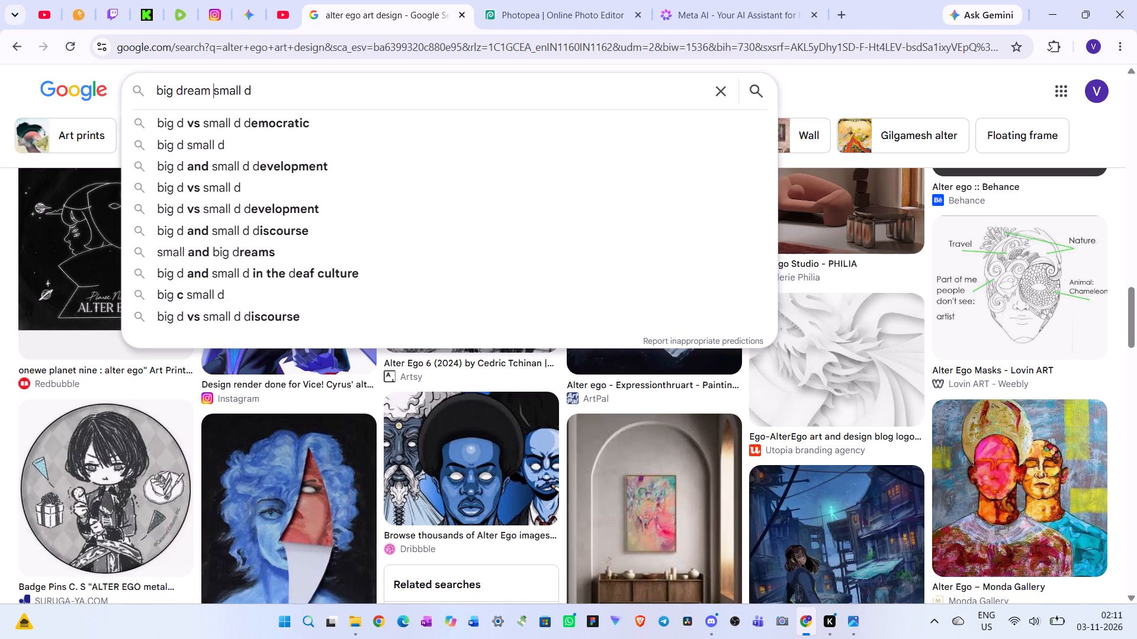
key("Return")
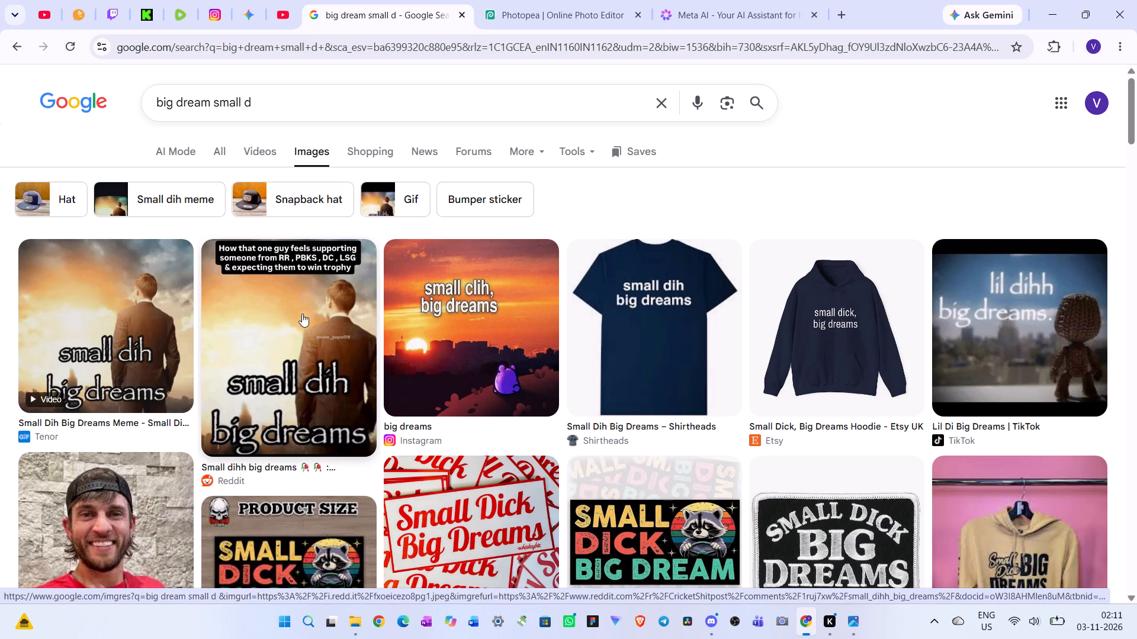
Search for "big dream small dih means" and read the full AI Overview in the general web results.
left_click(265, 101)
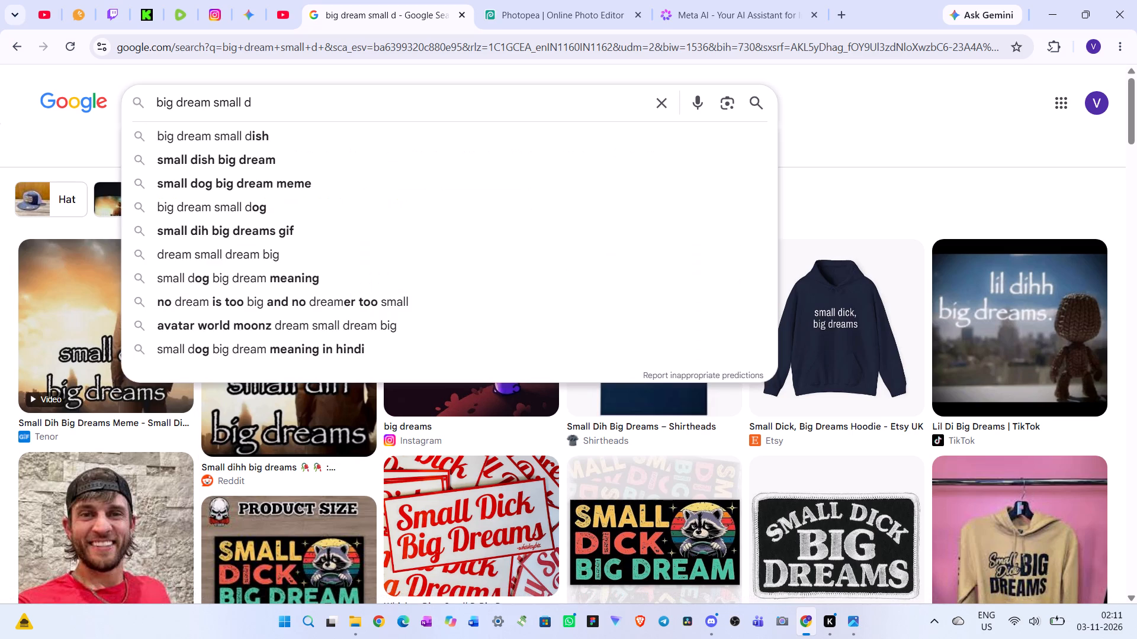
type("ih mean")
key("s")
key("Return")
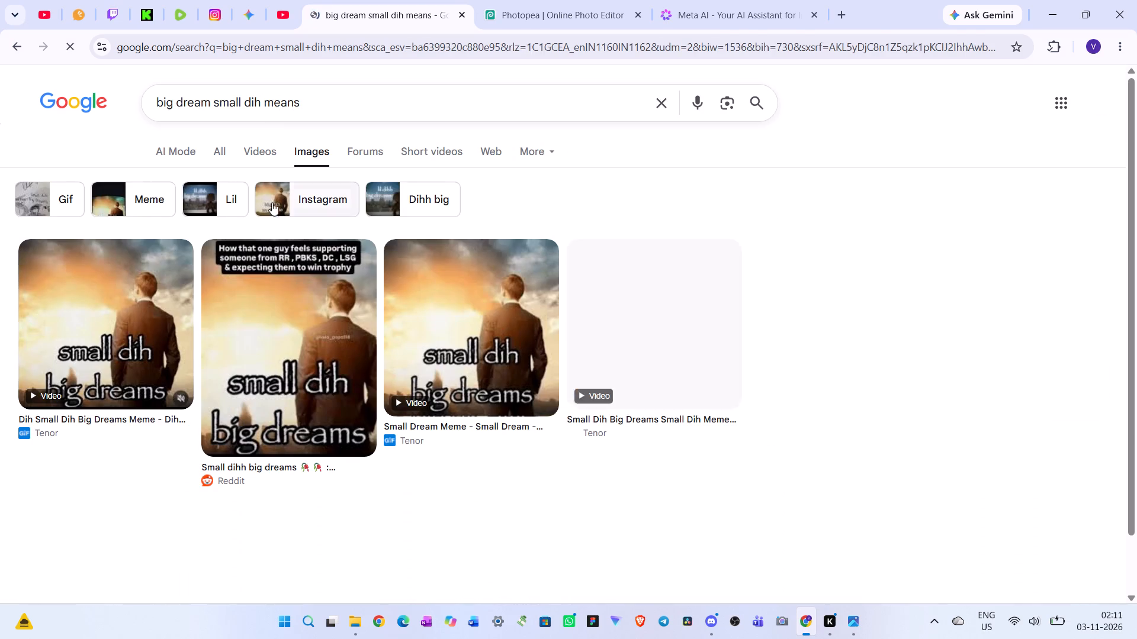
left_click(220, 134)
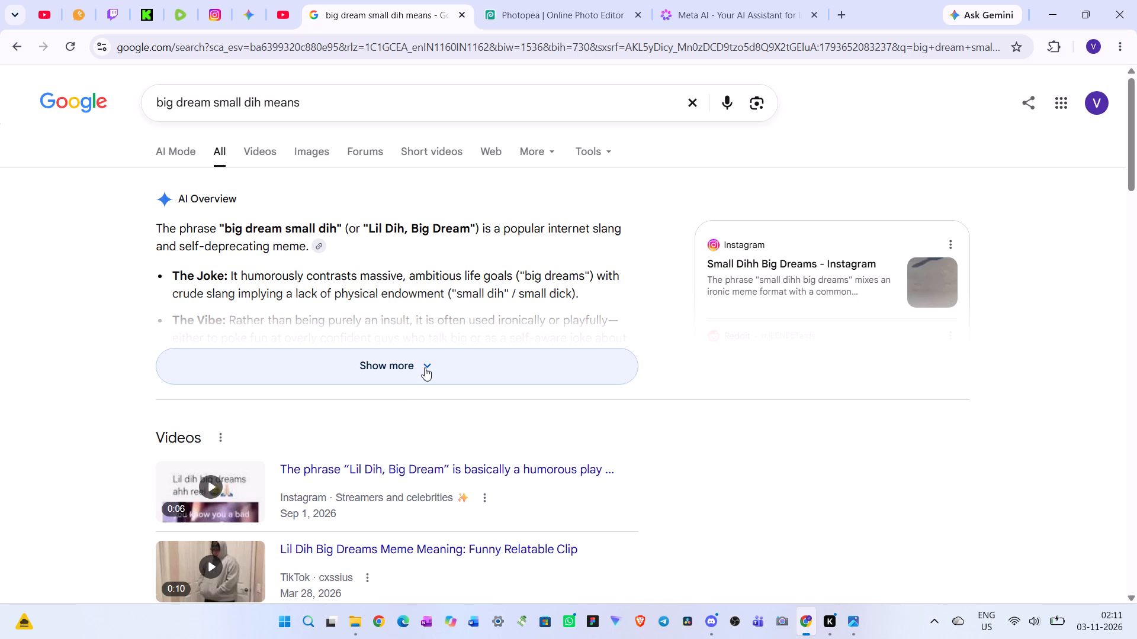
left_click(426, 367)
scroll(444, 388, "down", 3)
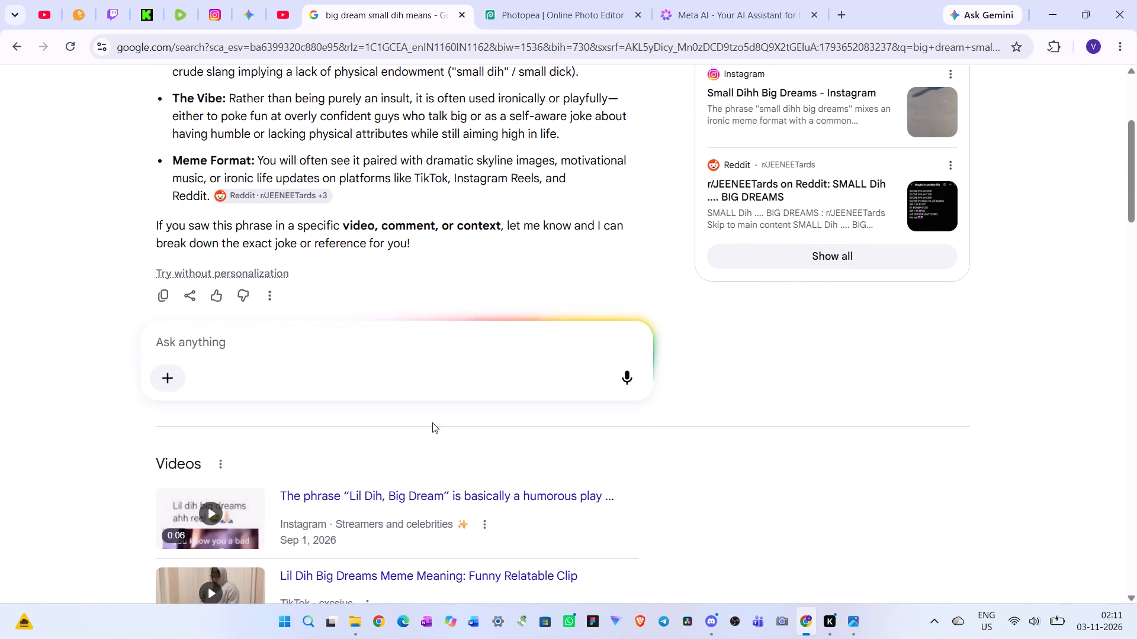
Ask the AI Overview the follow-up "oh dick".
left_click(410, 358)
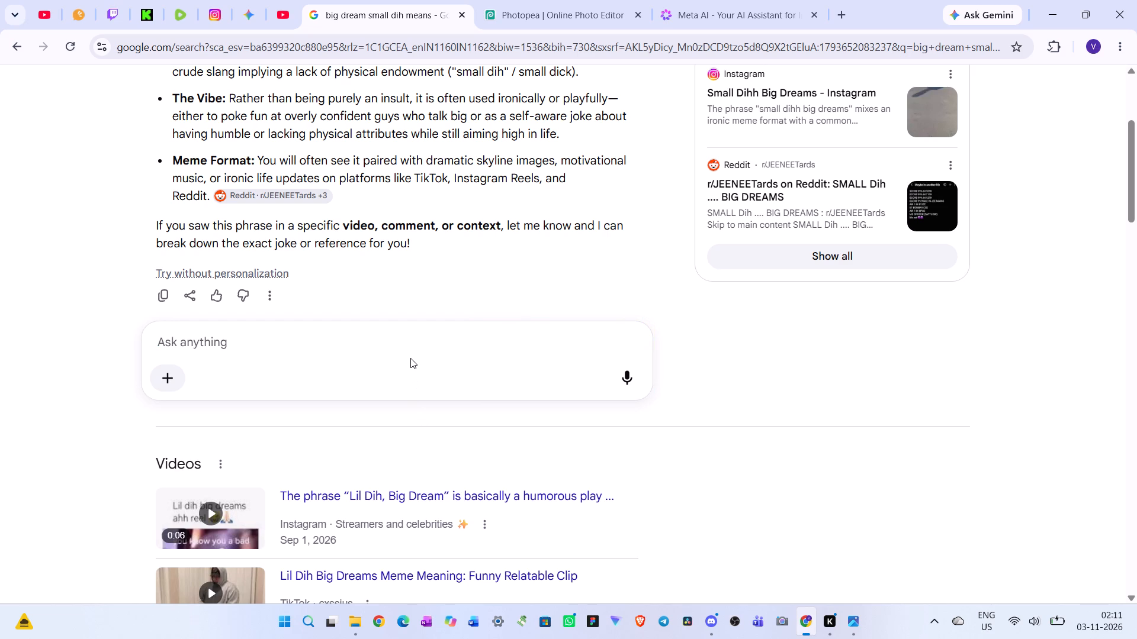
type("oh dick")
key("Return")
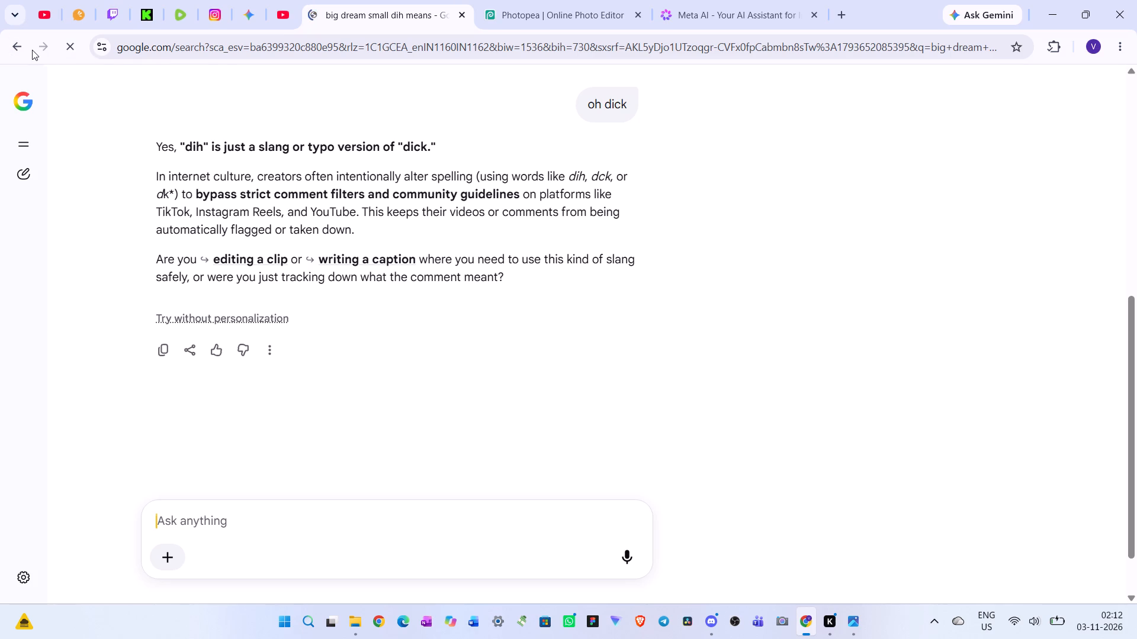
Return to the "big dream small dih means" results and browse the images for that phrase.
left_click(7, 48)
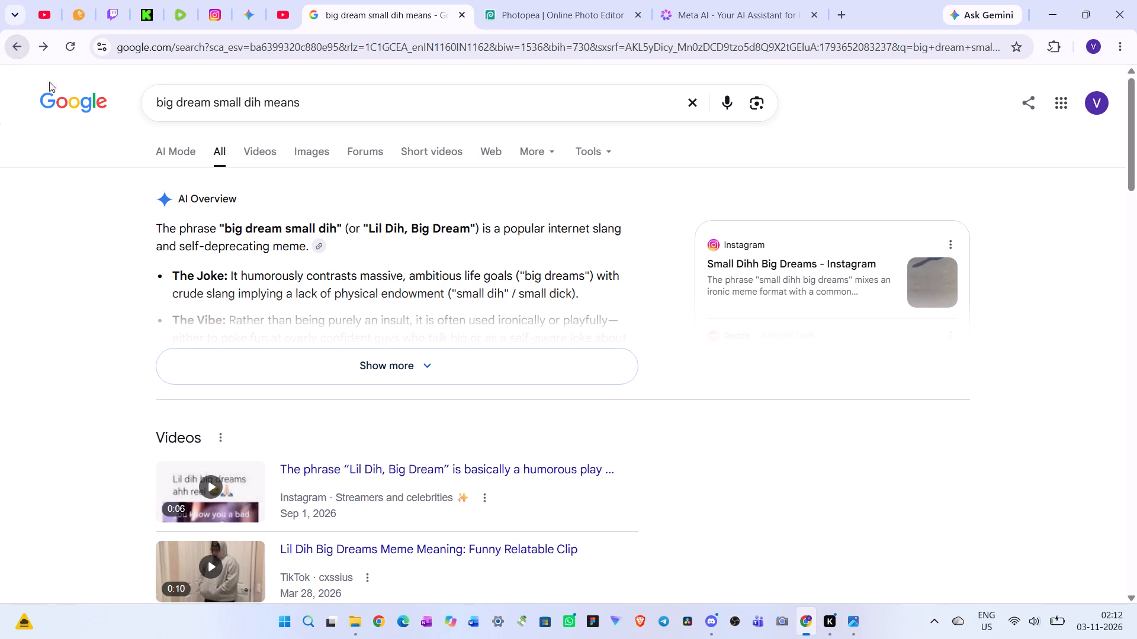
left_click(305, 147)
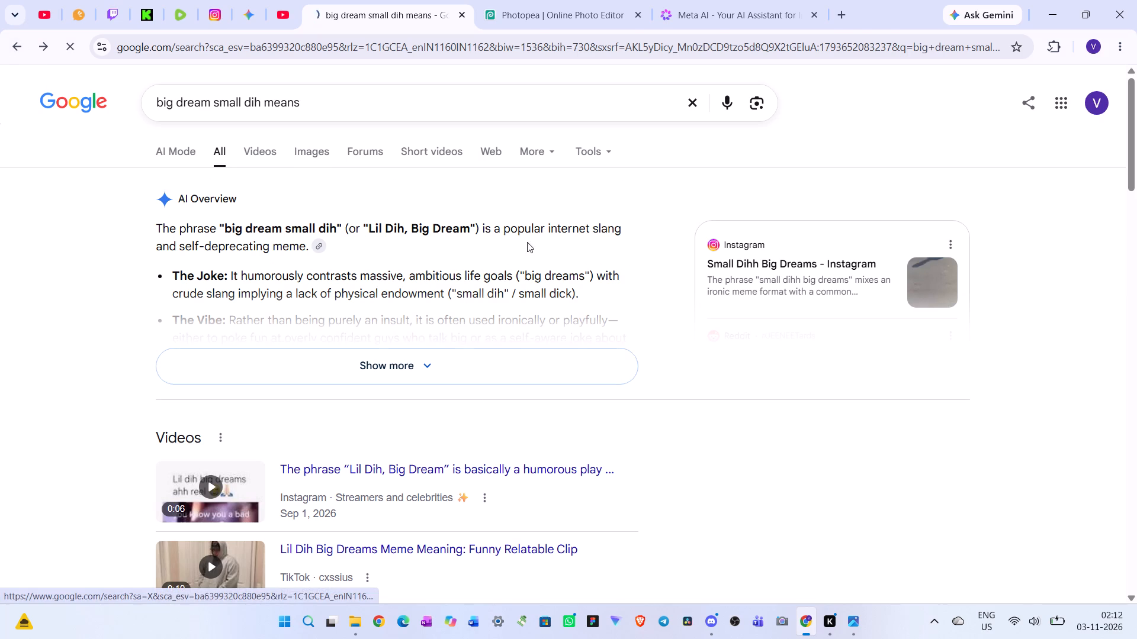
scroll(679, 327, "down", 5)
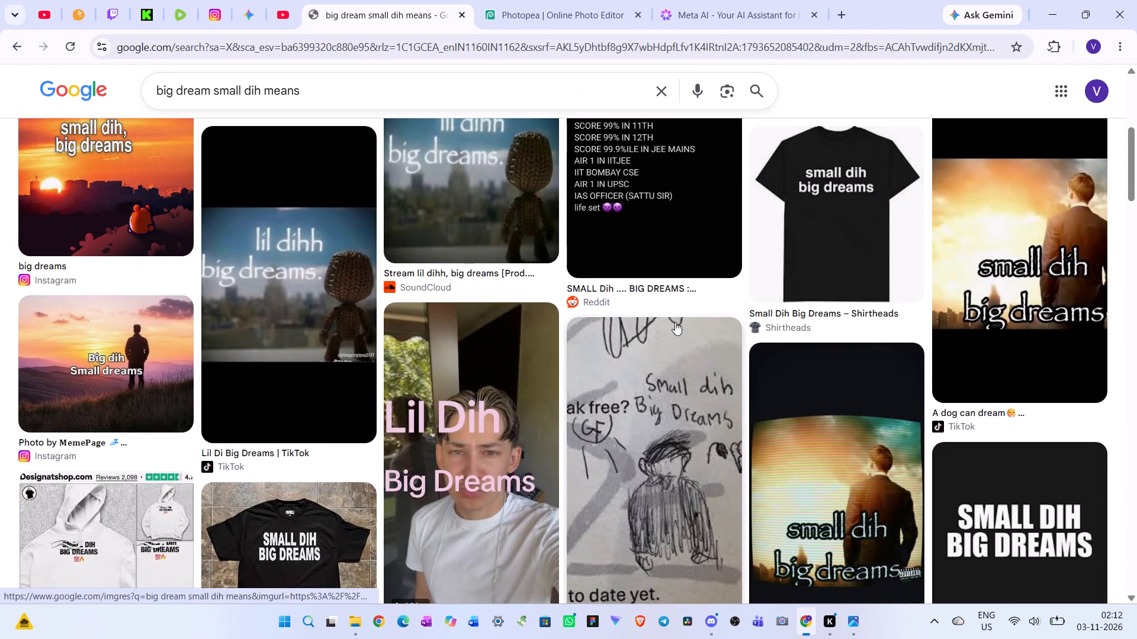
scroll(670, 318, "down", 1)
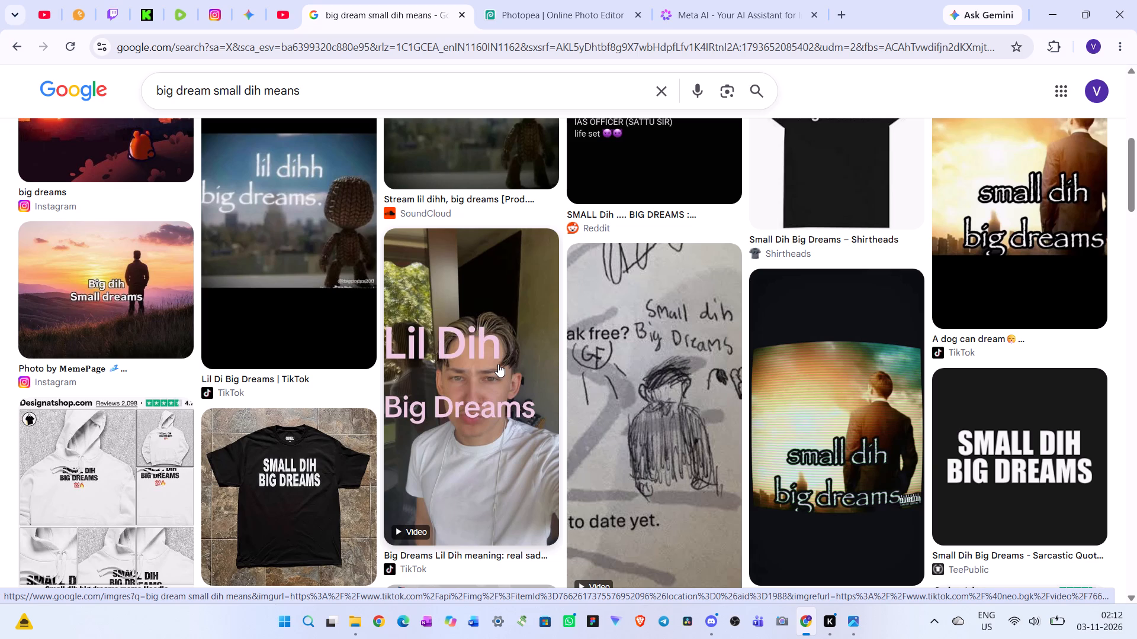
scroll(498, 364, "up", 11)
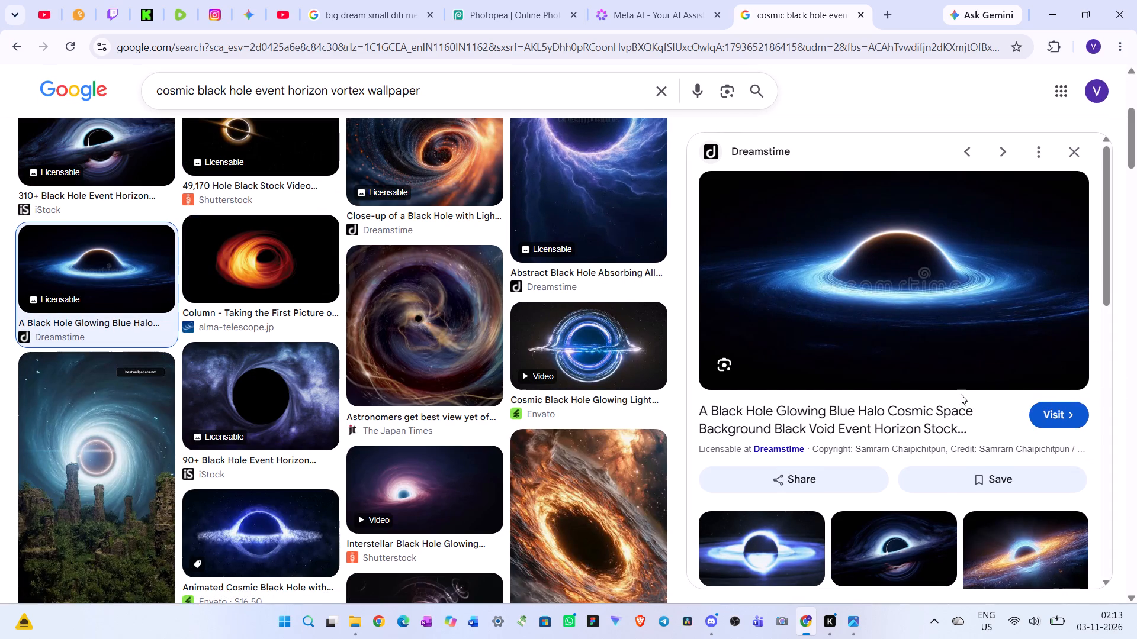
scroll(961, 395, "down", 4)
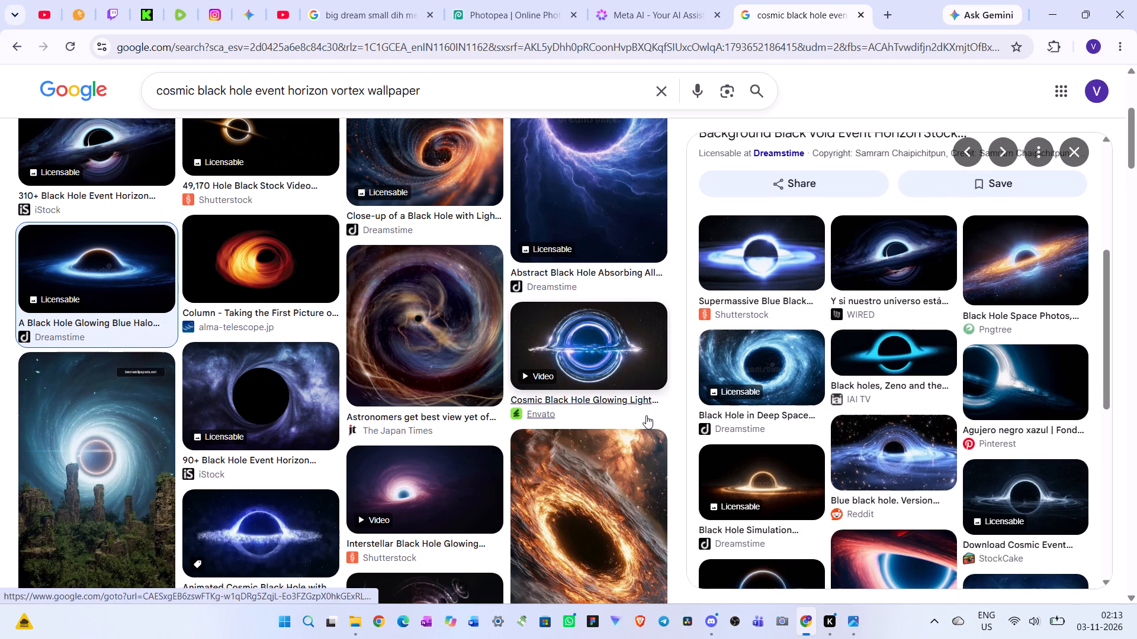
scroll(646, 415, "down", 1)
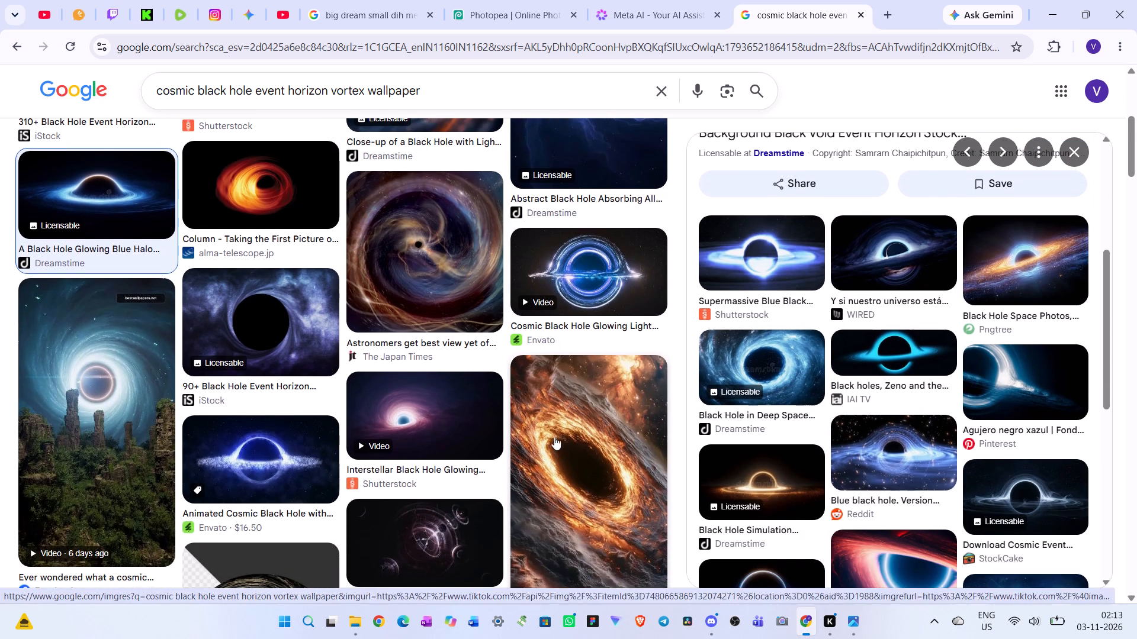
scroll(554, 437, "down", 3)
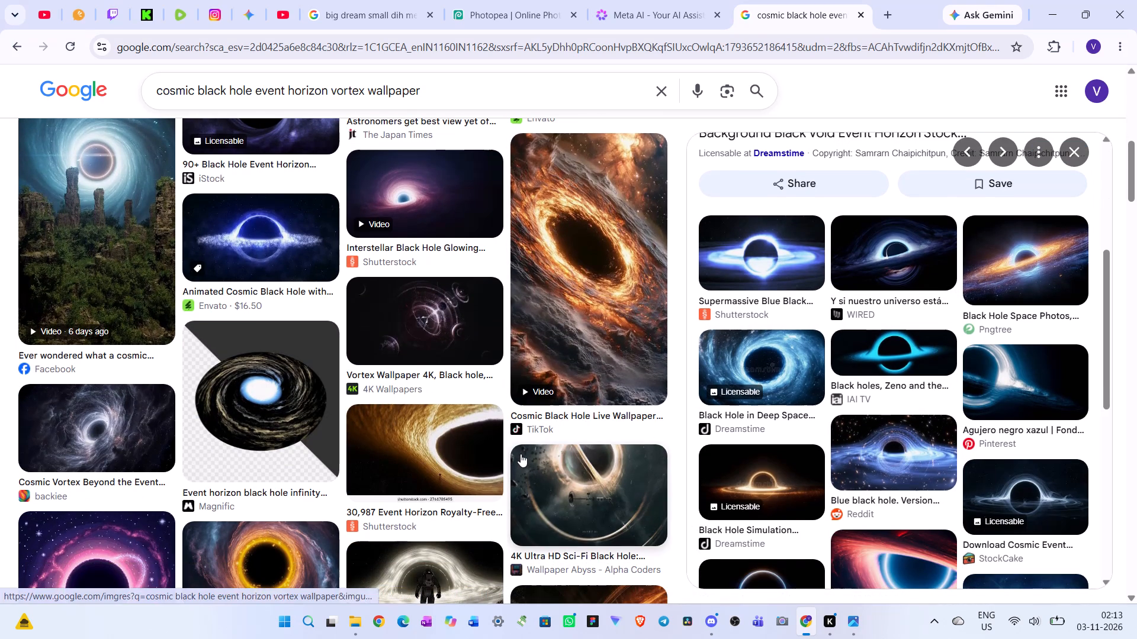
scroll(521, 454, "up", 9)
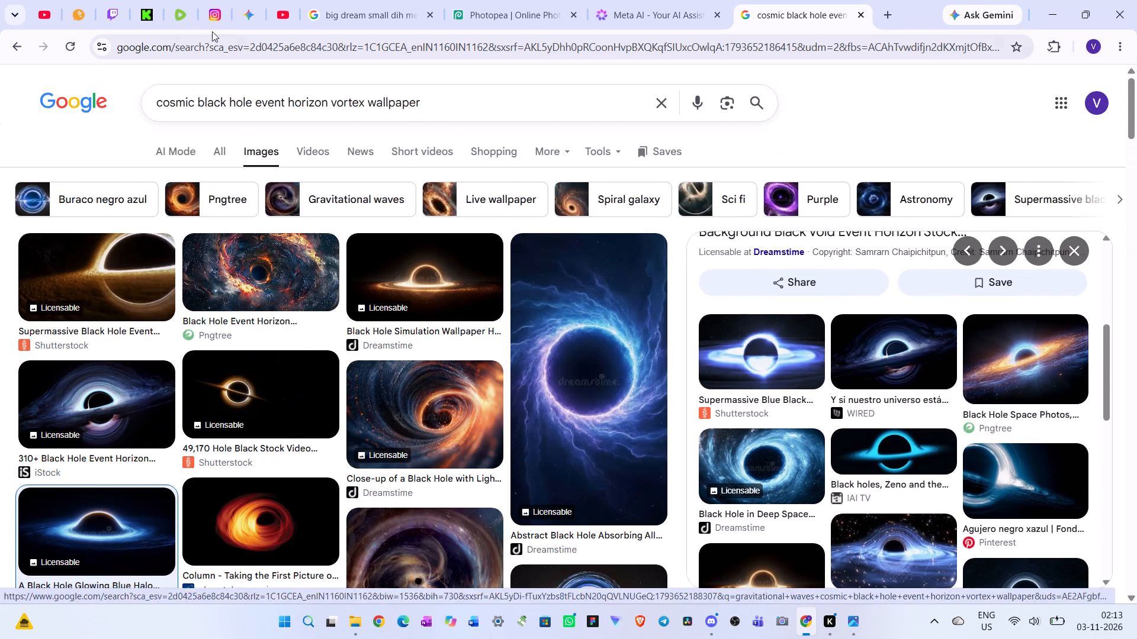
Return to the general web results for the black-hole wallpaper phrase and clear the search query.
left_click(15, 54)
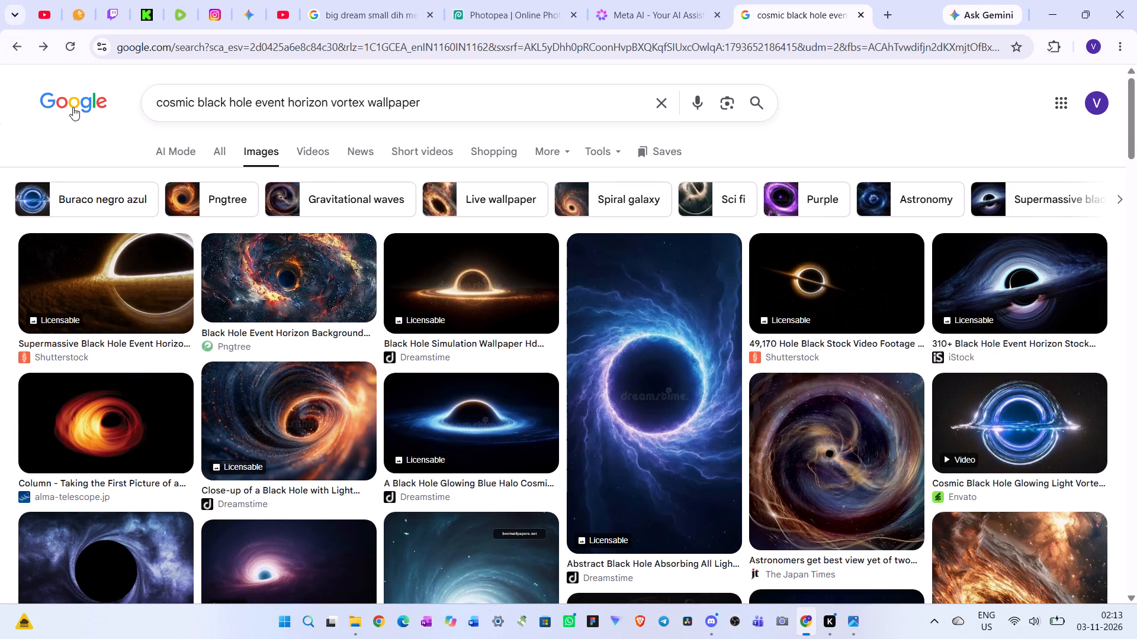
left_click(9, 45)
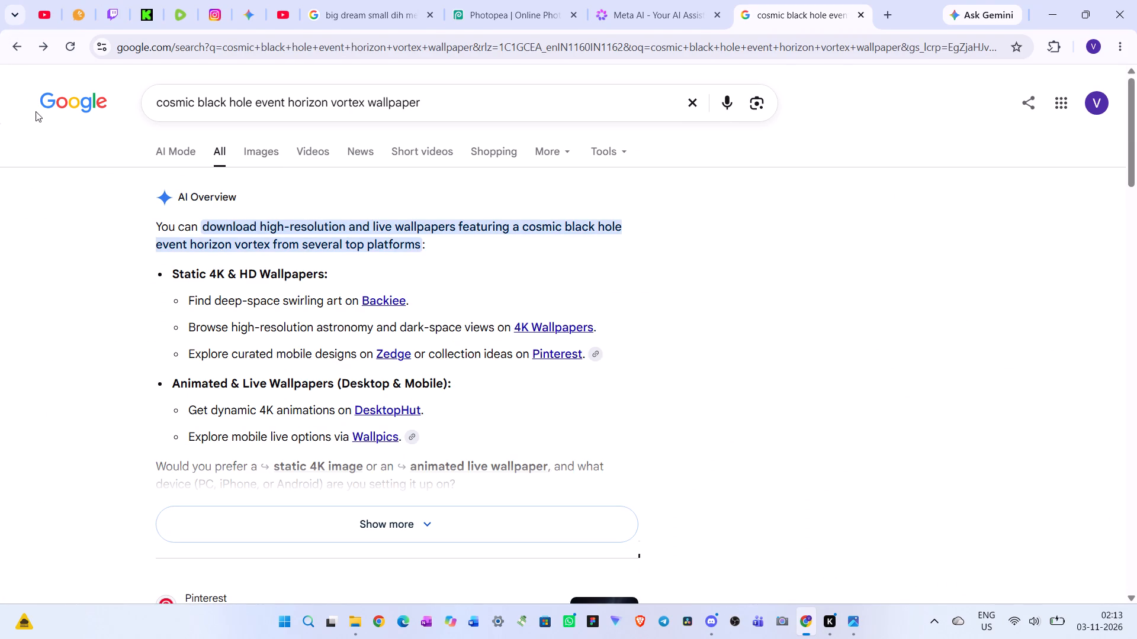
left_click(689, 104)
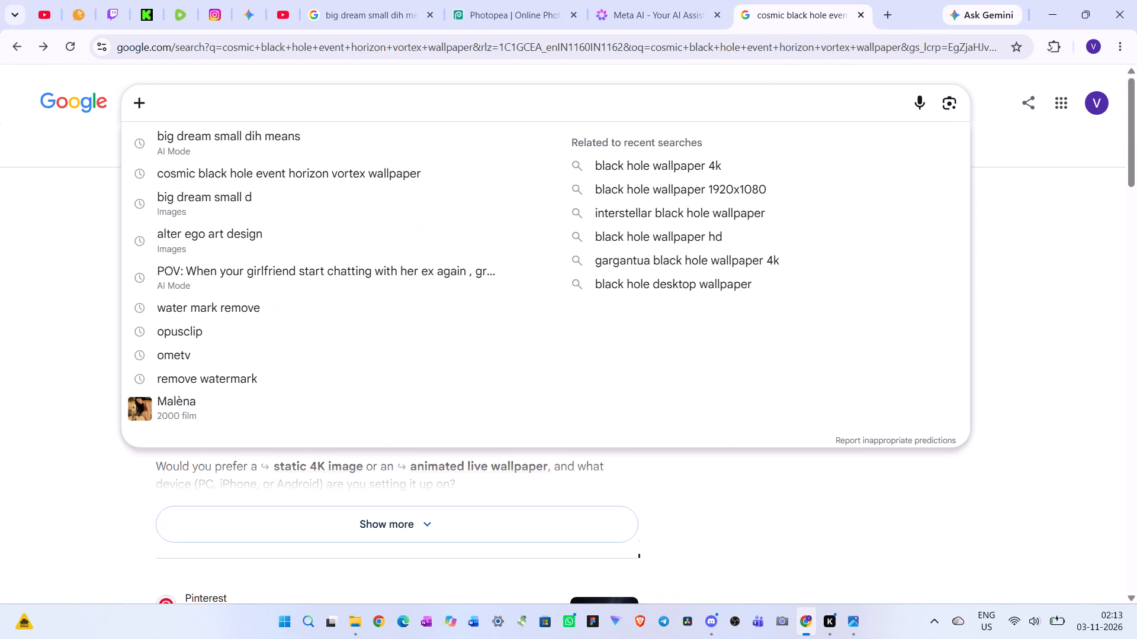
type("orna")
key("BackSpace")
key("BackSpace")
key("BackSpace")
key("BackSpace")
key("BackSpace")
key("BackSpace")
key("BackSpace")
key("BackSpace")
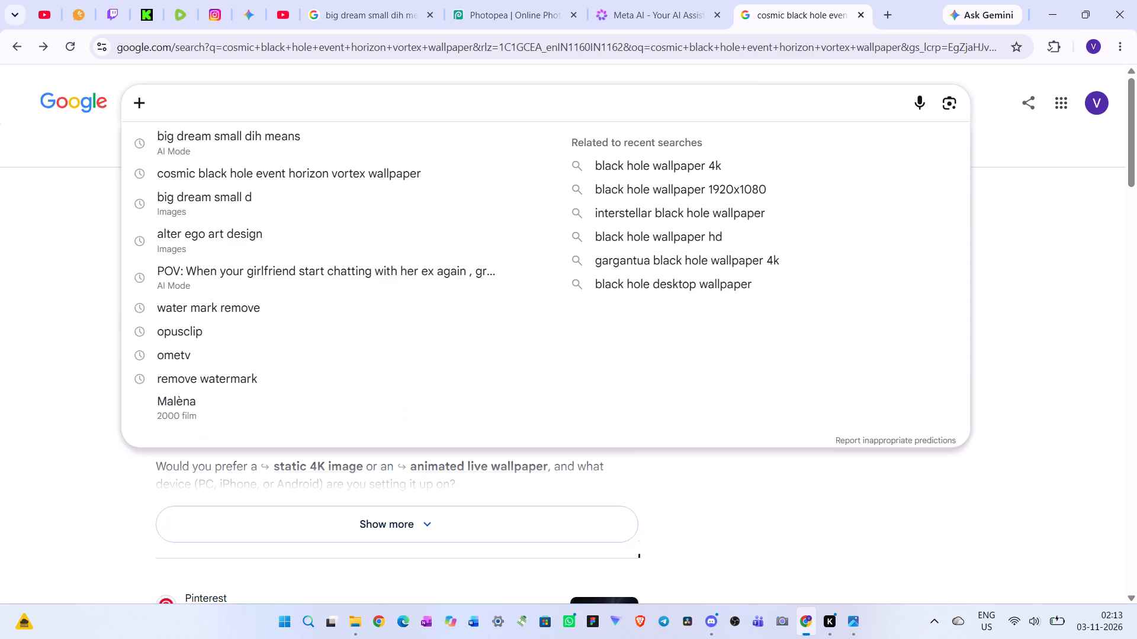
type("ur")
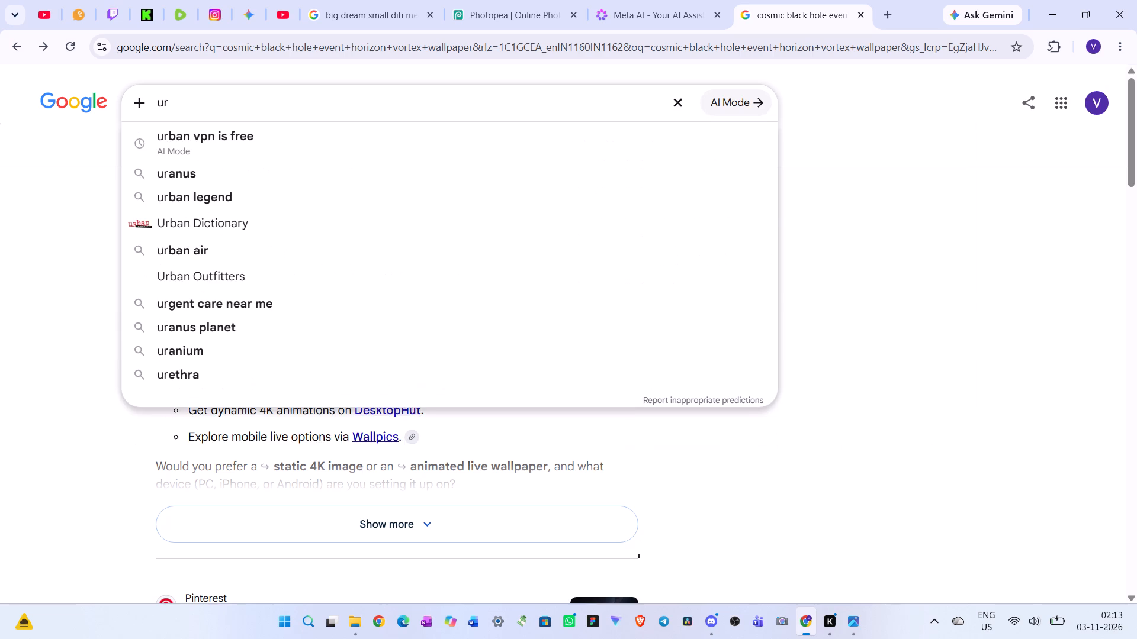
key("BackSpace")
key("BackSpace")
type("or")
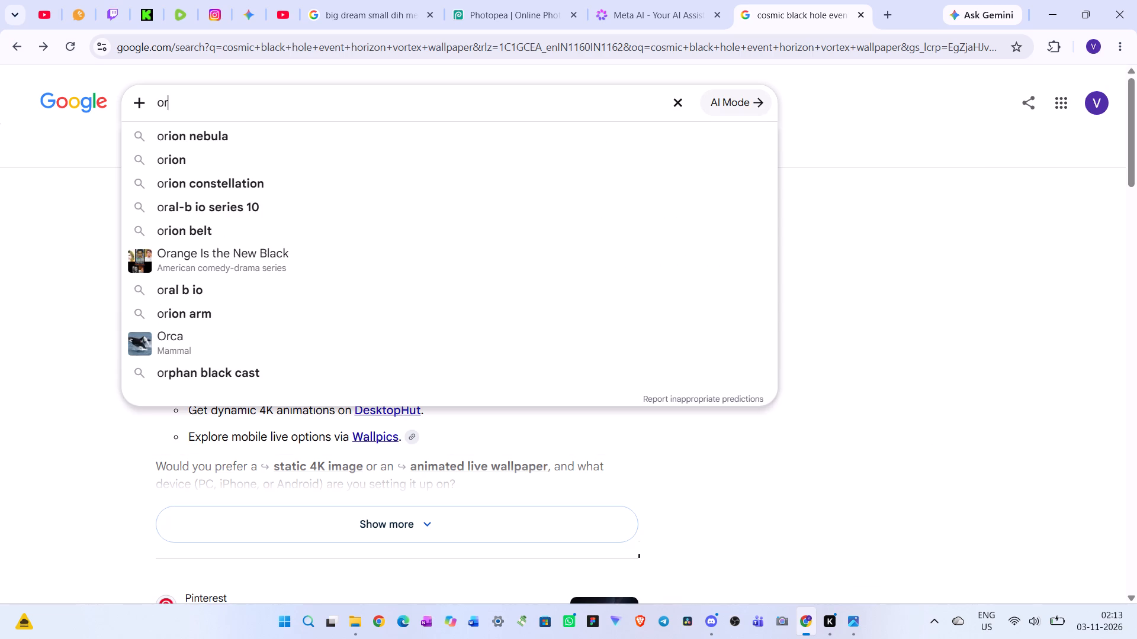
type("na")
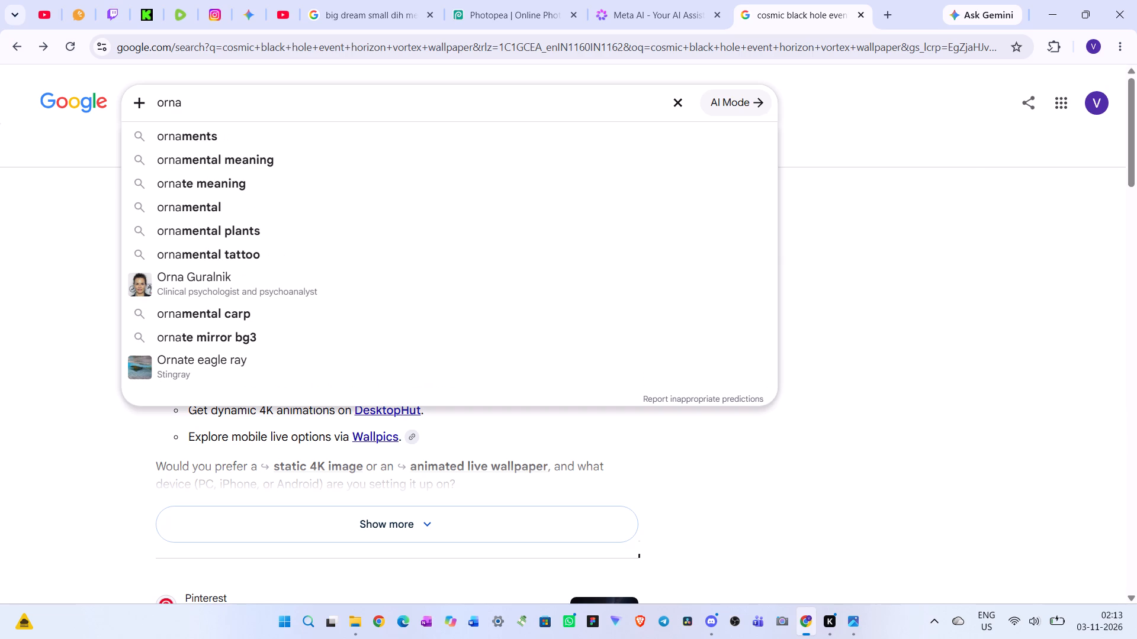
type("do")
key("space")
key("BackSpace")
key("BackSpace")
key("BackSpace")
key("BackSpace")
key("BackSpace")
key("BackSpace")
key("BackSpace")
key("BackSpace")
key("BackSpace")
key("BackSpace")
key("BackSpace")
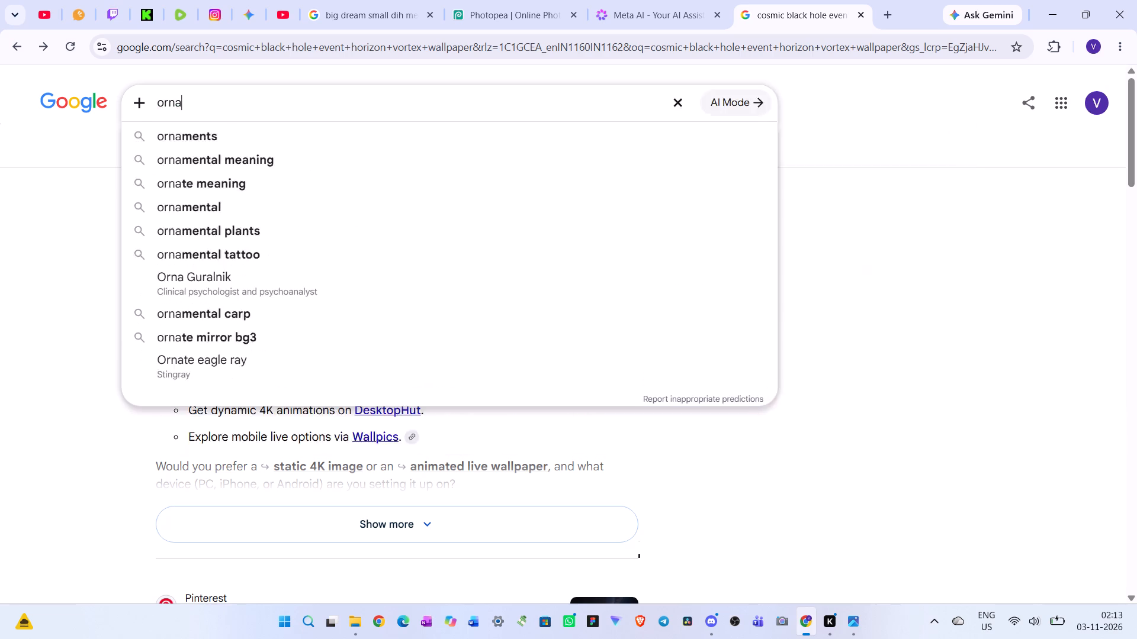
Search Google Images for "tornado upside mouth".
type("to")
type("rnado")
key("space")
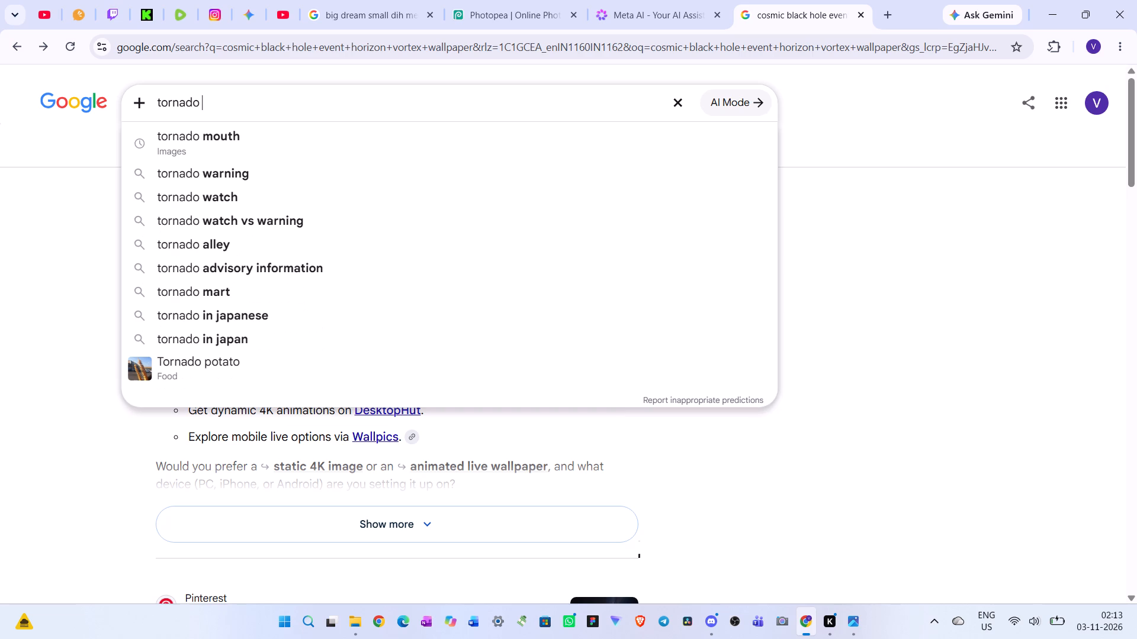
type("upside")
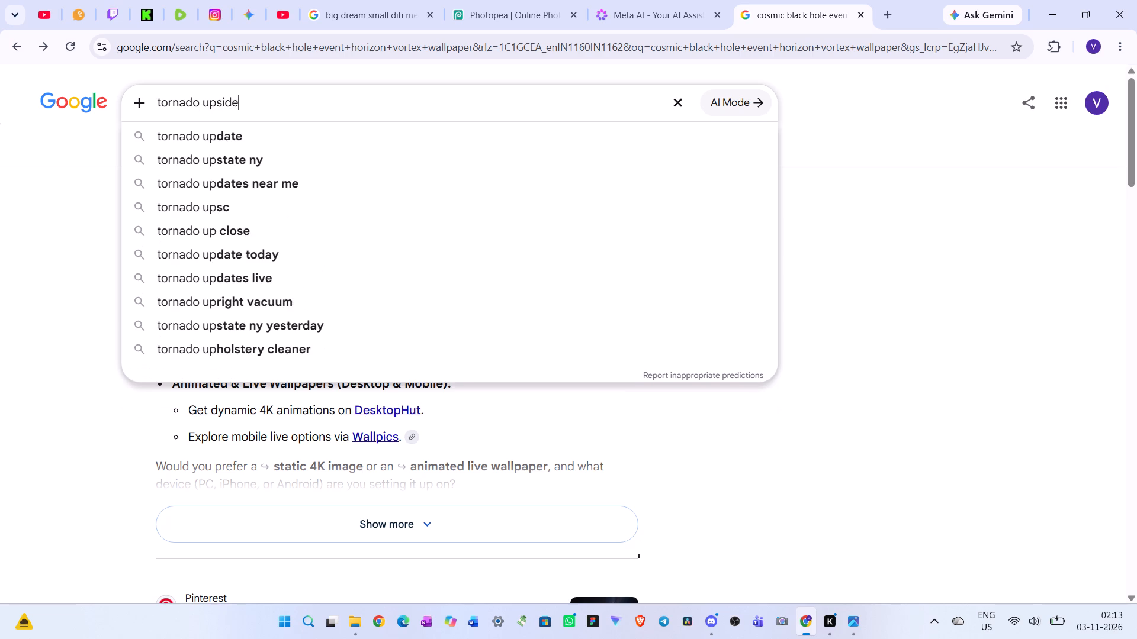
key("space")
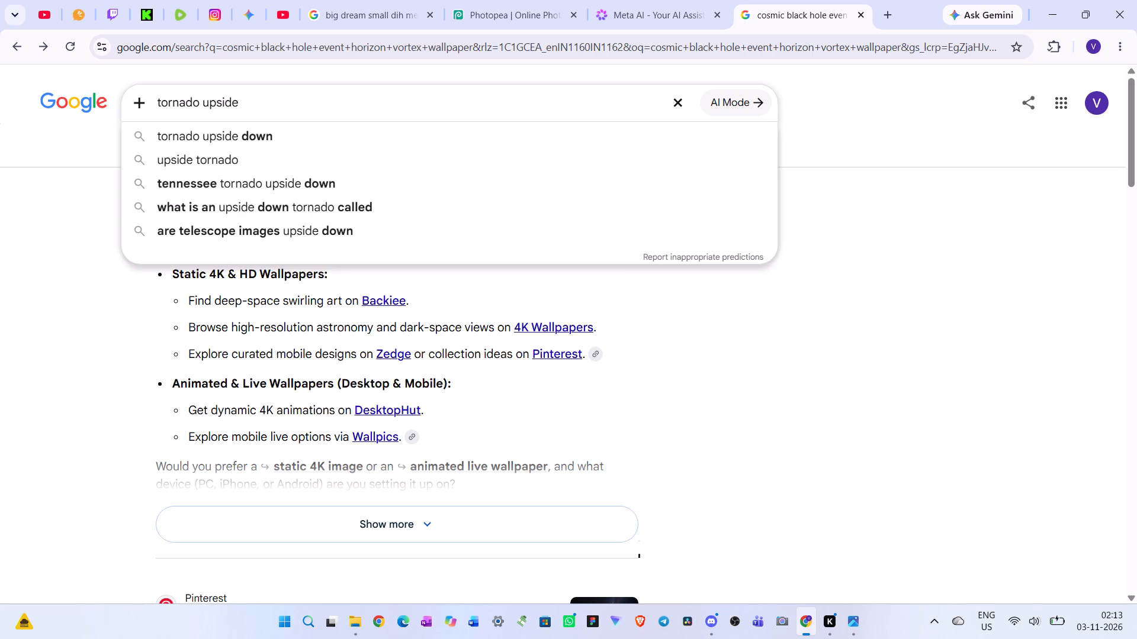
type("mouth")
key("Return")
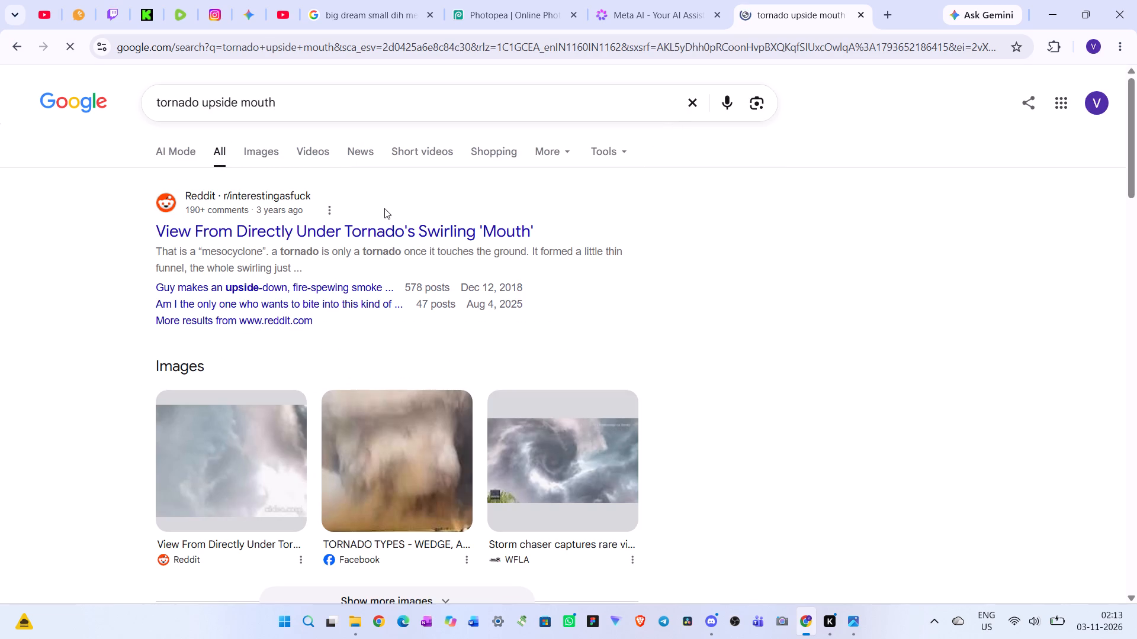
left_click(259, 156)
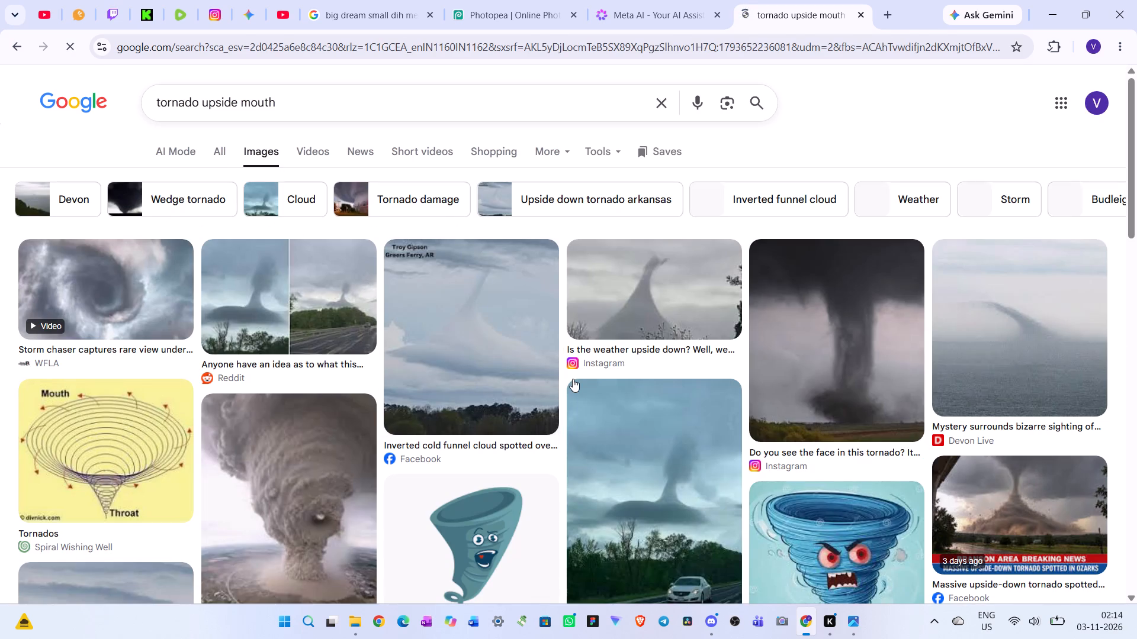
Browse the tornado images for a background, previewing the Devon Live, iHeart, ThoughtCo wedge tornado and Washington Post pictures.
scroll(568, 380, "down", 2)
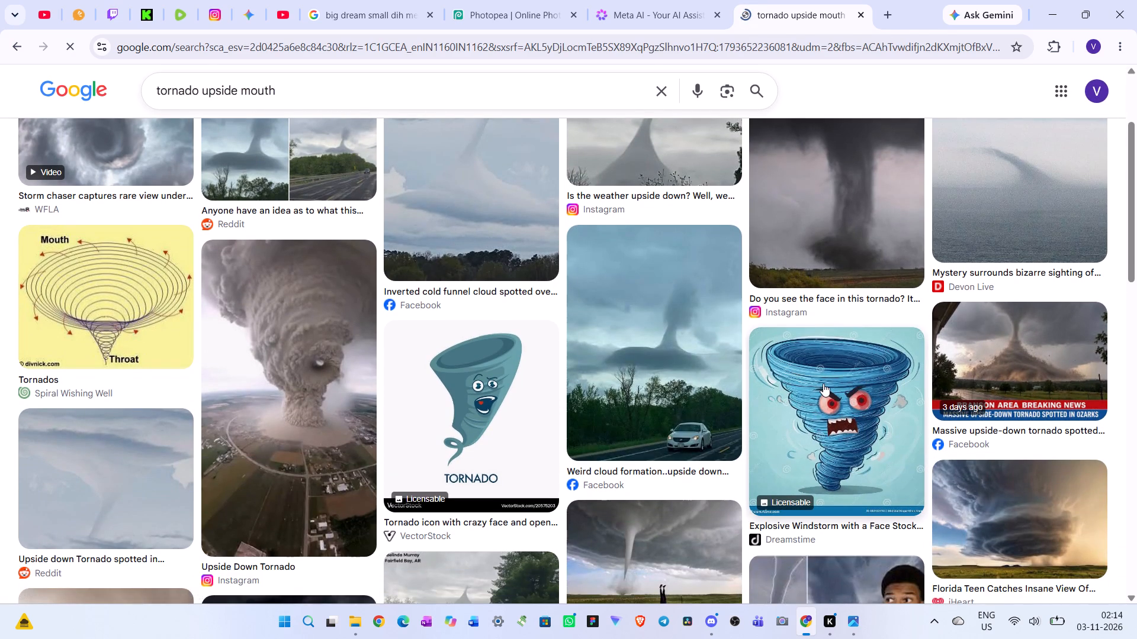
left_click(1030, 194)
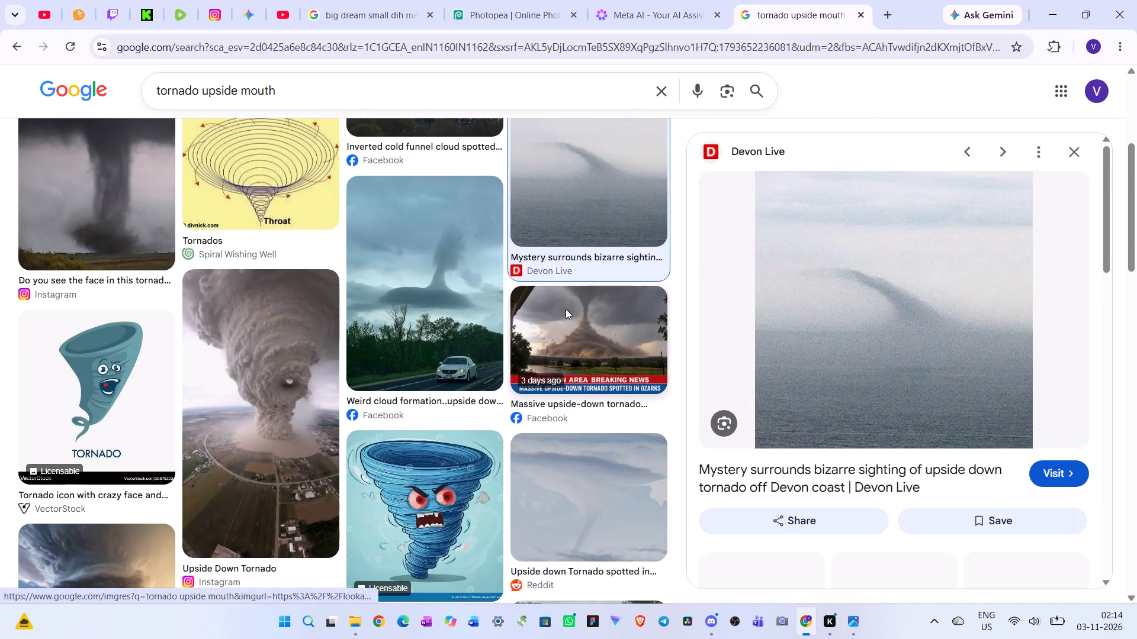
scroll(878, 411, "down", 6)
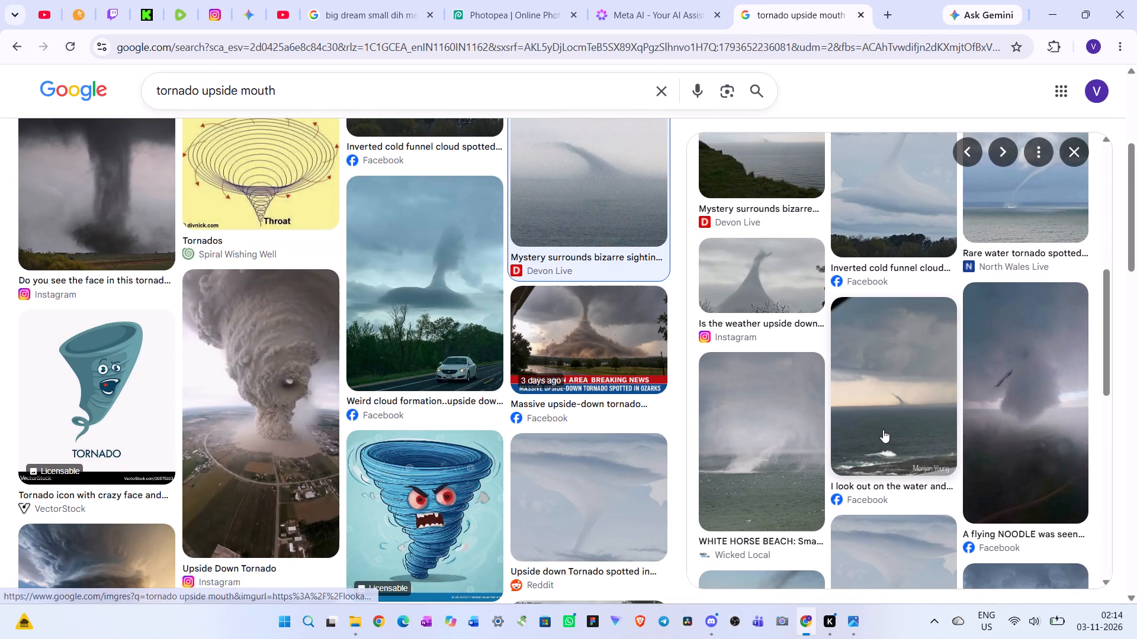
scroll(330, 421, "up", 1)
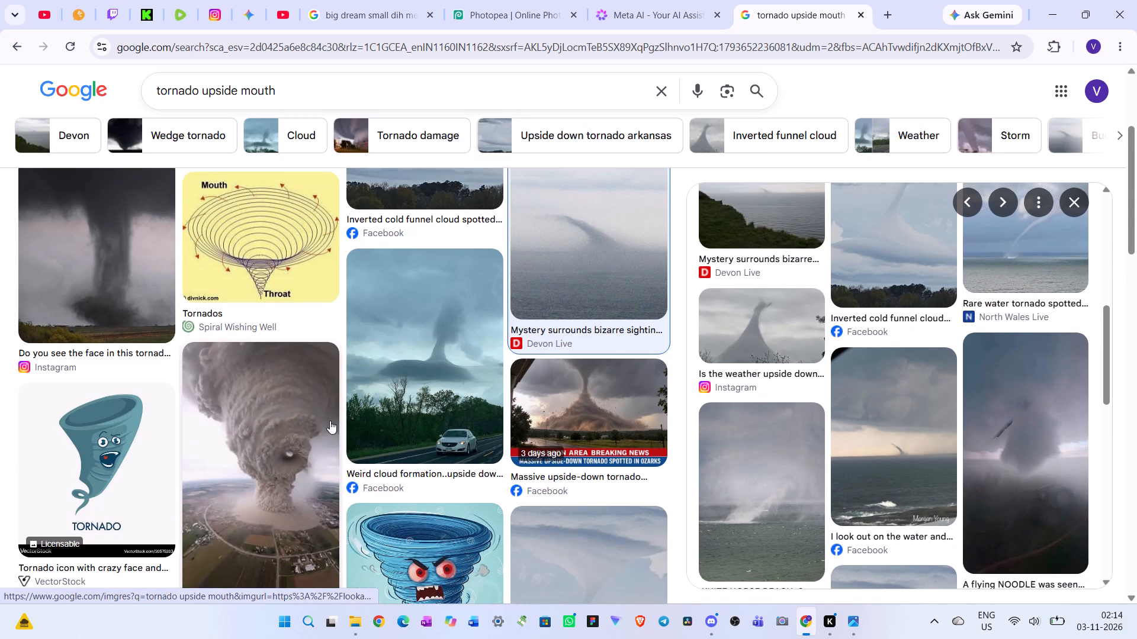
scroll(330, 421, "down", 5)
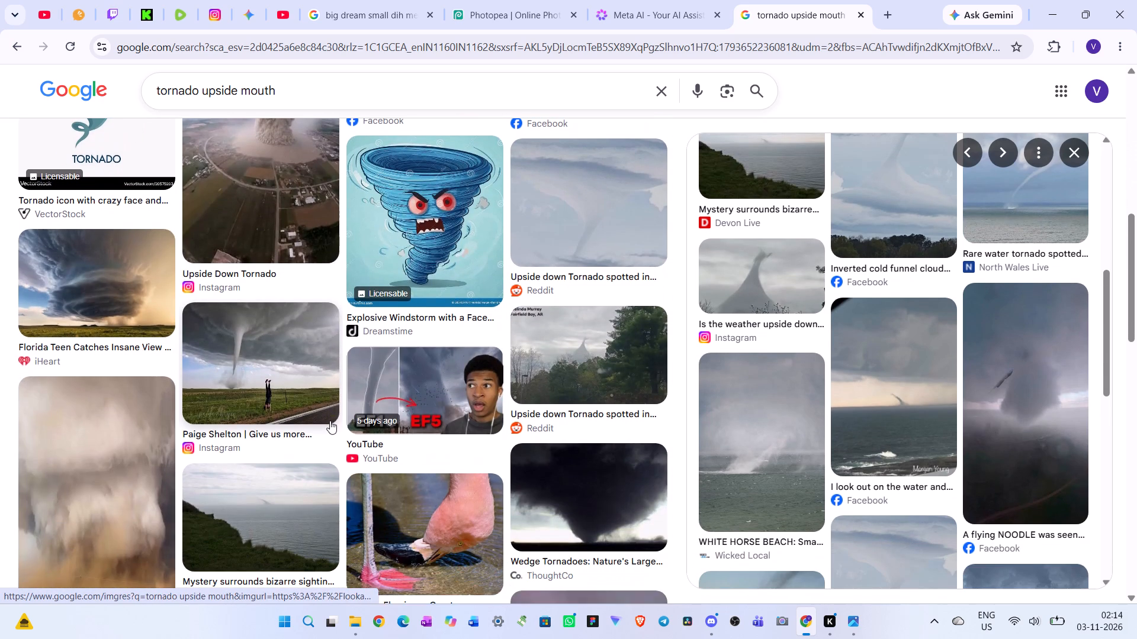
left_click(102, 293)
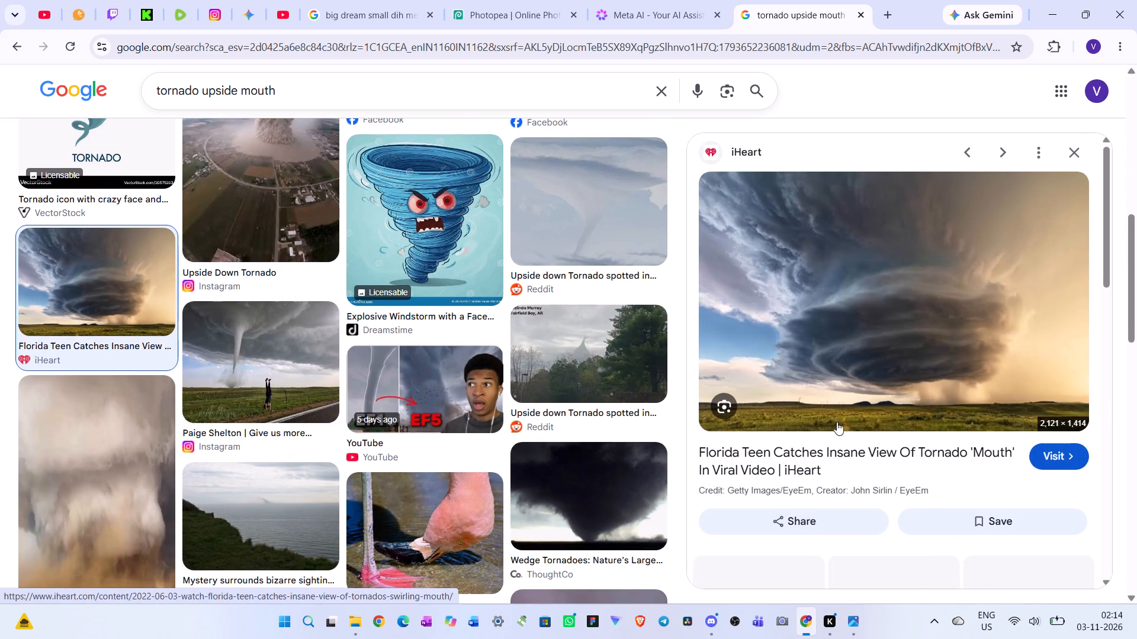
scroll(468, 440, "down", 3)
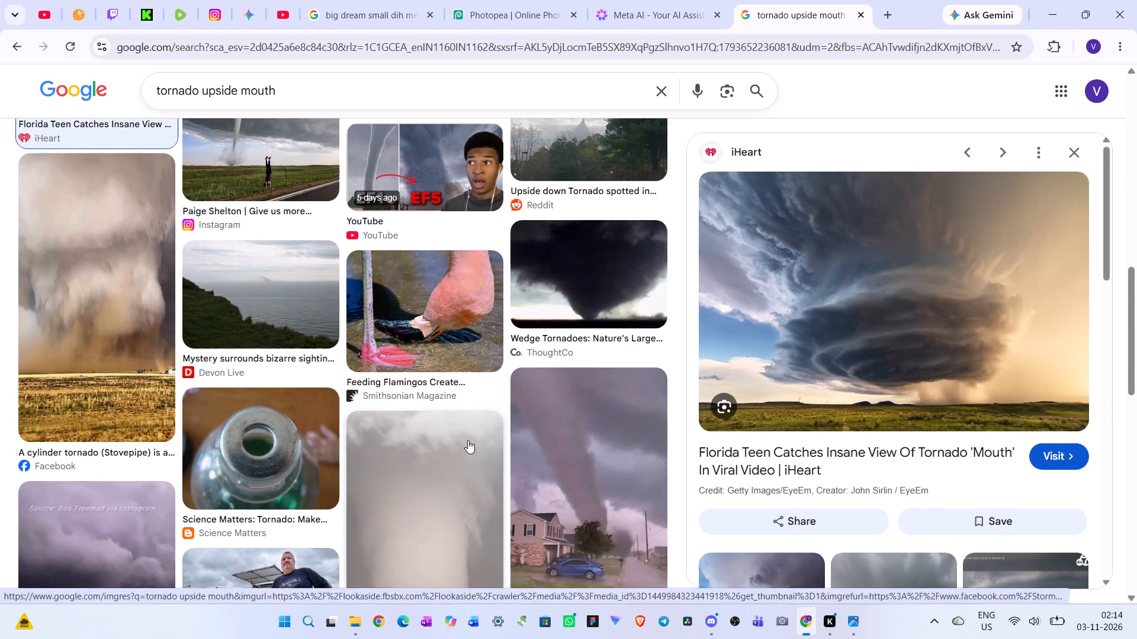
left_click(611, 294)
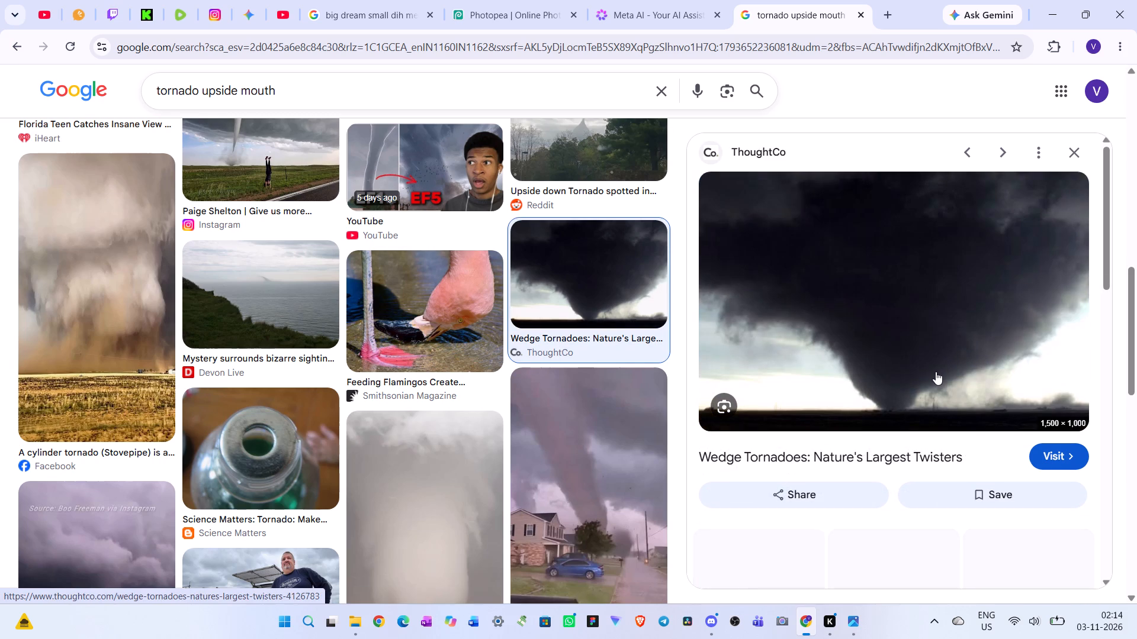
scroll(936, 373, "down", 2)
scroll(959, 405, "up", 1)
scroll(959, 405, "down", 1)
left_click(908, 429)
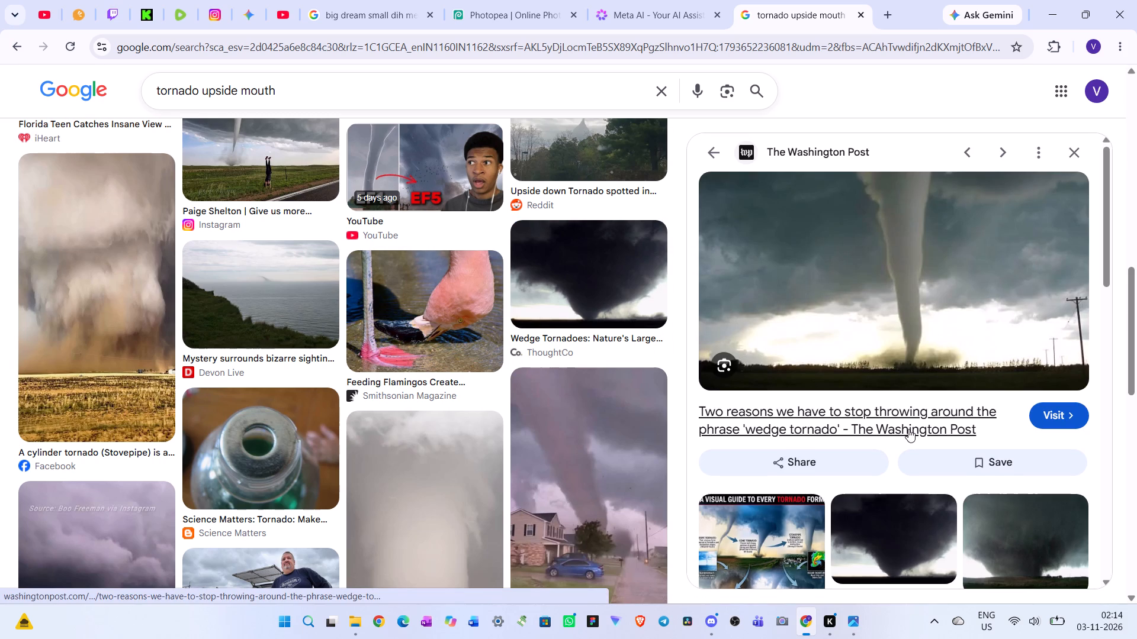
Examine the related images of the Washington Post tornado picture and the remaining tornado results for a usable background.
scroll(908, 429, "down", 8)
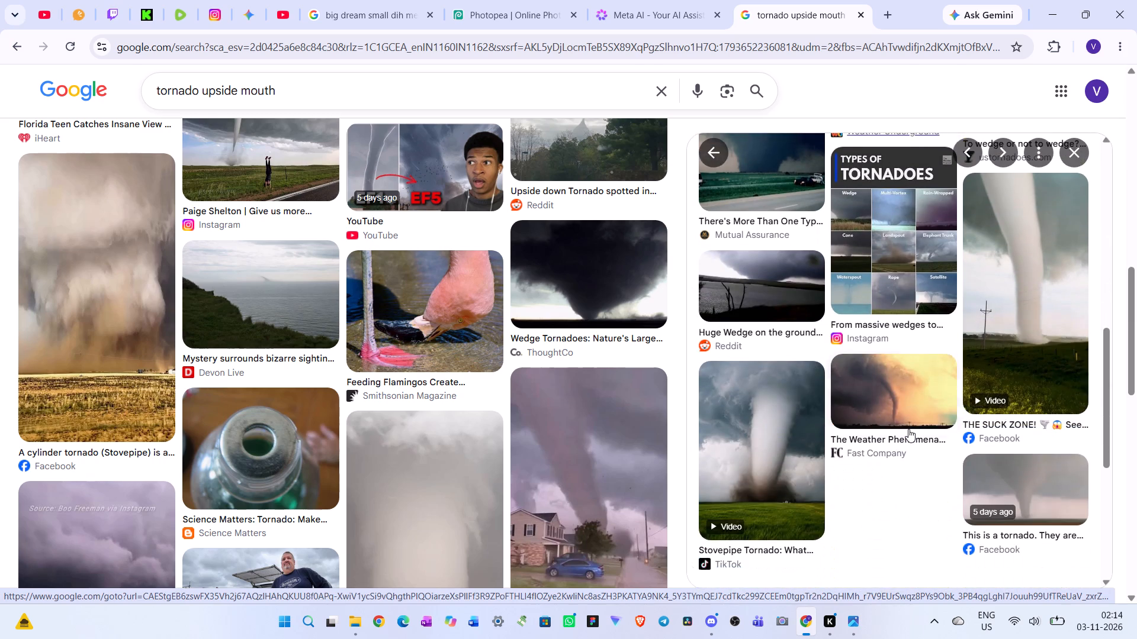
scroll(910, 430, "up", 11)
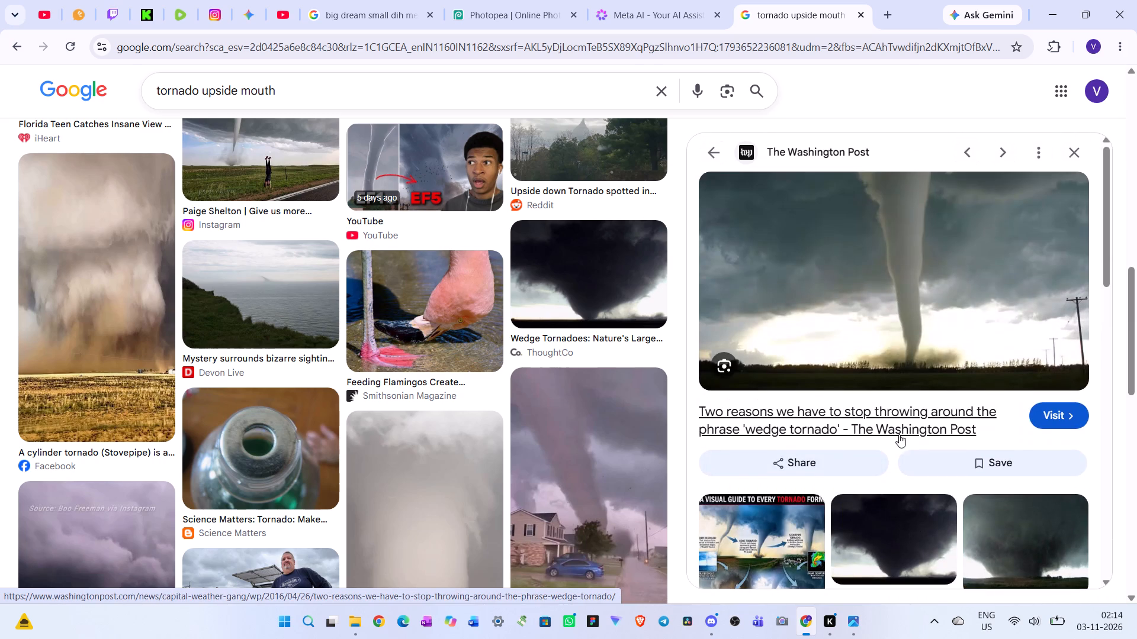
scroll(288, 404, "down", 3)
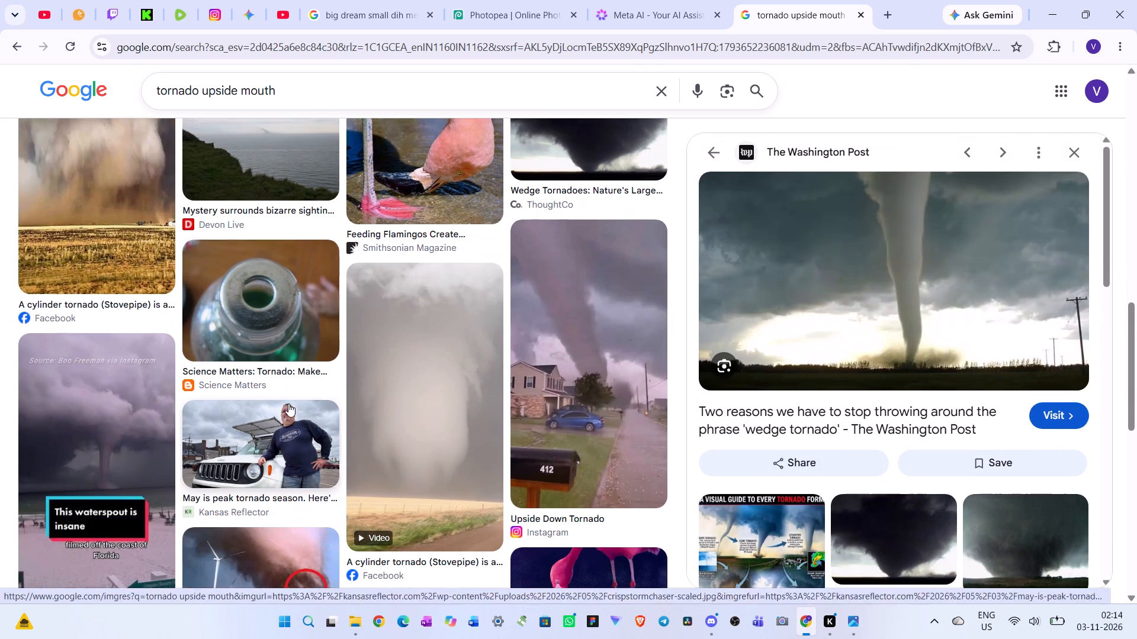
scroll(288, 404, "down", 1)
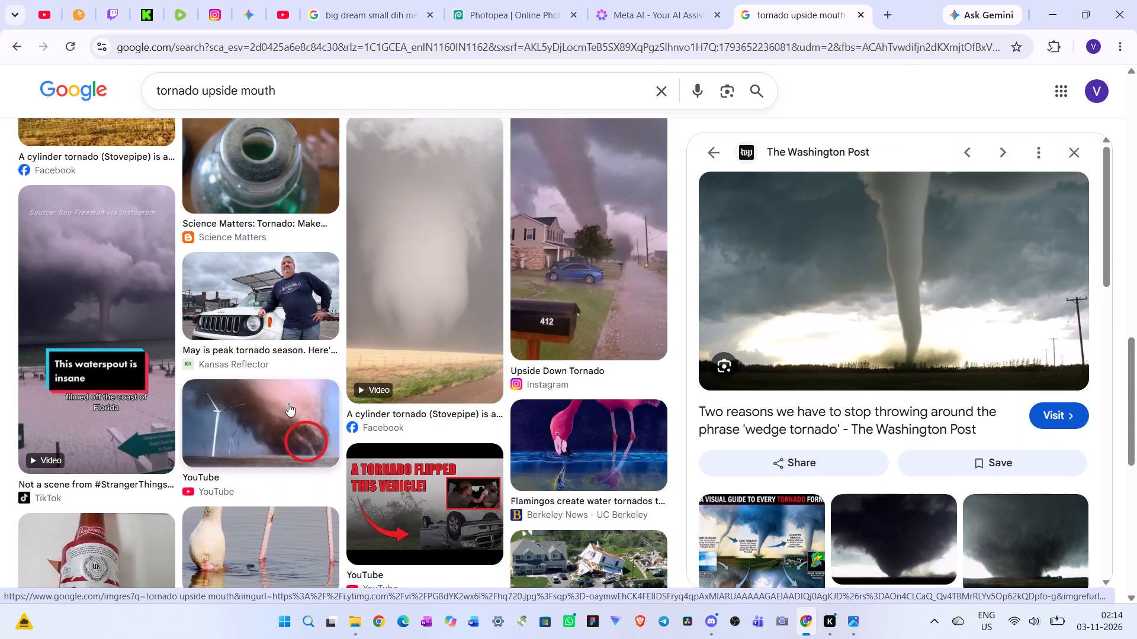
scroll(288, 404, "down", 1)
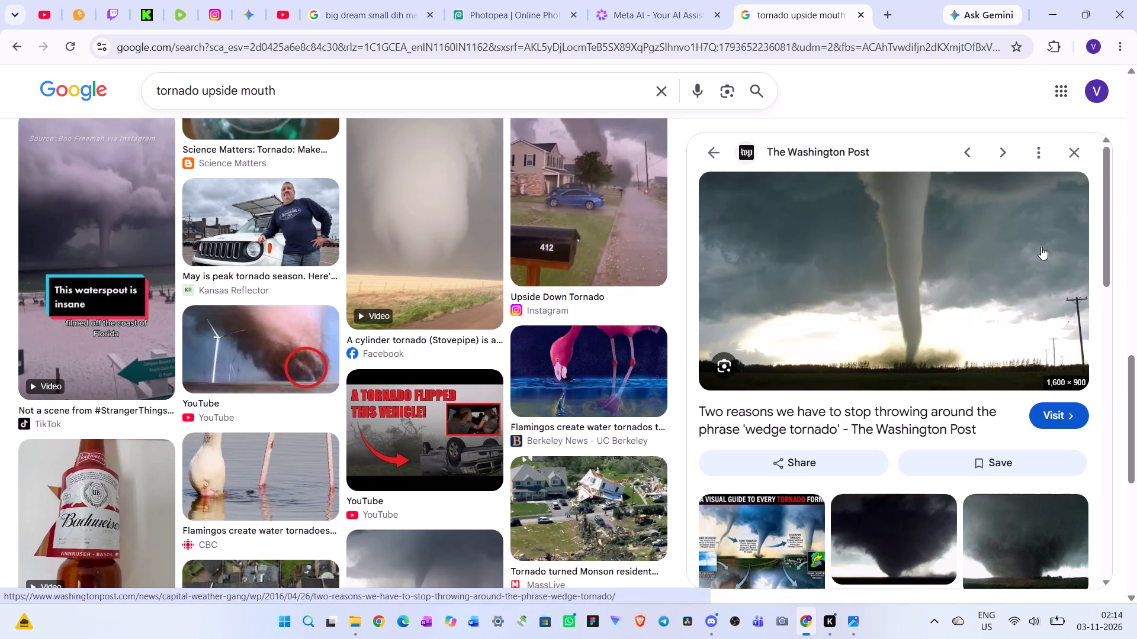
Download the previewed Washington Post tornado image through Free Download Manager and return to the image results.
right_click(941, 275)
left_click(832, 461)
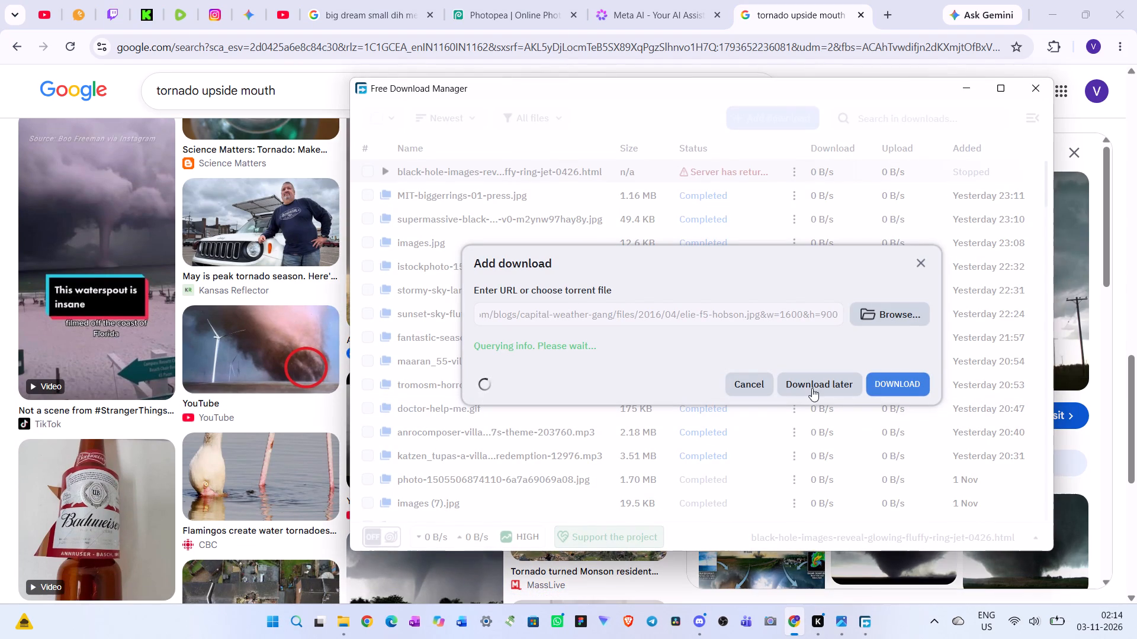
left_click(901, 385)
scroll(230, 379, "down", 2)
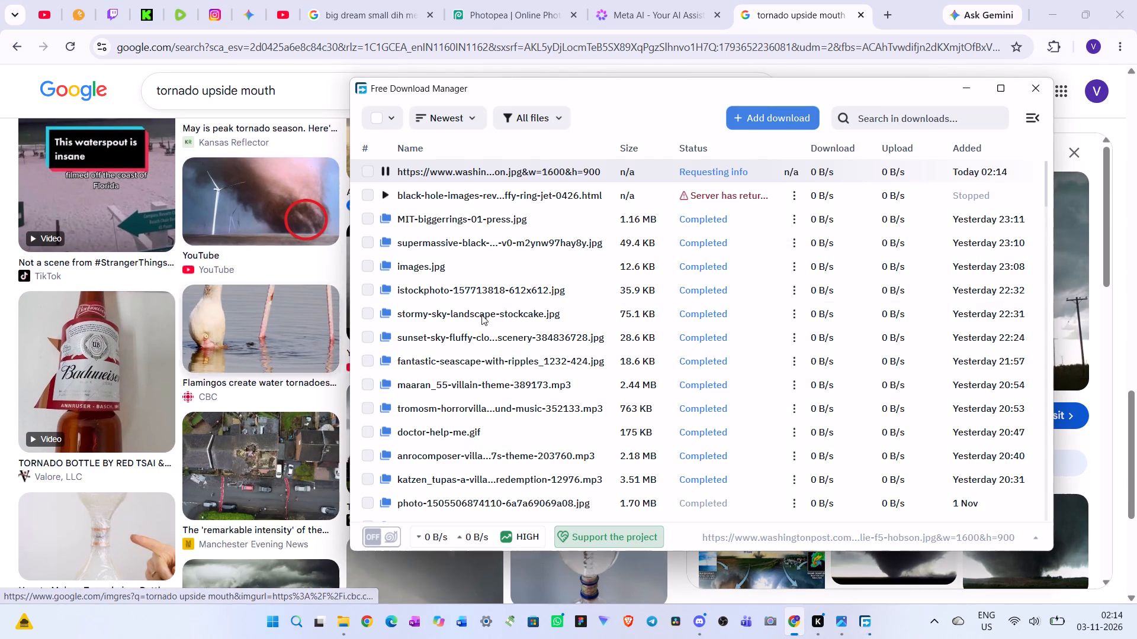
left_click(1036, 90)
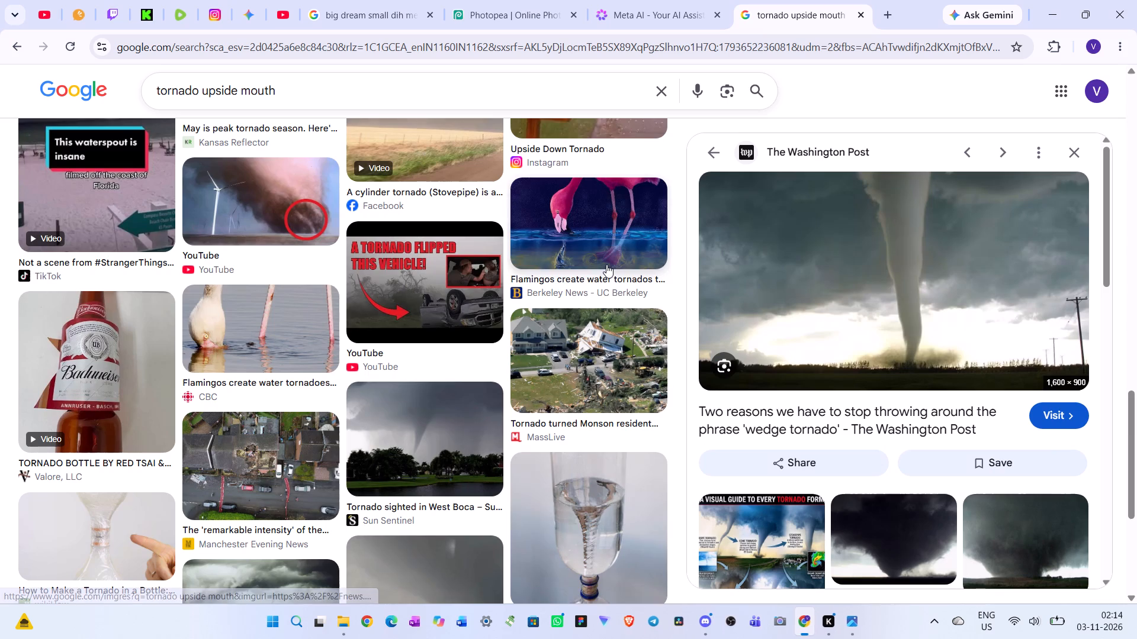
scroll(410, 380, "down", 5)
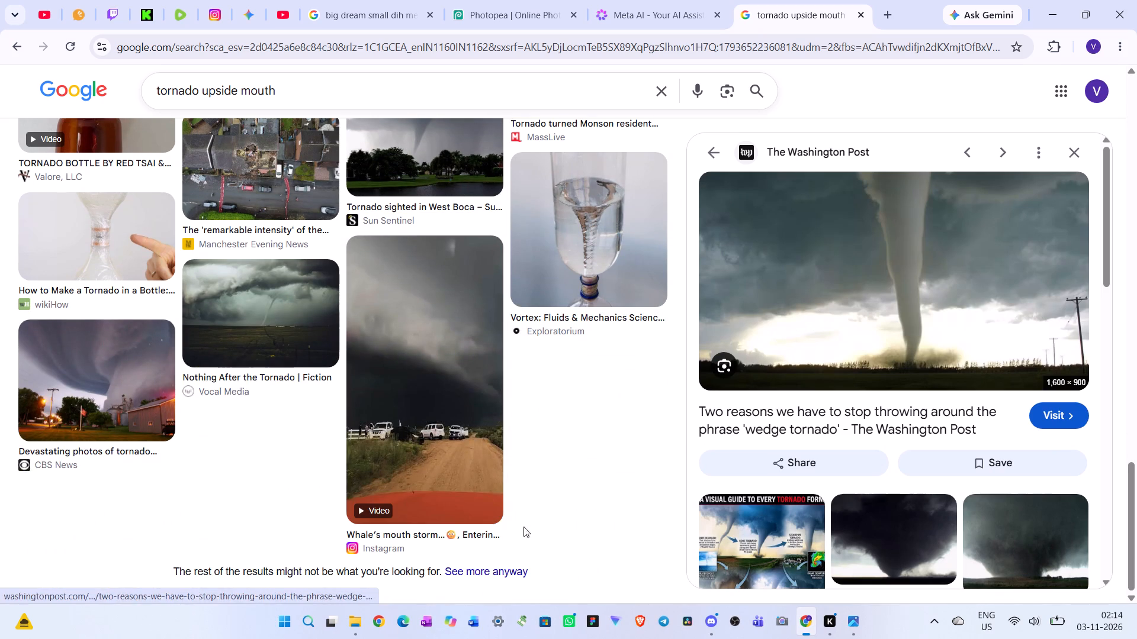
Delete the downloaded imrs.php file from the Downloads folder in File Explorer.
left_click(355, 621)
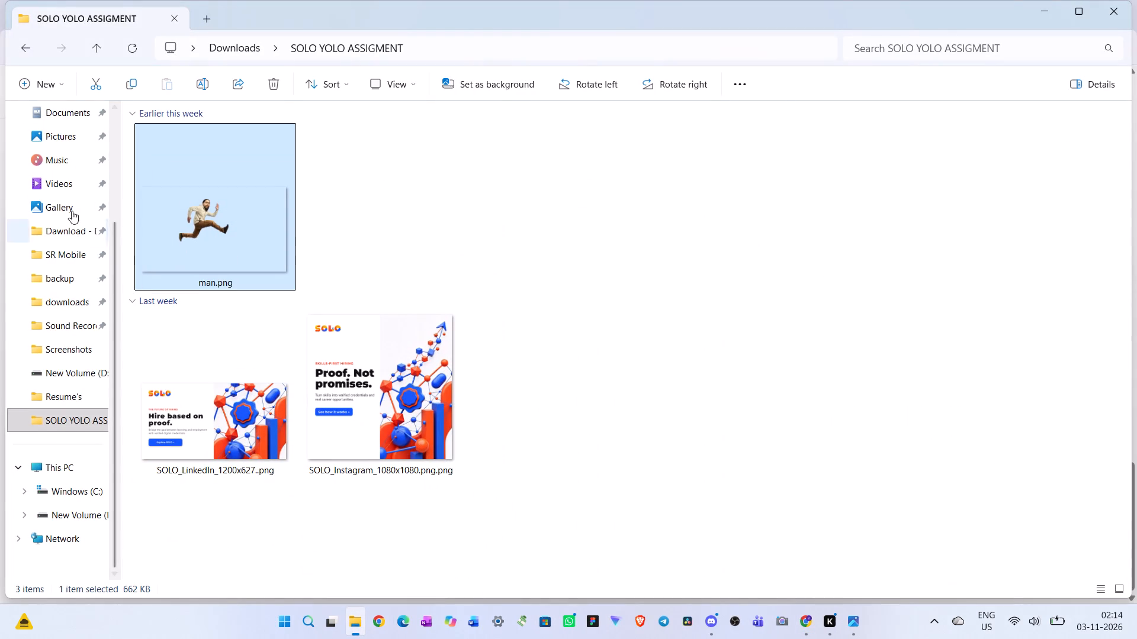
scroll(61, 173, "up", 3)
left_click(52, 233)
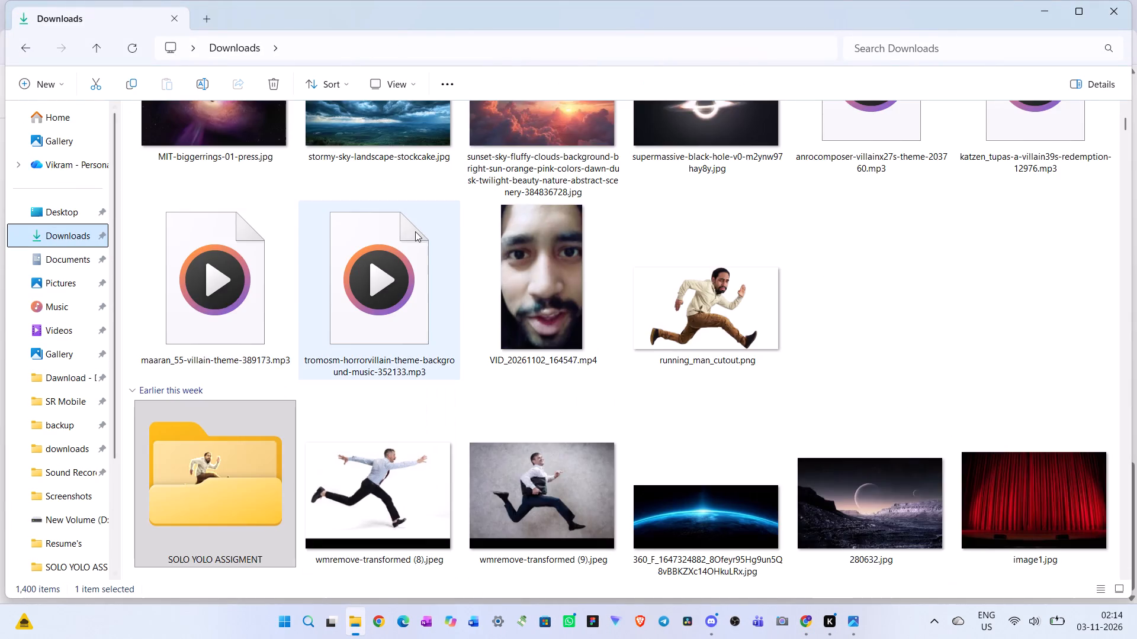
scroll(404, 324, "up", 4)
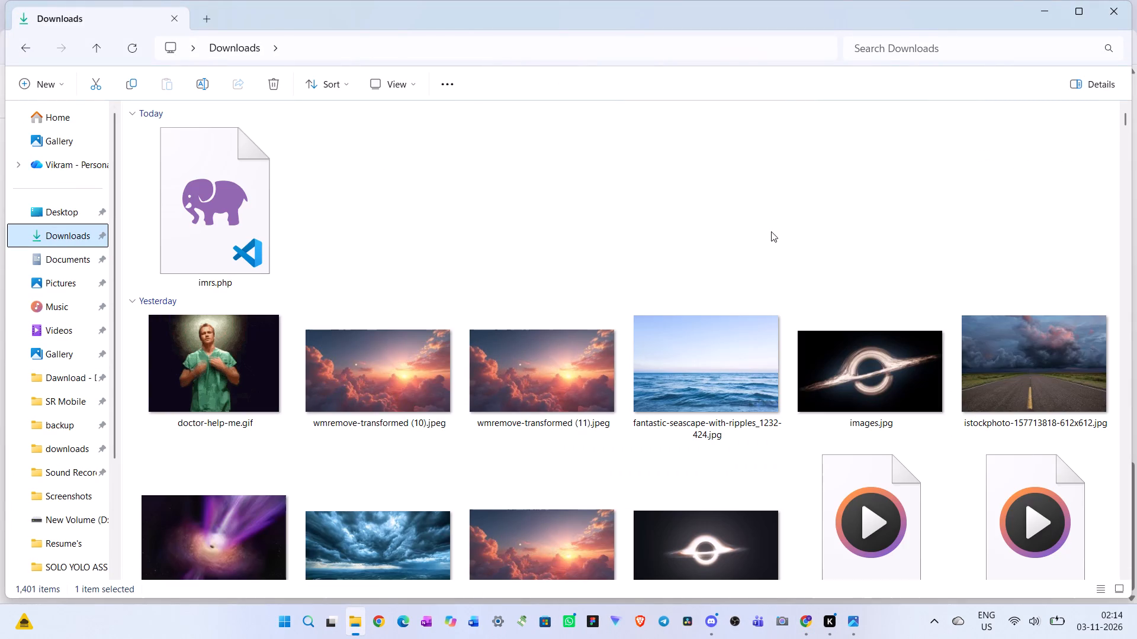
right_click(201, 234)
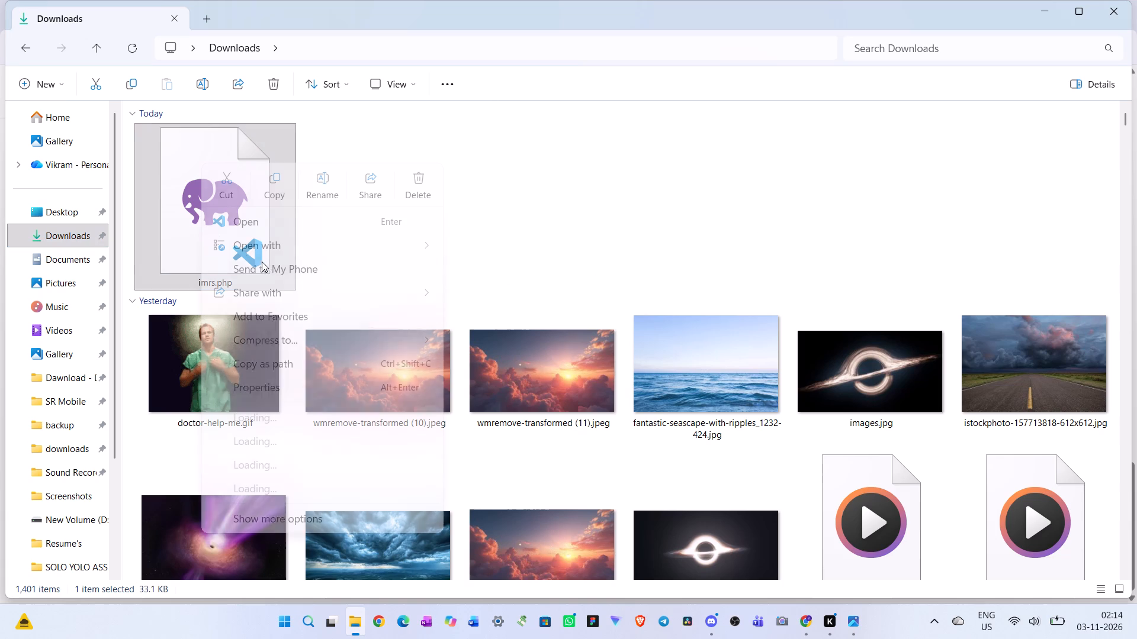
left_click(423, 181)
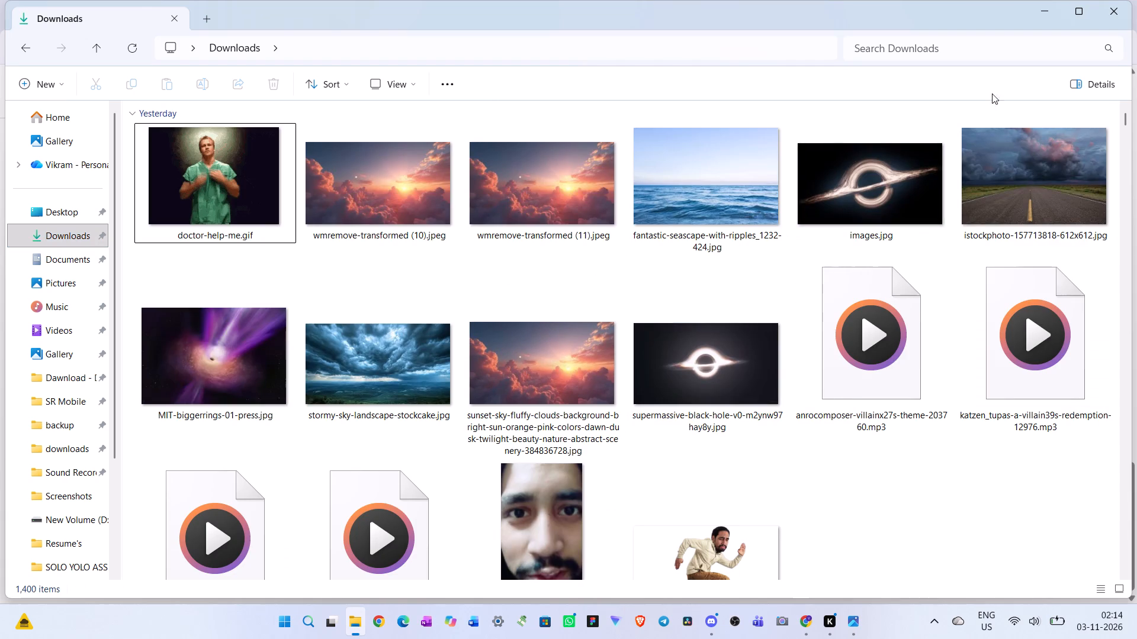
Preview the fantastic-seascape-with-ripples_1232-424.jpg image from Downloads and return to the browser.
left_click(741, 175)
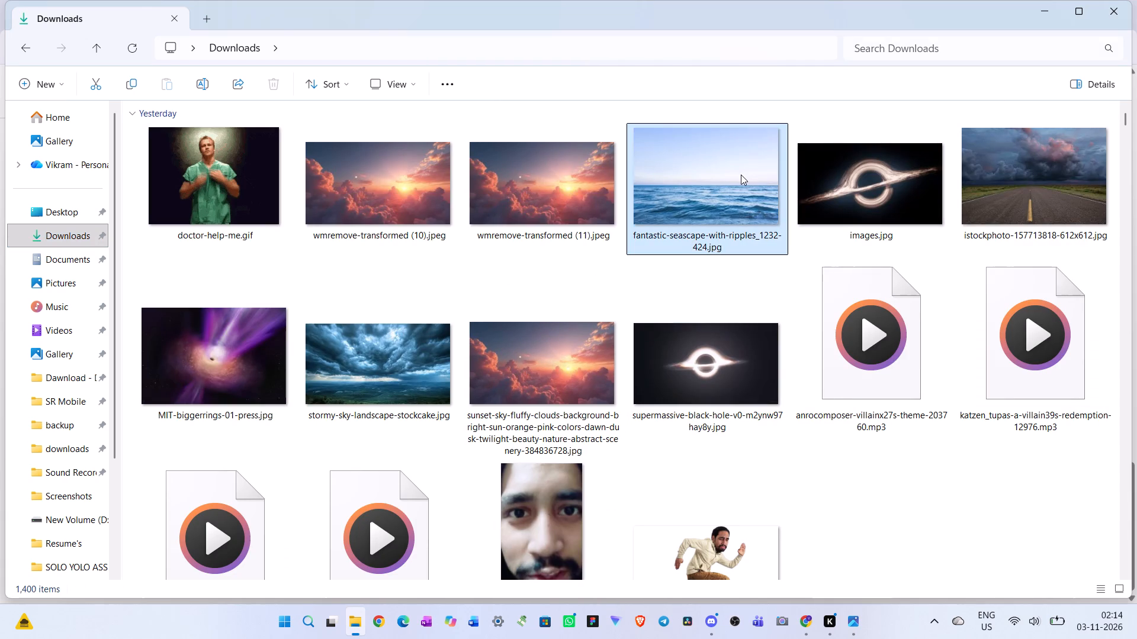
double_click(728, 179)
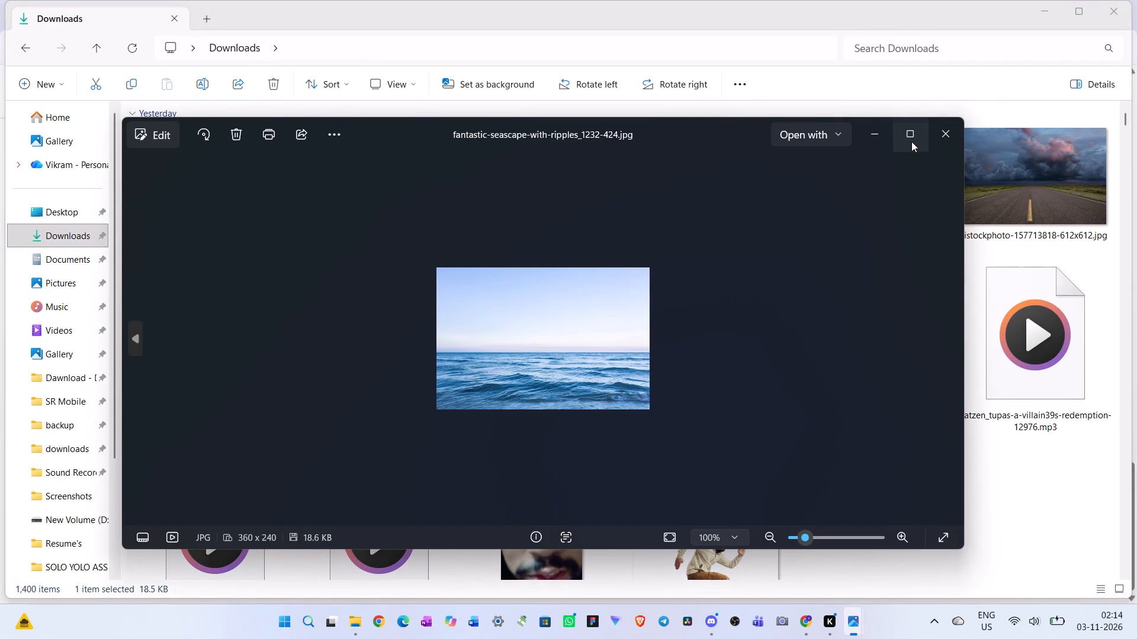
left_click(942, 127)
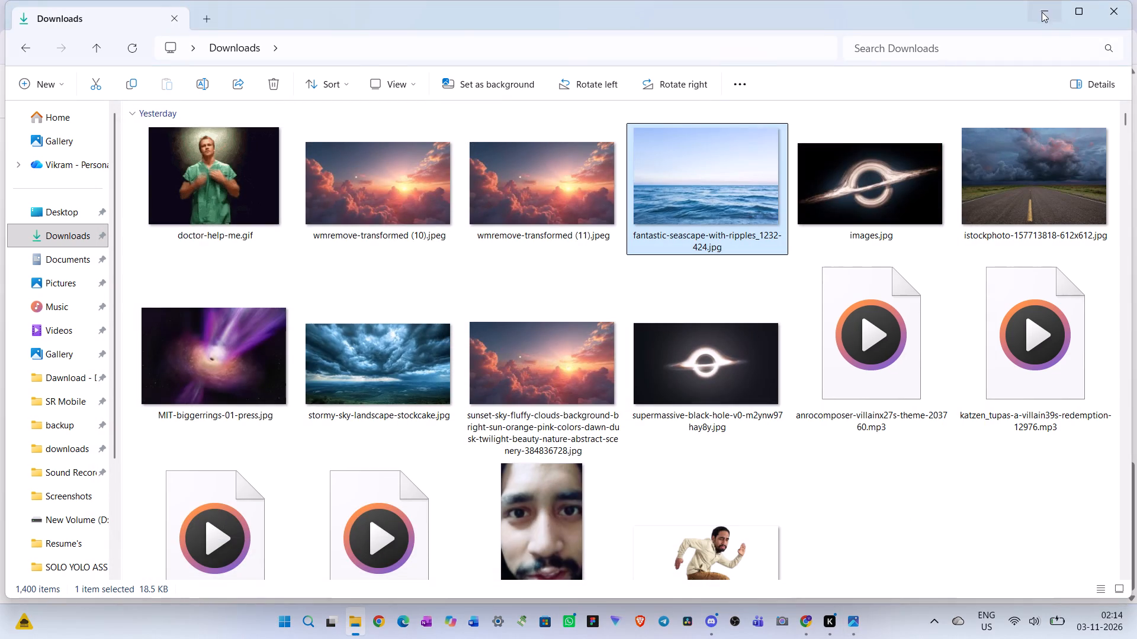
left_click(1040, 11)
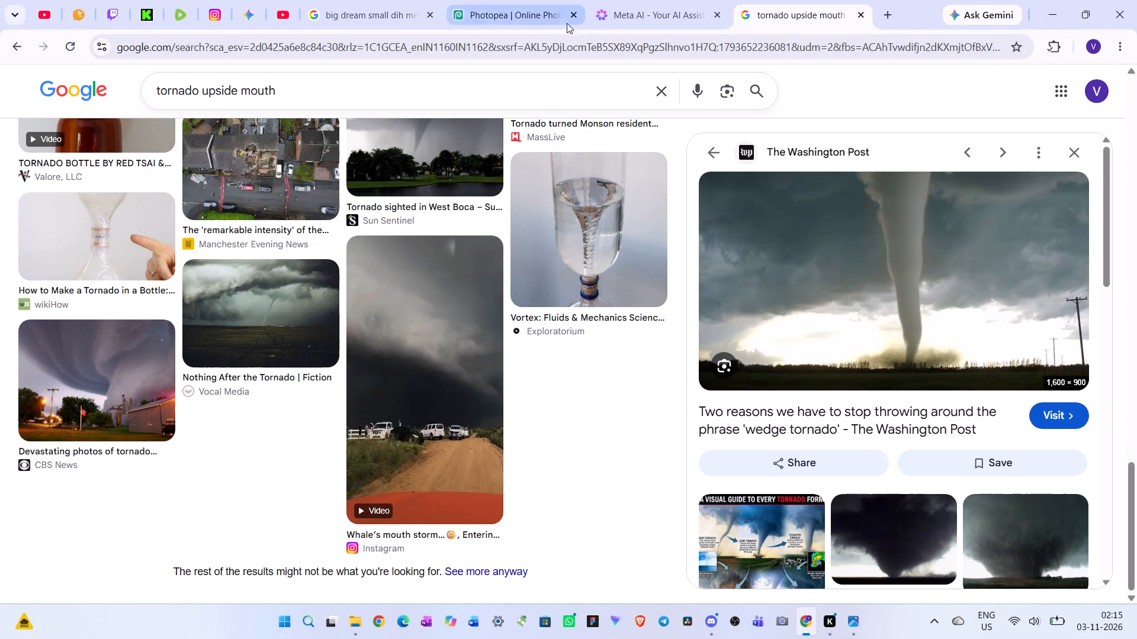
left_click(499, 13)
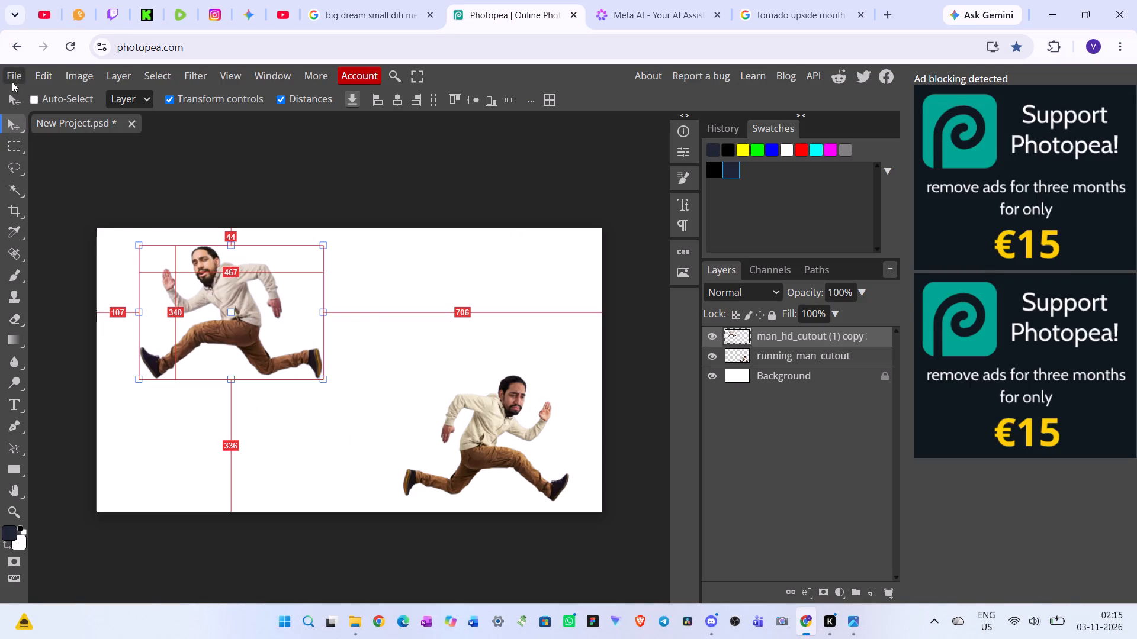
left_click(12, 75)
left_click(52, 142)
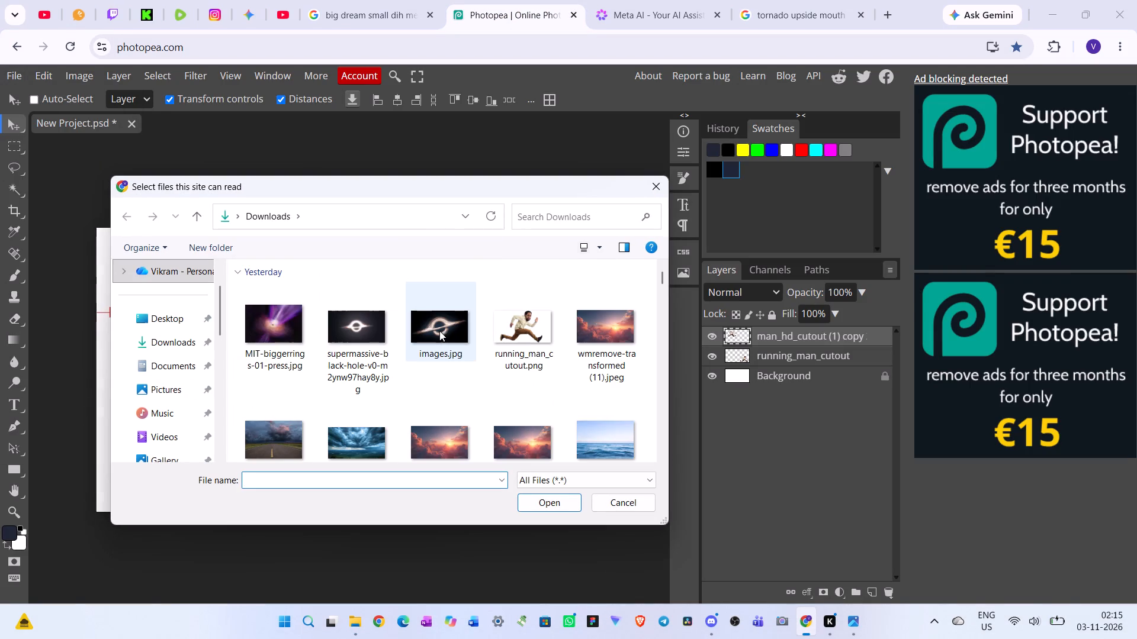
left_click(272, 444)
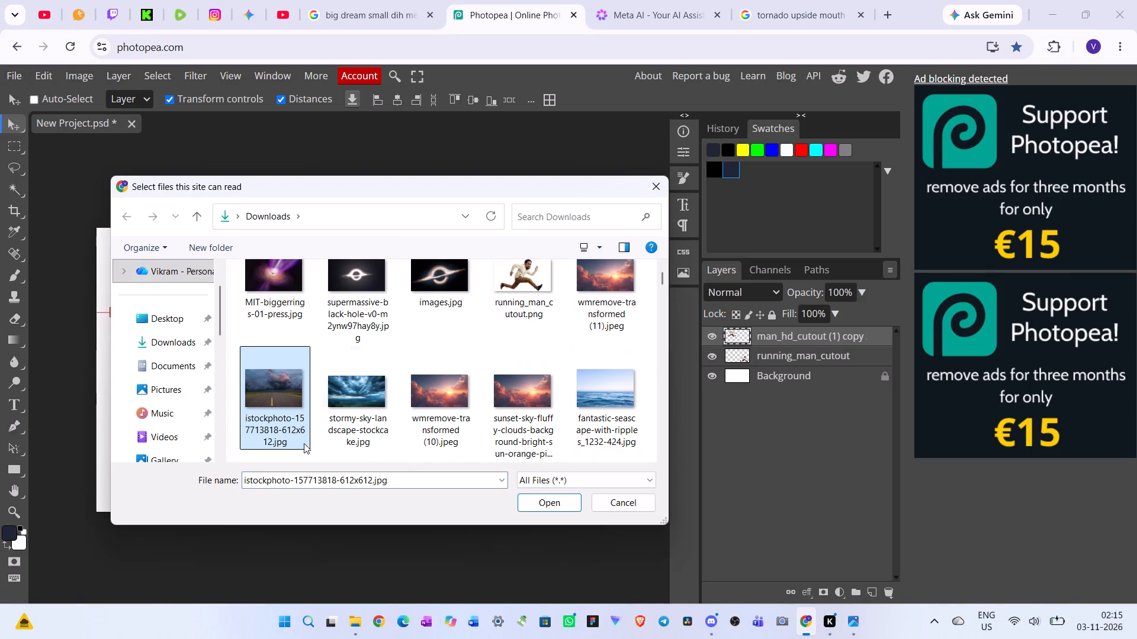
left_click(560, 502)
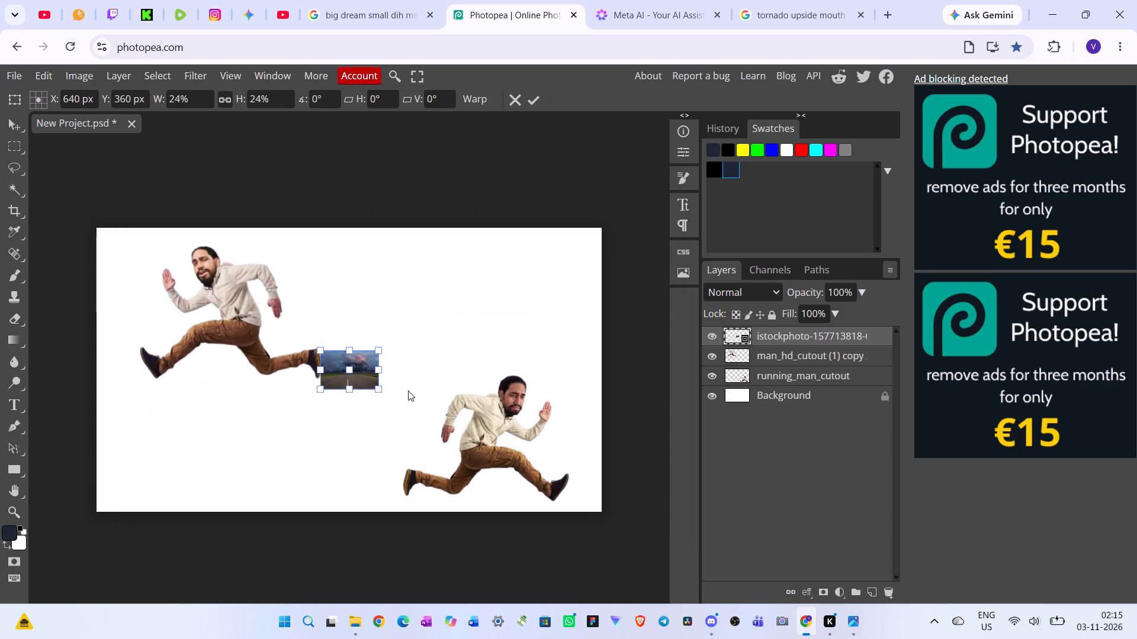
Place the sea image fantastic-seascape-with-ripples_1232-424.jpg into the project.
left_click(17, 73)
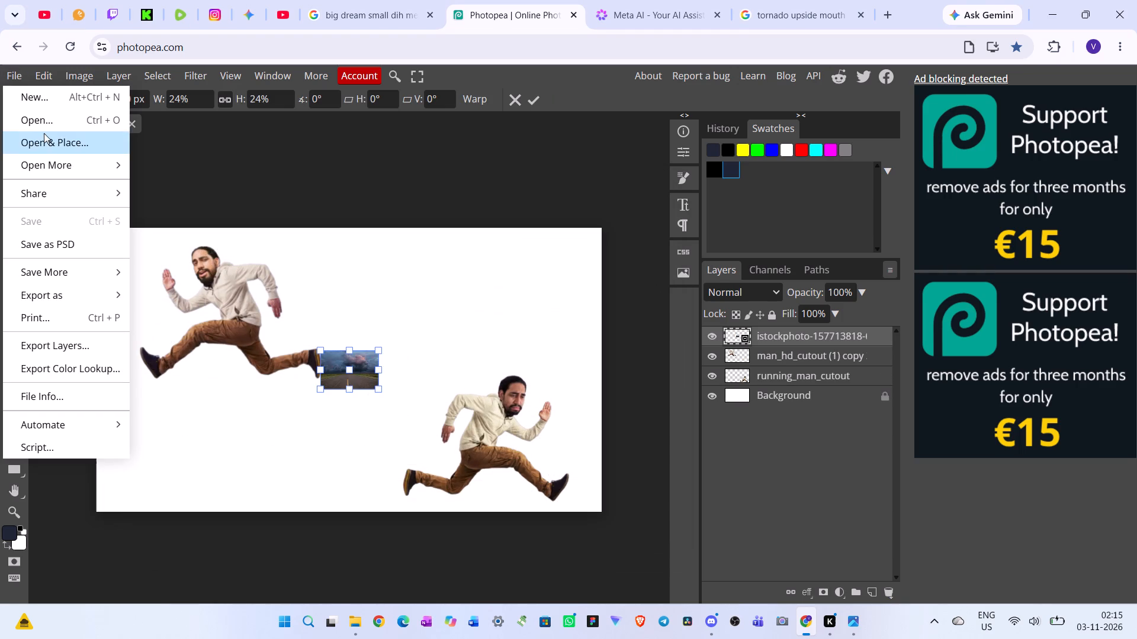
left_click(56, 143)
scroll(574, 353, "down", 2)
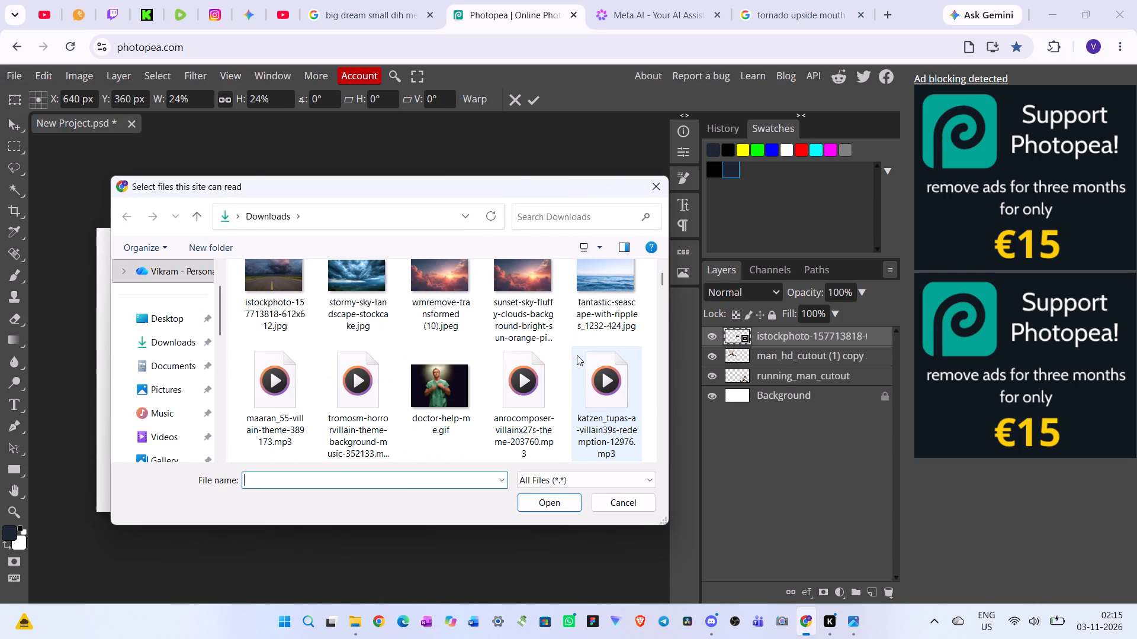
left_click(603, 275)
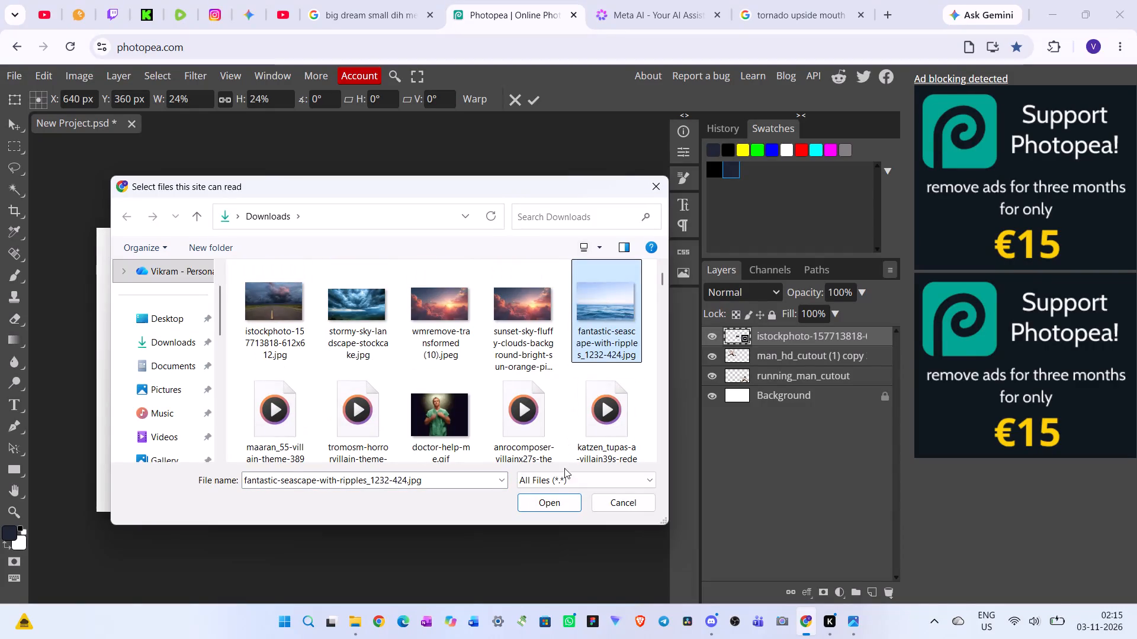
left_click(549, 505)
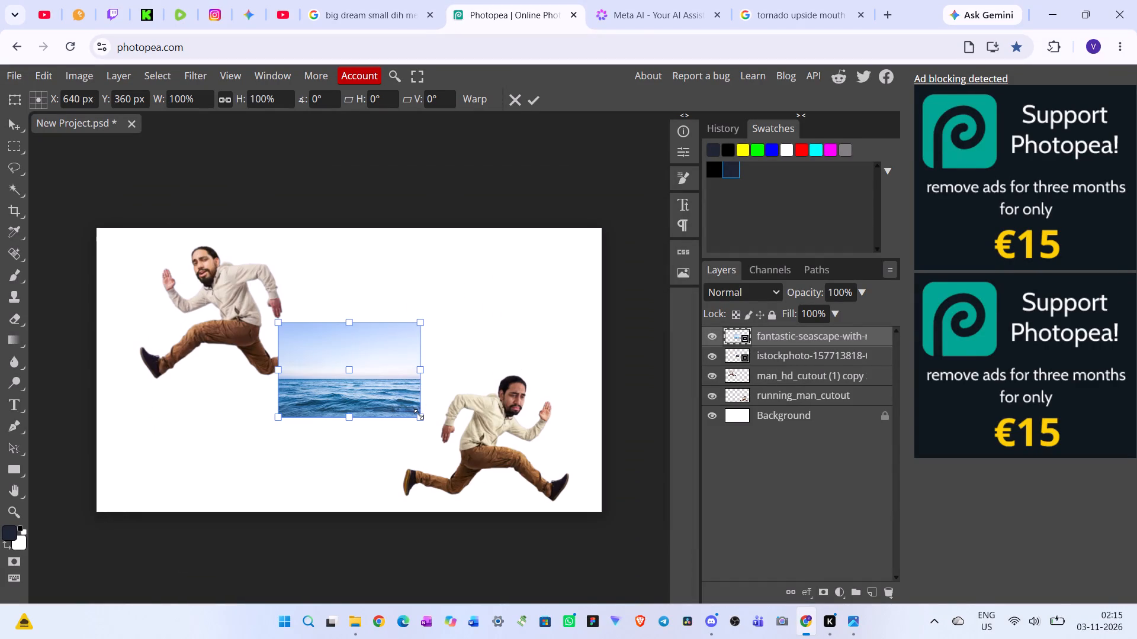
Scale the seascape to about 356% so it covers the whole canvas, with its bottom edge on the canvas's bottom edge.
left_click_drag(419, 414, 613, 493)
left_click_drag(476, 420, 474, 403)
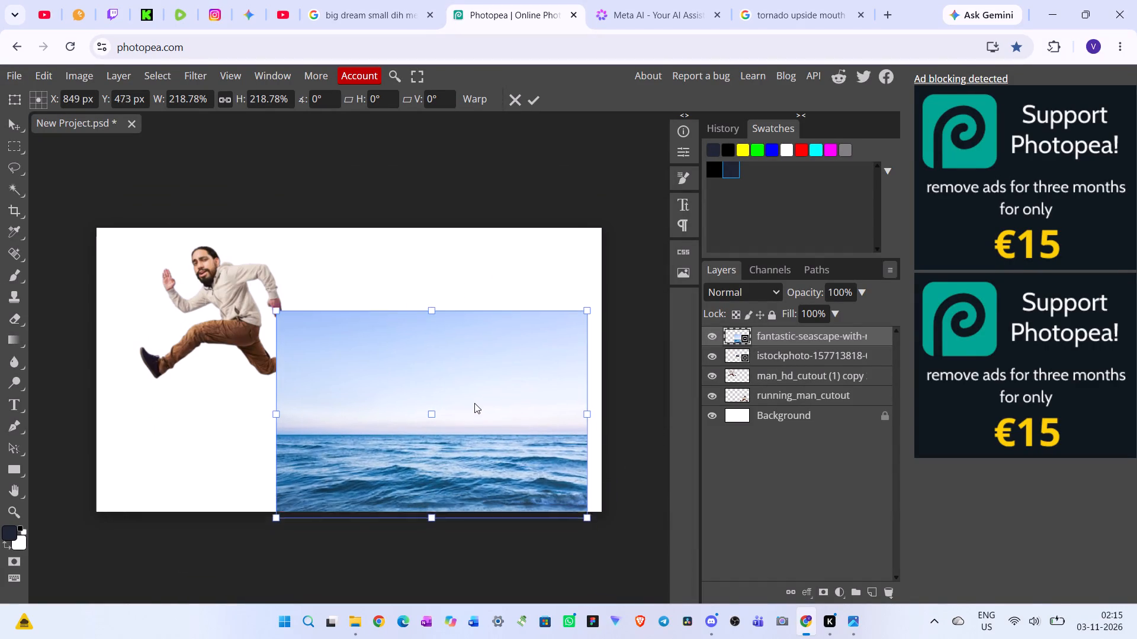
left_click_drag(474, 403, 489, 406)
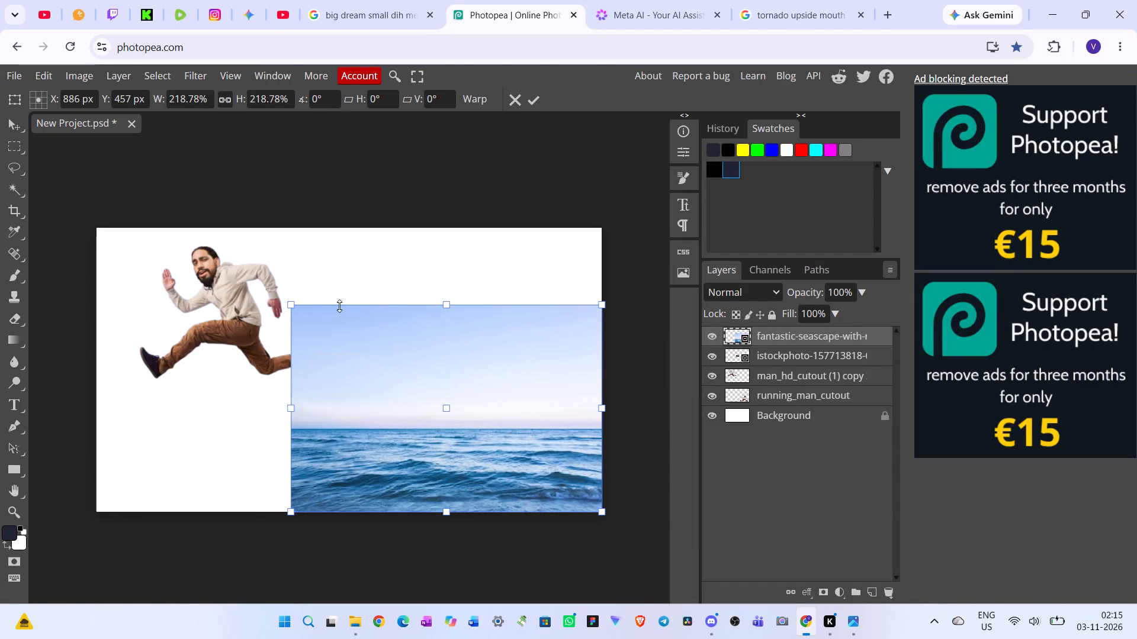
left_click_drag(291, 308, 56, 284)
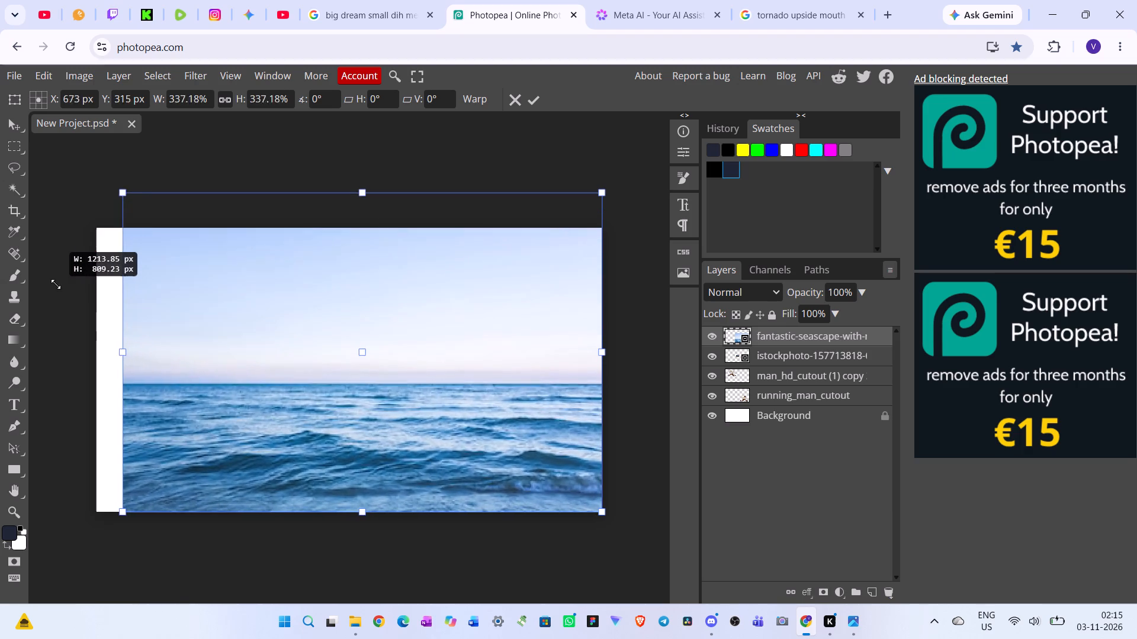
left_click_drag(56, 284, 28, 281)
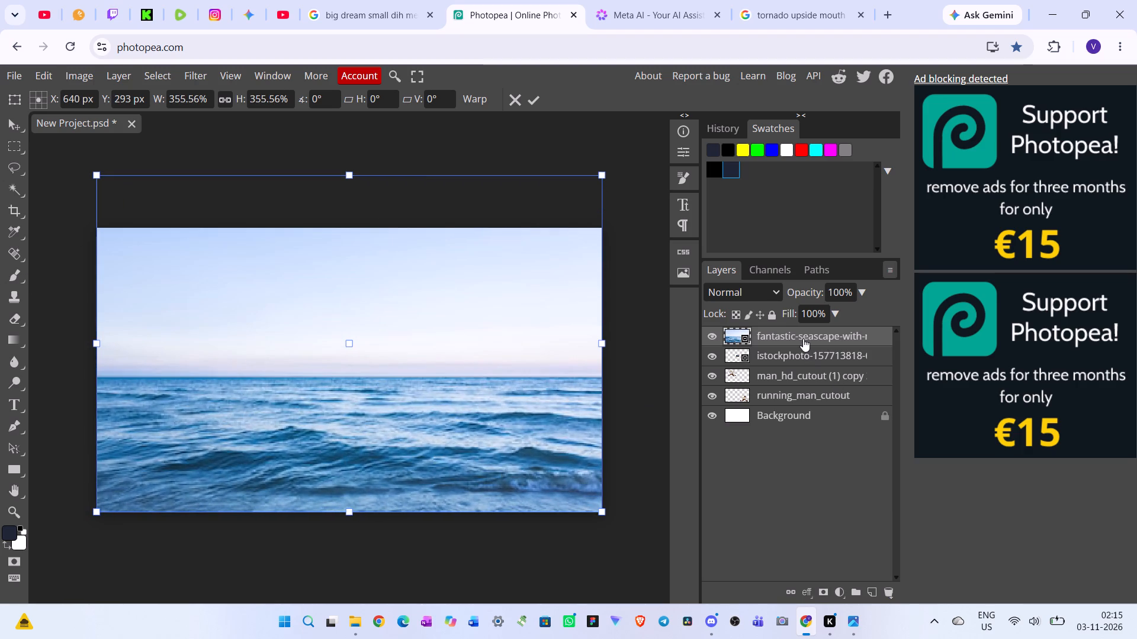
Move the seascape layer below both running-man cutout layers, directly above the Background layer.
left_click_drag(798, 335, 800, 383)
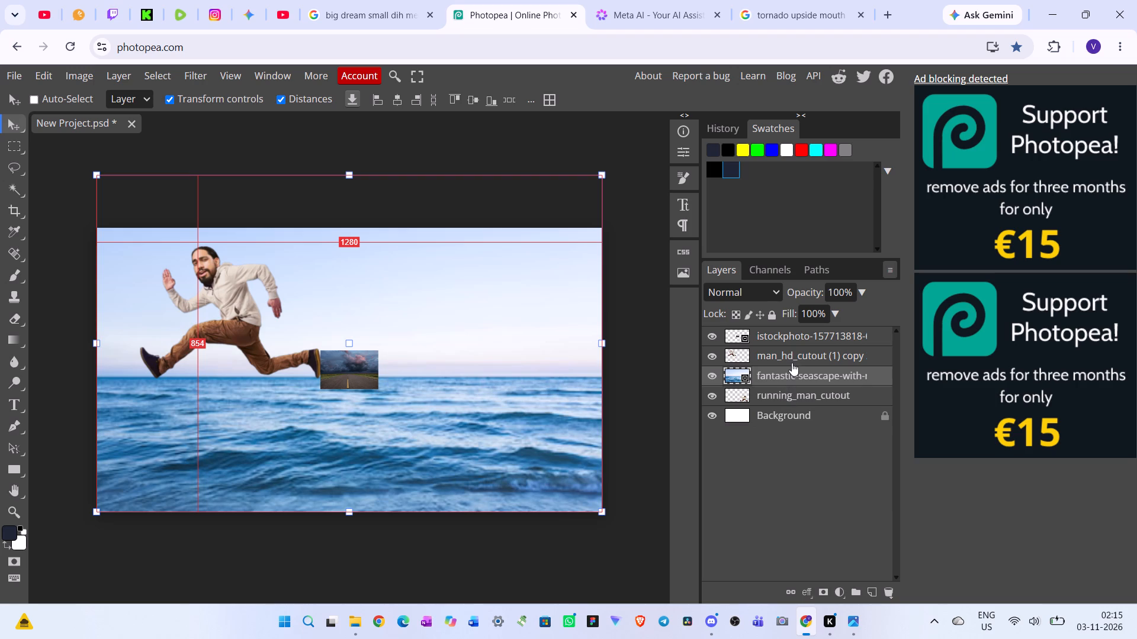
left_click_drag(797, 375, 799, 399)
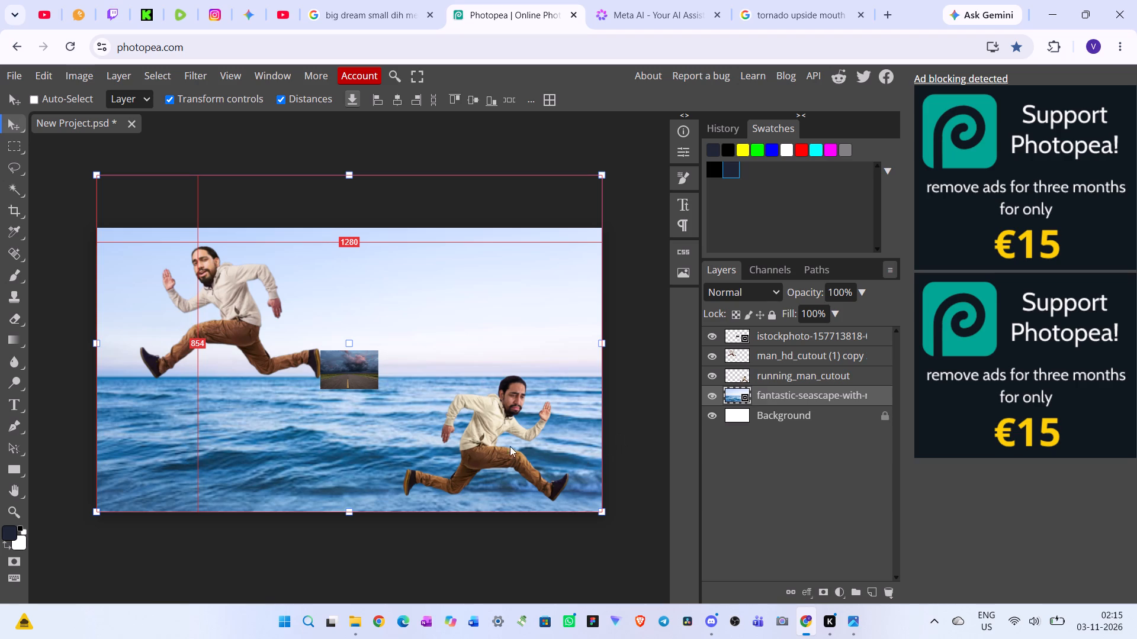
Scale the stormy road image to about 209% so it spans the full width of the canvas.
left_click(349, 385)
left_click(796, 330)
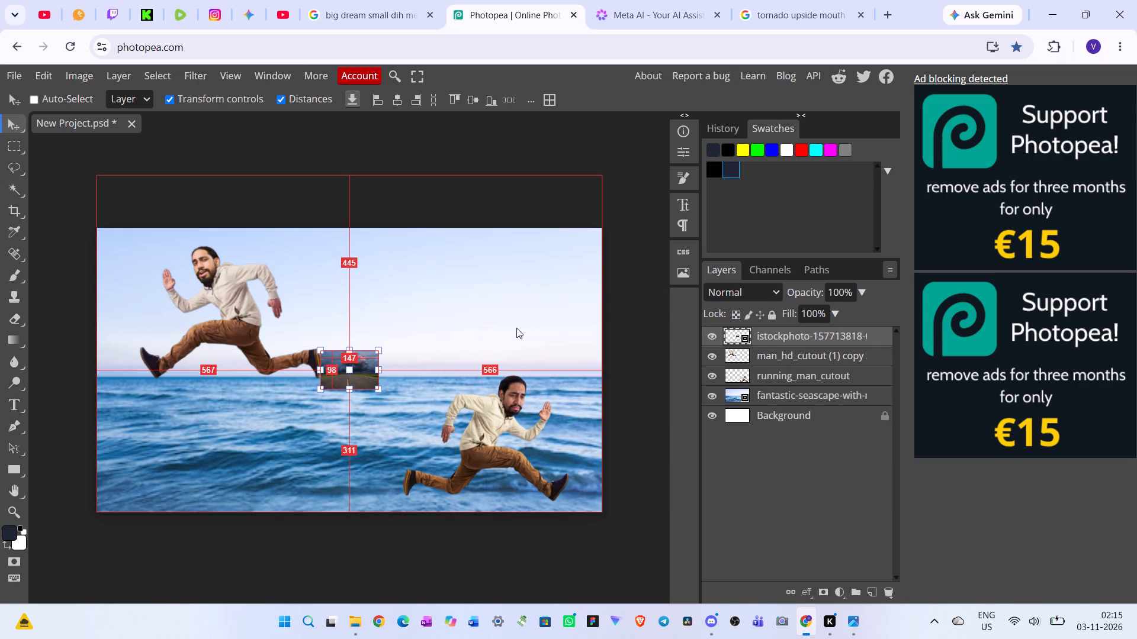
left_click_drag(374, 388, 598, 470)
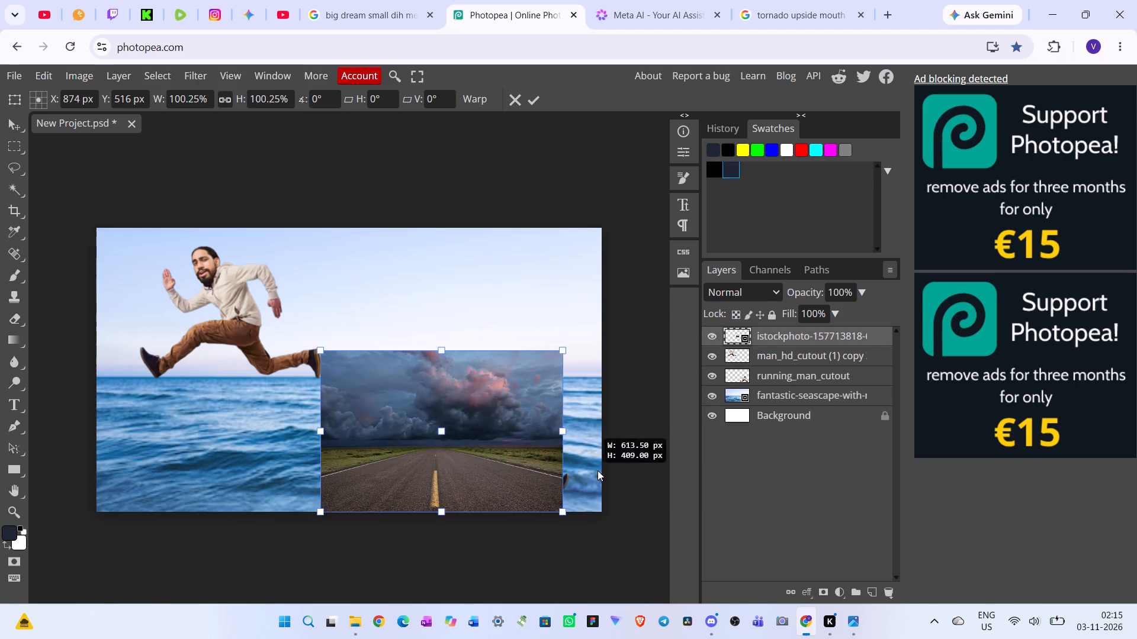
left_click_drag(598, 470, 610, 473)
left_click_drag(521, 476, 546, 461)
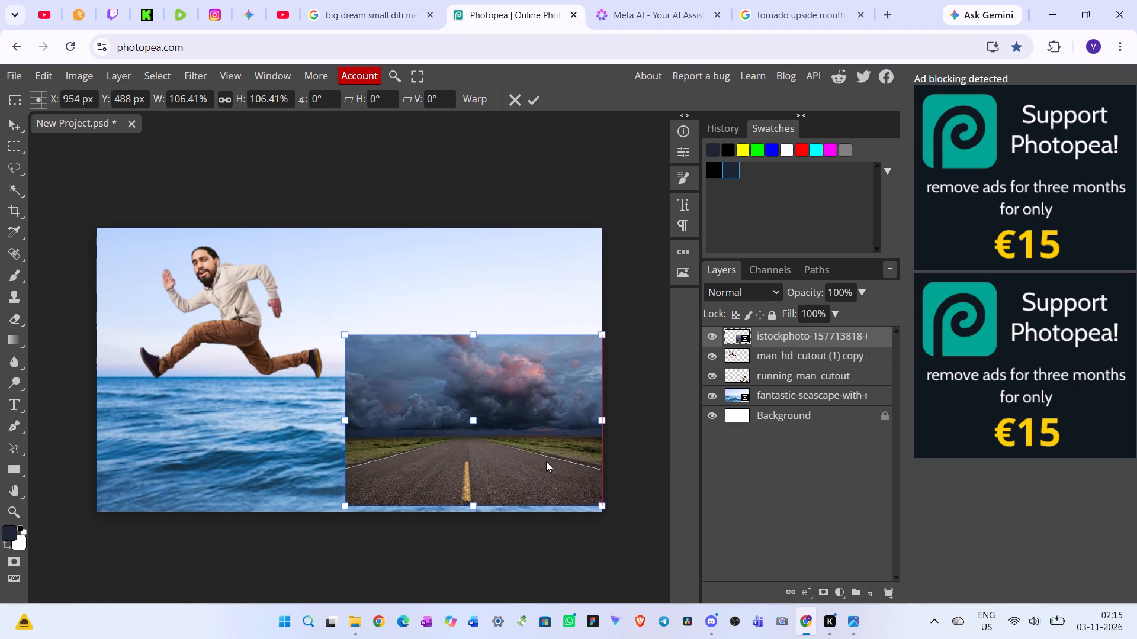
left_click_drag(546, 461, 546, 467)
left_click_drag(344, 339, 242, 340)
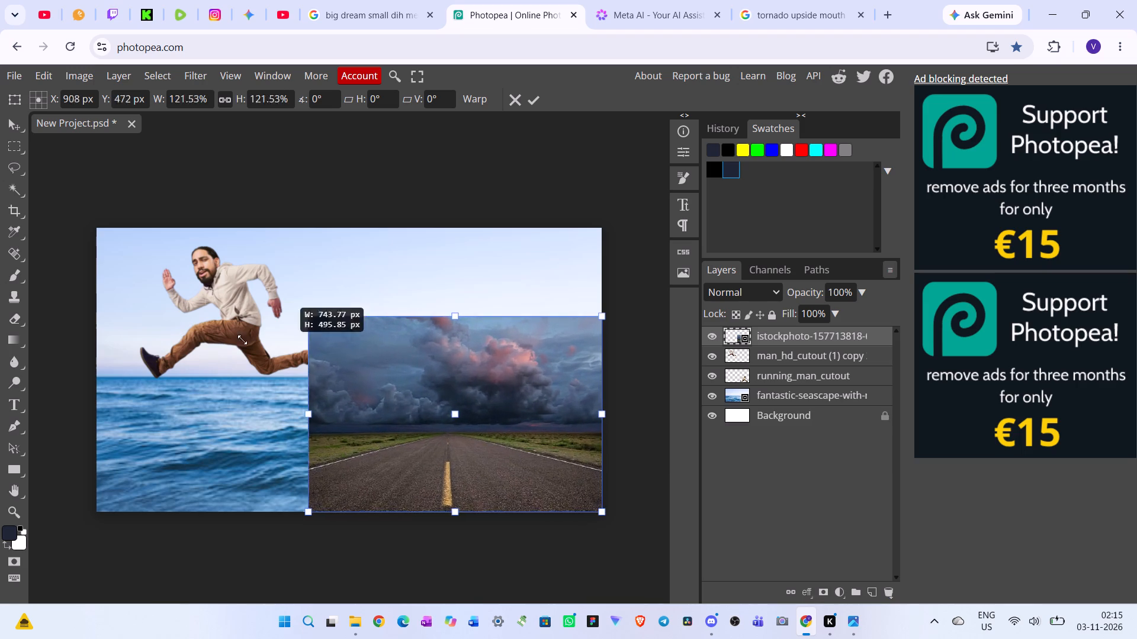
left_click_drag(242, 340, 0, 341)
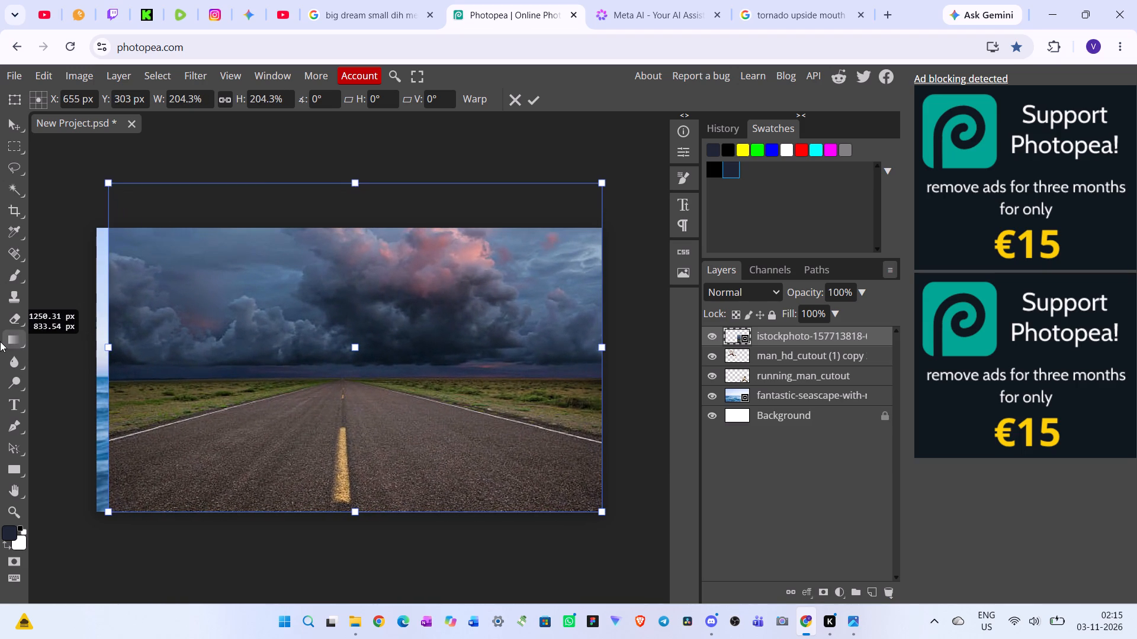
left_click_drag(0, 341, 0, 339)
left_click_drag(105, 349, 101, 350)
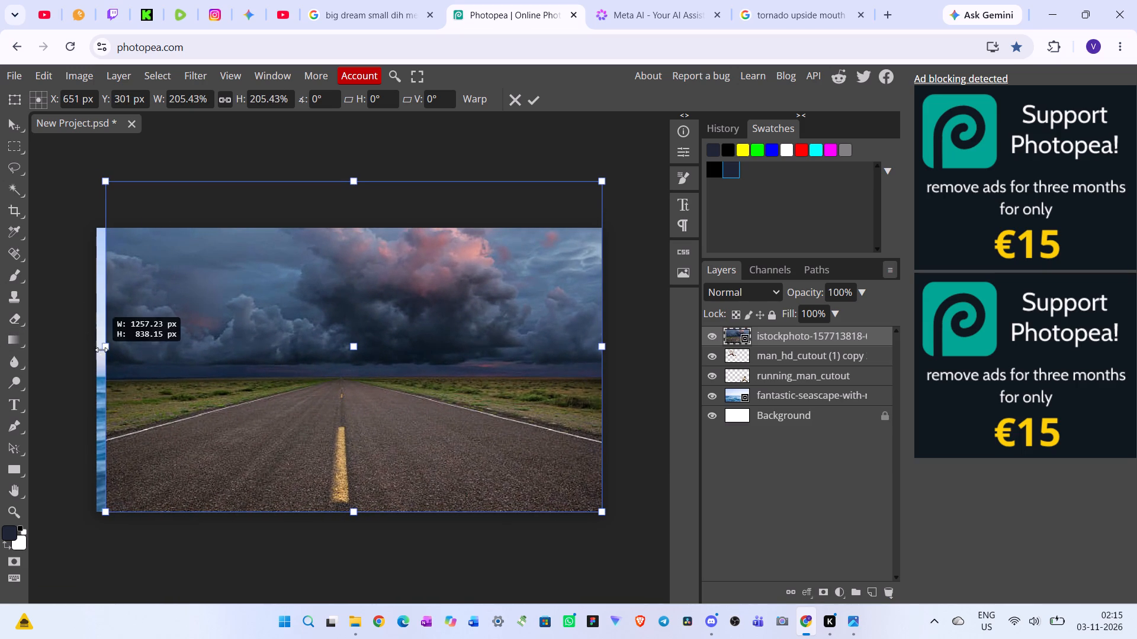
left_click_drag(101, 350, 98, 350)
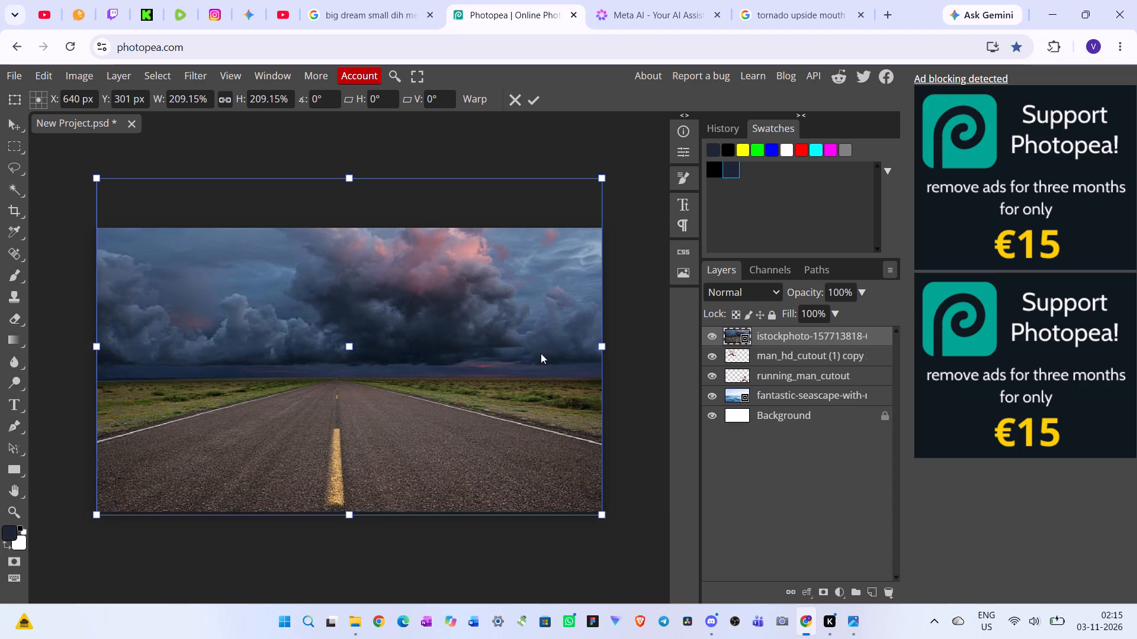
left_click(796, 355)
Move the stormy road layer below both running-man cutout layers, directly above the seascape layer.
left_click(786, 335)
left_click_drag(791, 334, 791, 380)
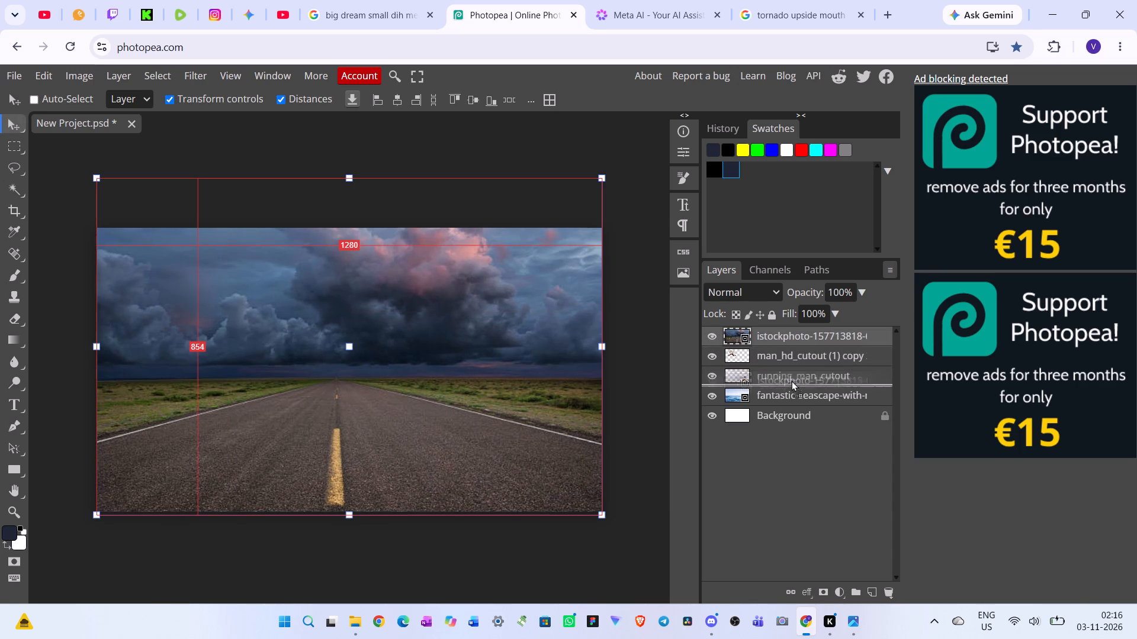
left_click_drag(791, 380, 791, 383)
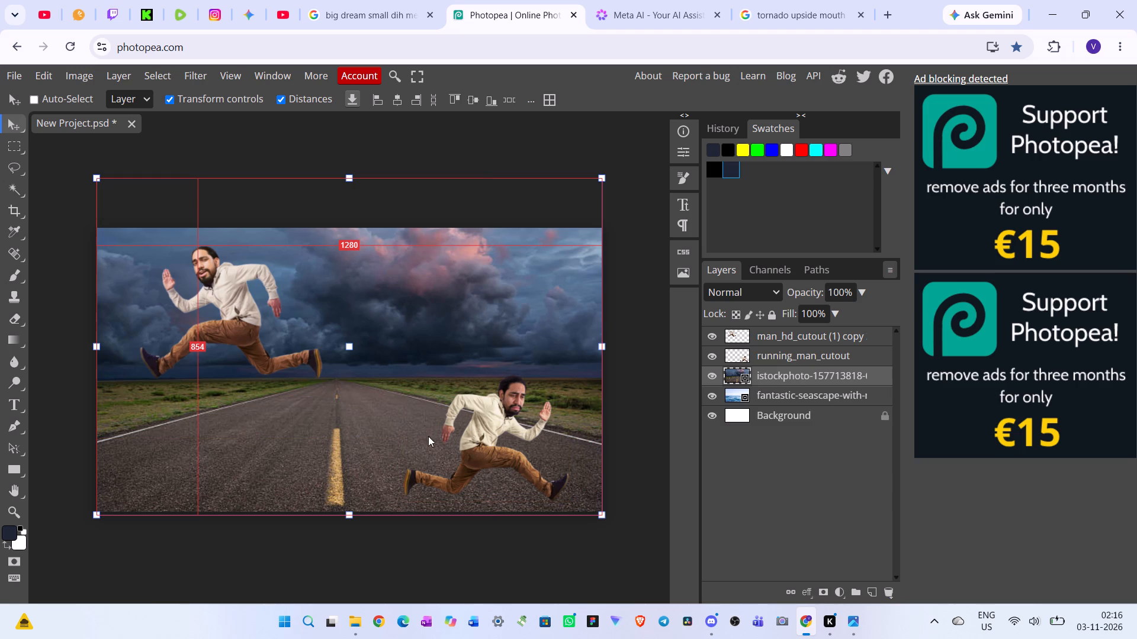
Enlarge the stormy road image to about 235% and lower it to about X 640, Y 425 px.
left_click_drag(351, 518, 355, 558)
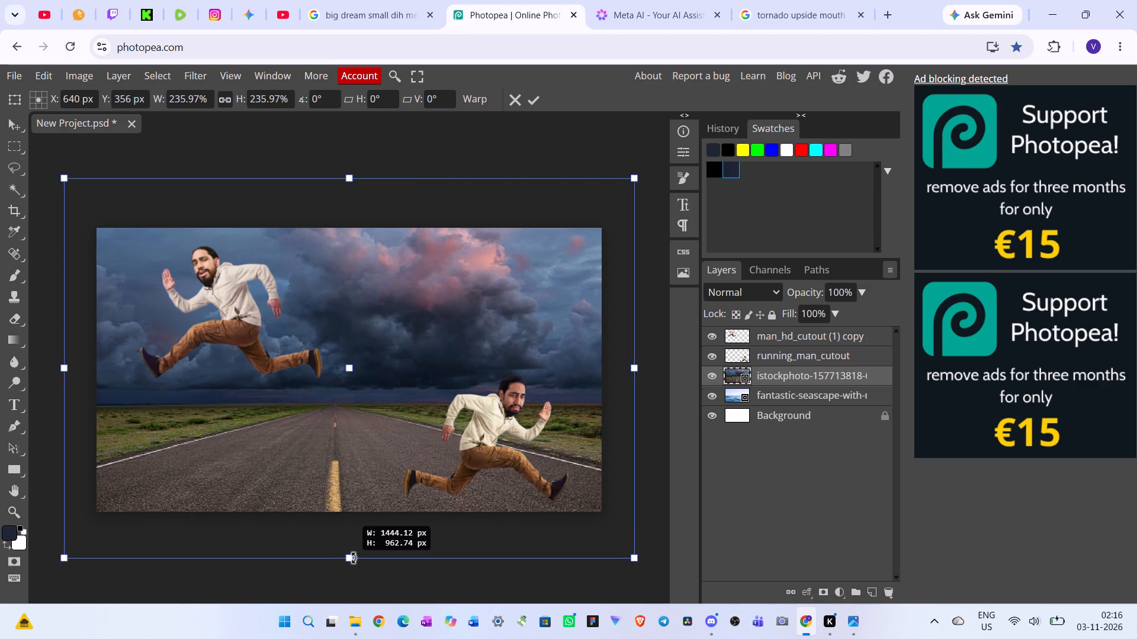
left_click_drag(355, 558, 367, 538)
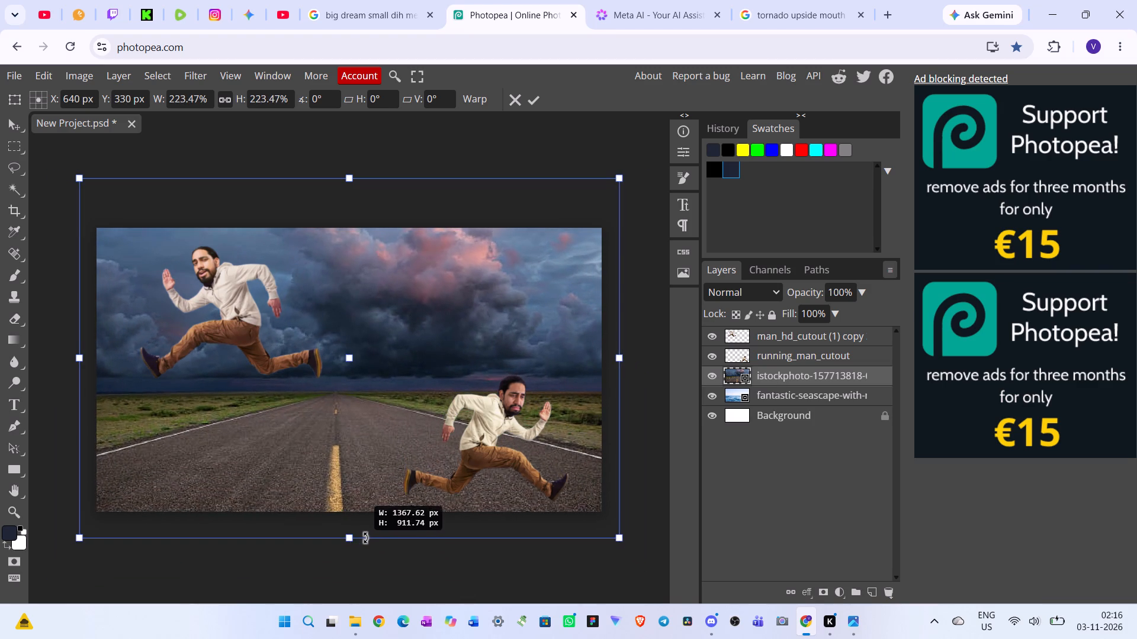
left_click_drag(367, 538, 367, 556)
left_click_drag(408, 434, 407, 451)
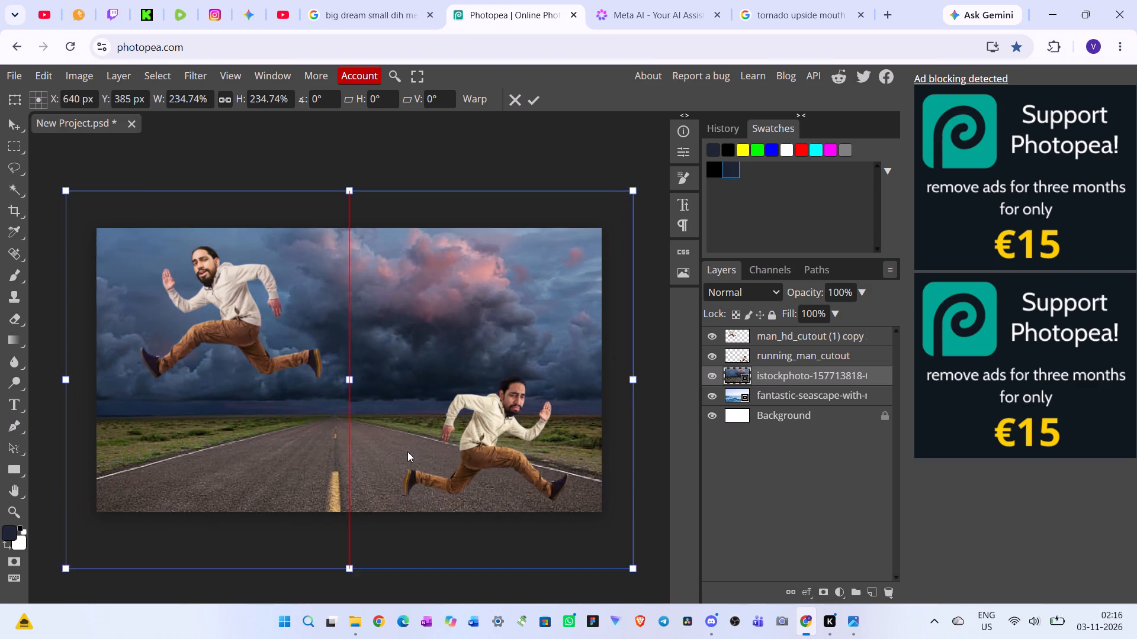
left_click_drag(407, 451, 404, 476)
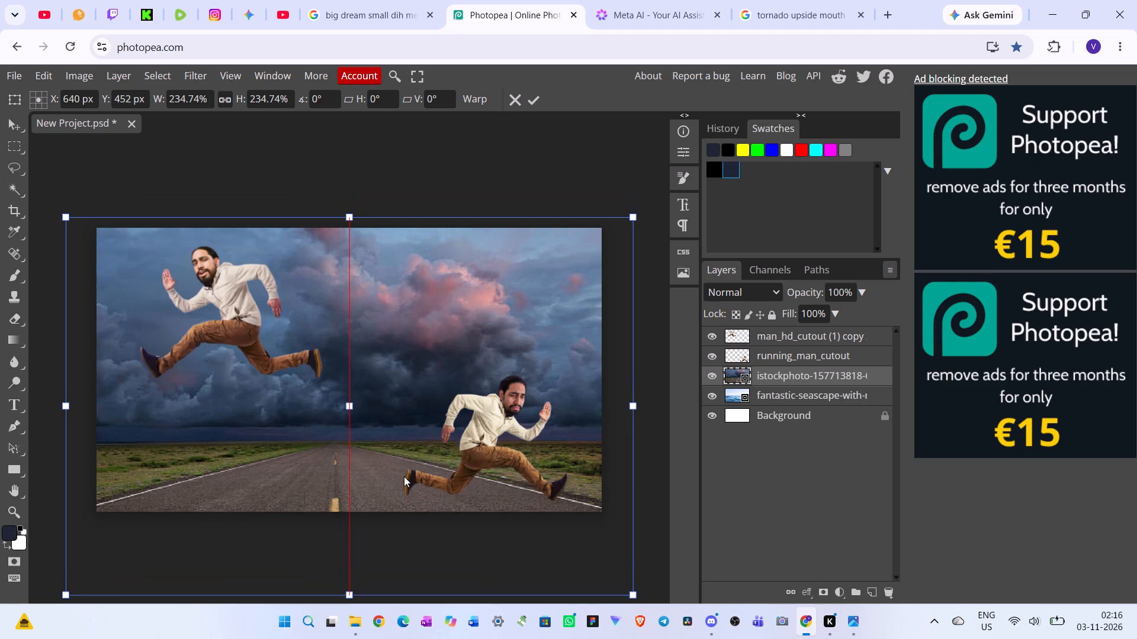
left_click_drag(404, 476, 407, 462)
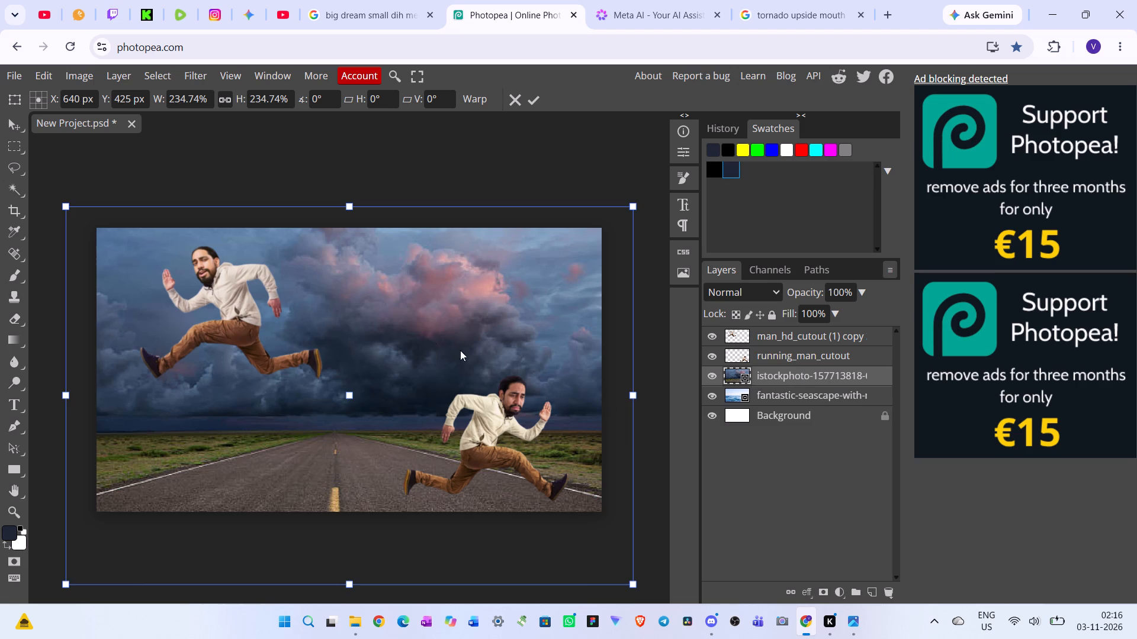
left_click(504, 186)
left_click(786, 393)
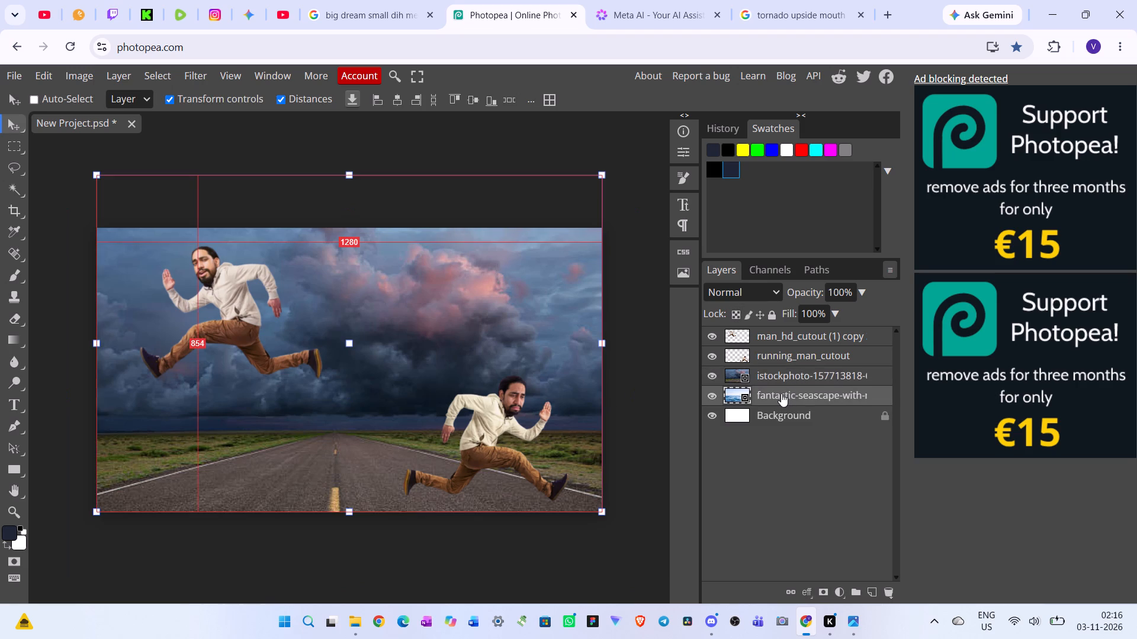
Compare the two backgrounds by toggling the road and seascape layers' visibility, leaving the road shown and the seascape hidden.
left_click(711, 376)
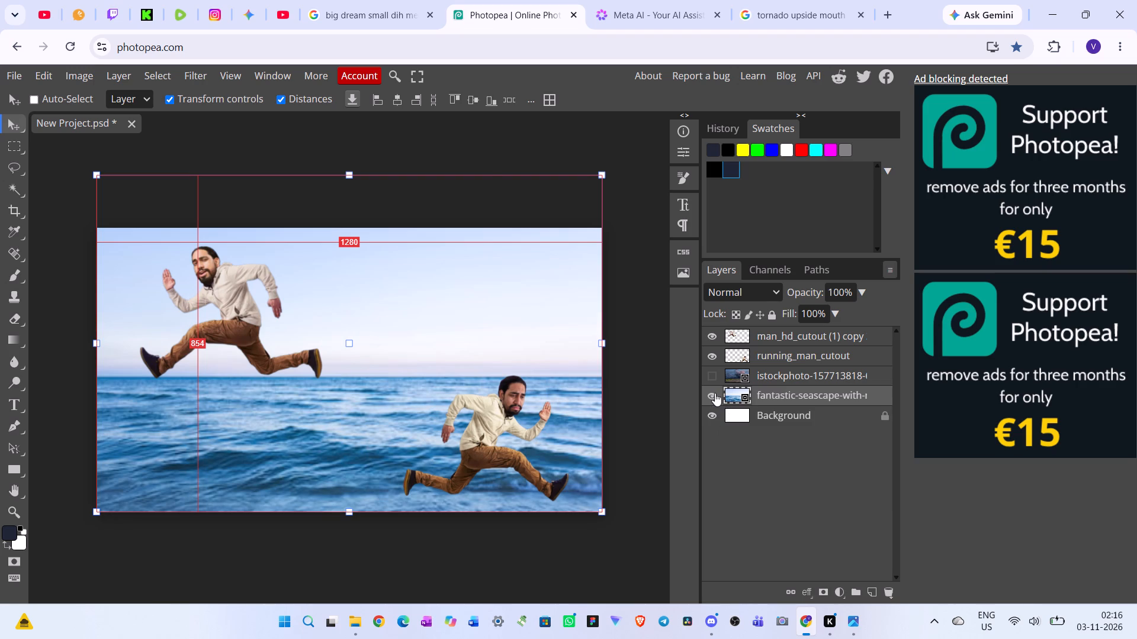
left_click(715, 393)
left_click(714, 396)
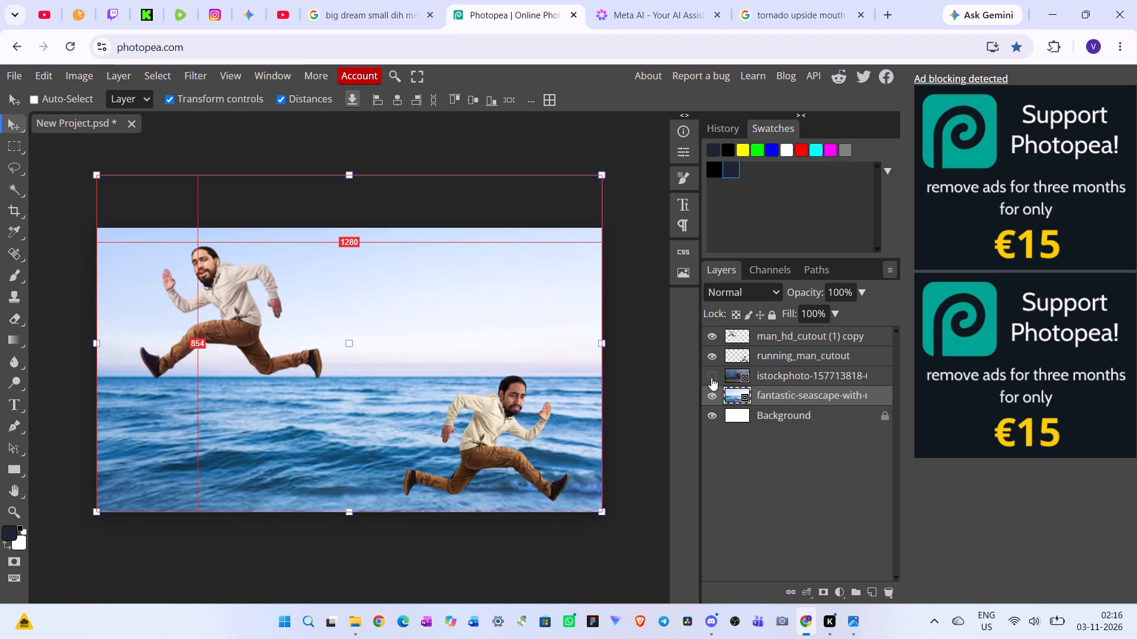
left_click(712, 370)
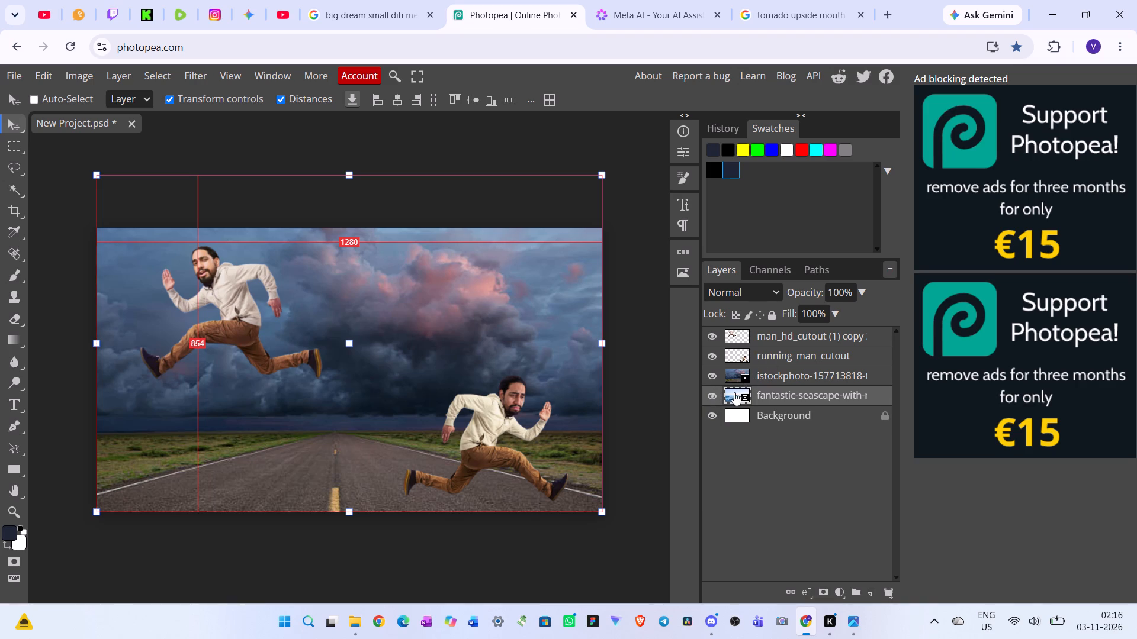
left_click(715, 395)
Turn off the Distances and Transform controls overlays for the Move tool.
left_click(274, 101)
left_click(281, 100)
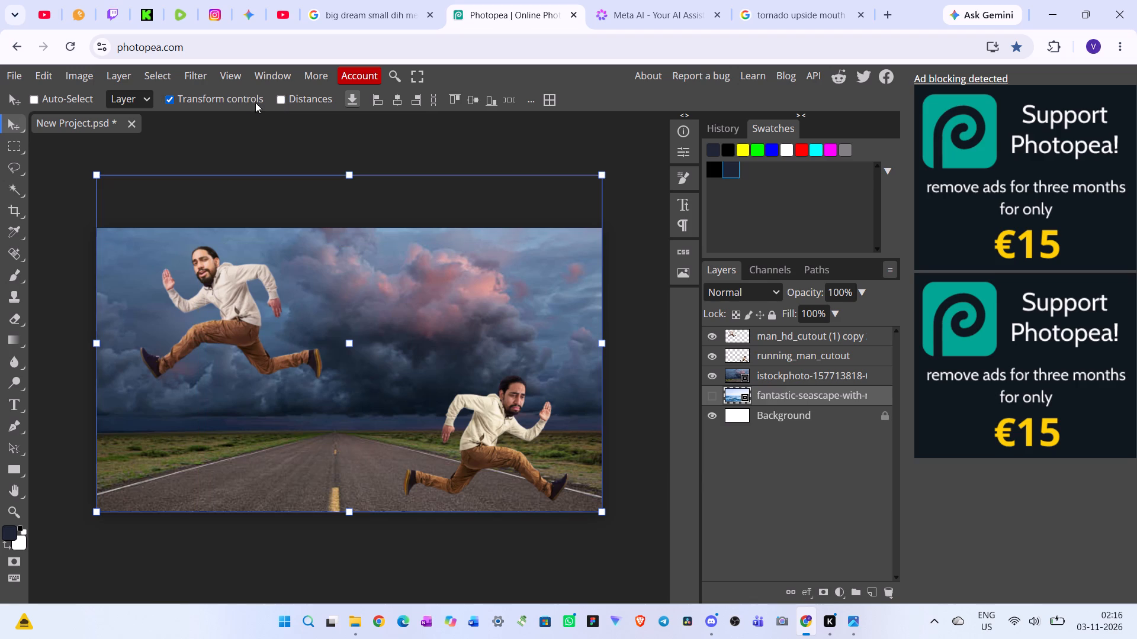
left_click(168, 99)
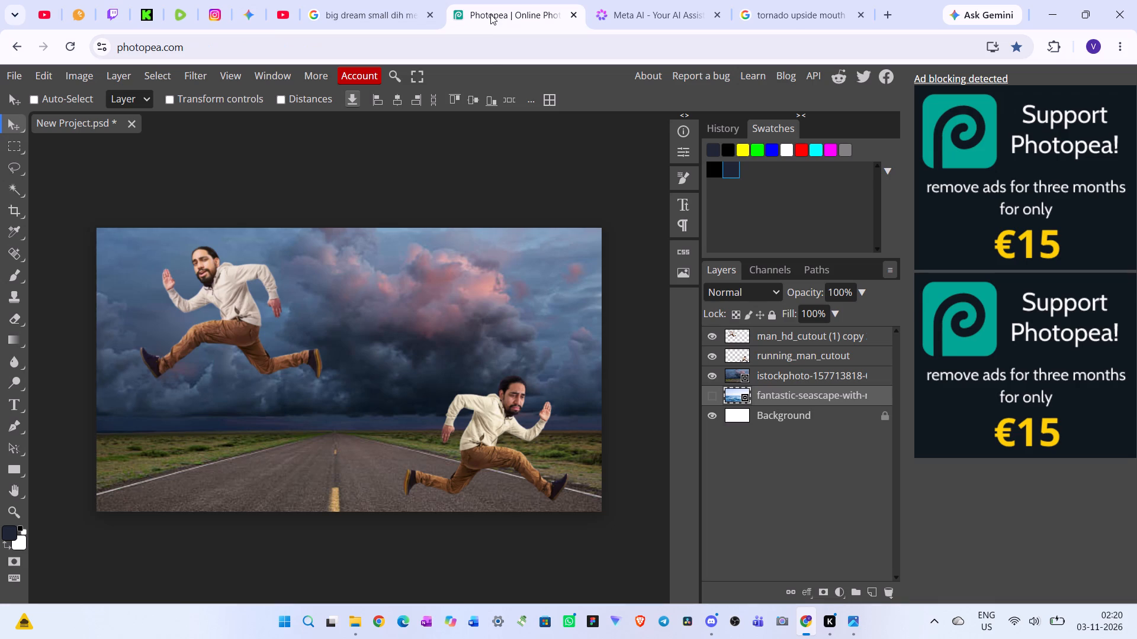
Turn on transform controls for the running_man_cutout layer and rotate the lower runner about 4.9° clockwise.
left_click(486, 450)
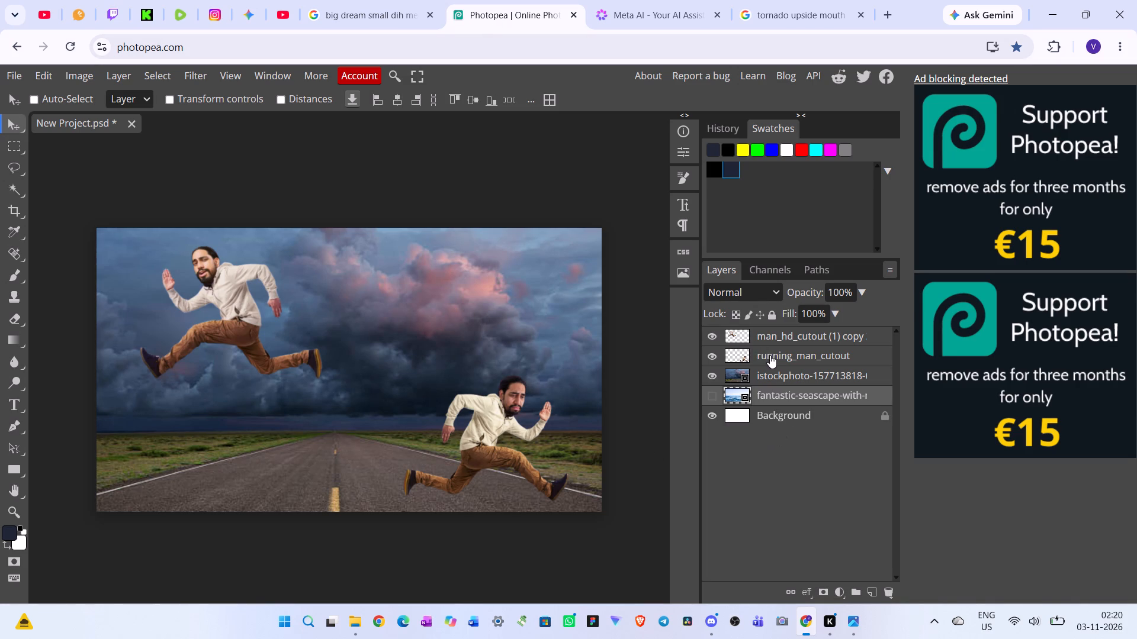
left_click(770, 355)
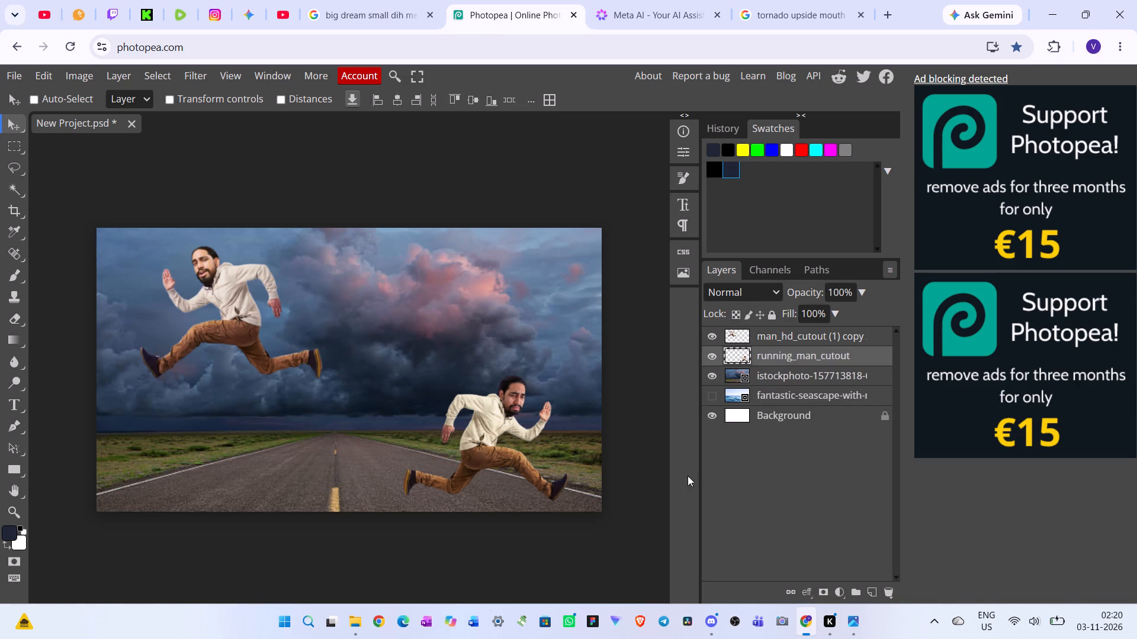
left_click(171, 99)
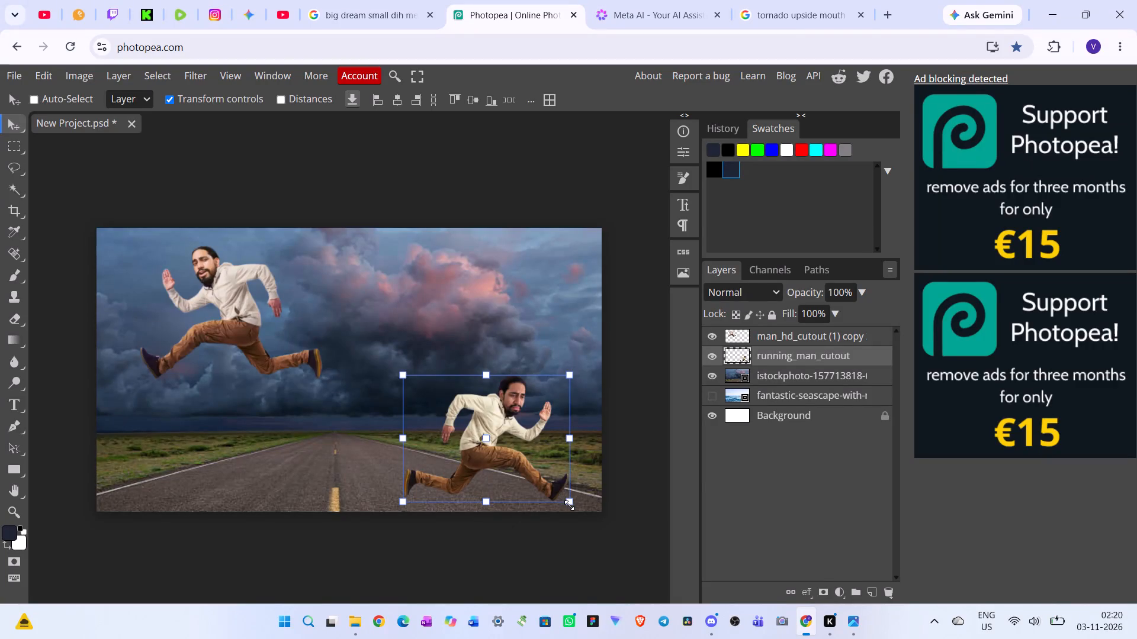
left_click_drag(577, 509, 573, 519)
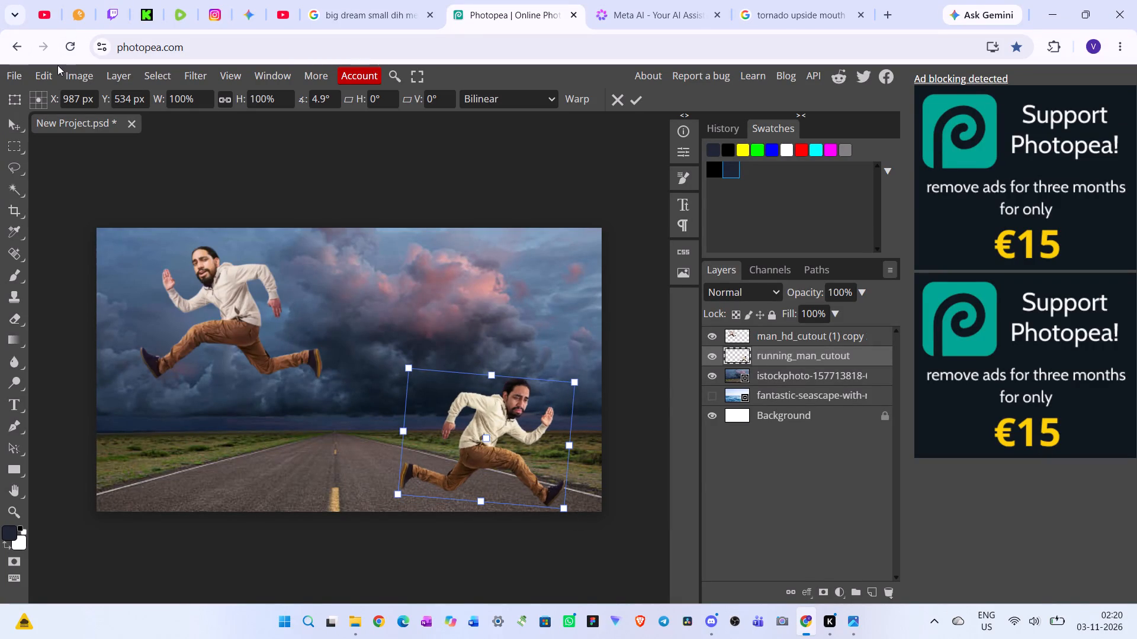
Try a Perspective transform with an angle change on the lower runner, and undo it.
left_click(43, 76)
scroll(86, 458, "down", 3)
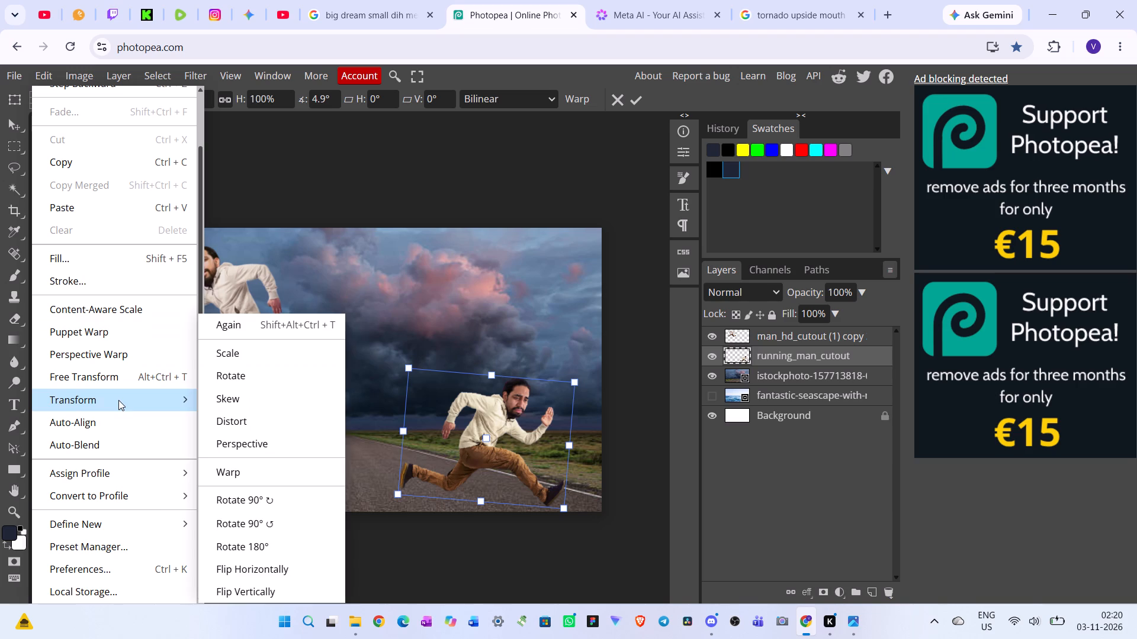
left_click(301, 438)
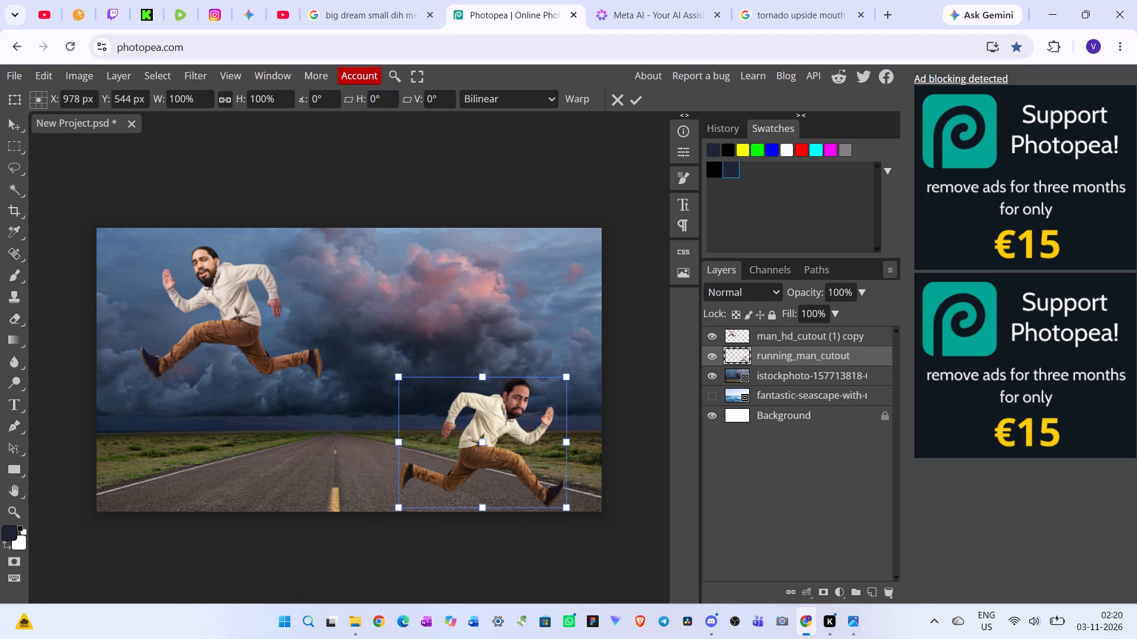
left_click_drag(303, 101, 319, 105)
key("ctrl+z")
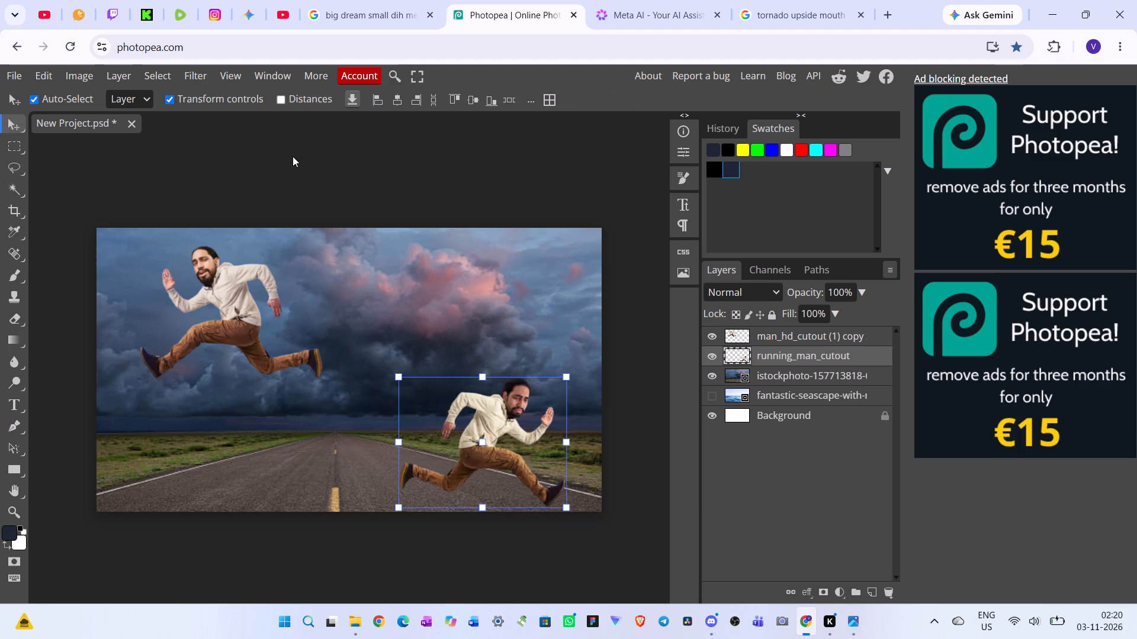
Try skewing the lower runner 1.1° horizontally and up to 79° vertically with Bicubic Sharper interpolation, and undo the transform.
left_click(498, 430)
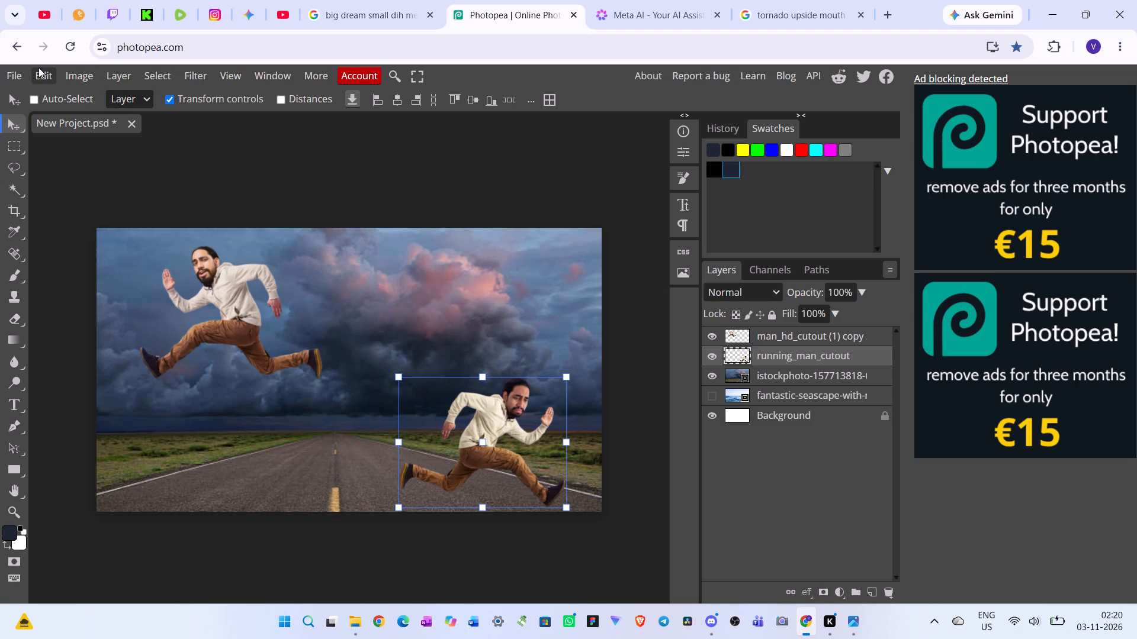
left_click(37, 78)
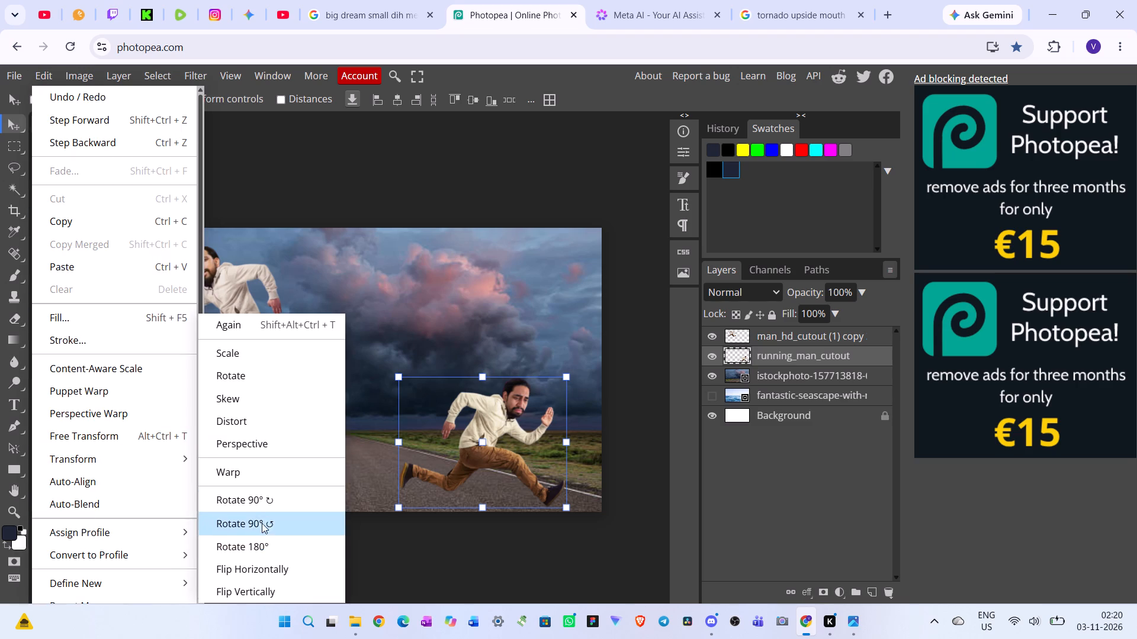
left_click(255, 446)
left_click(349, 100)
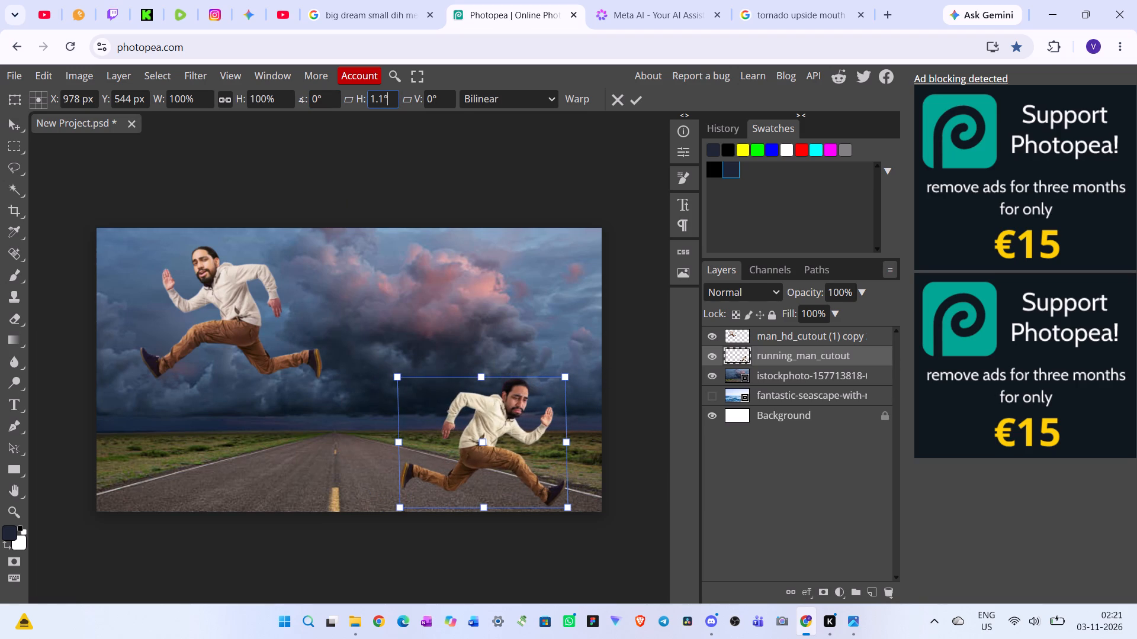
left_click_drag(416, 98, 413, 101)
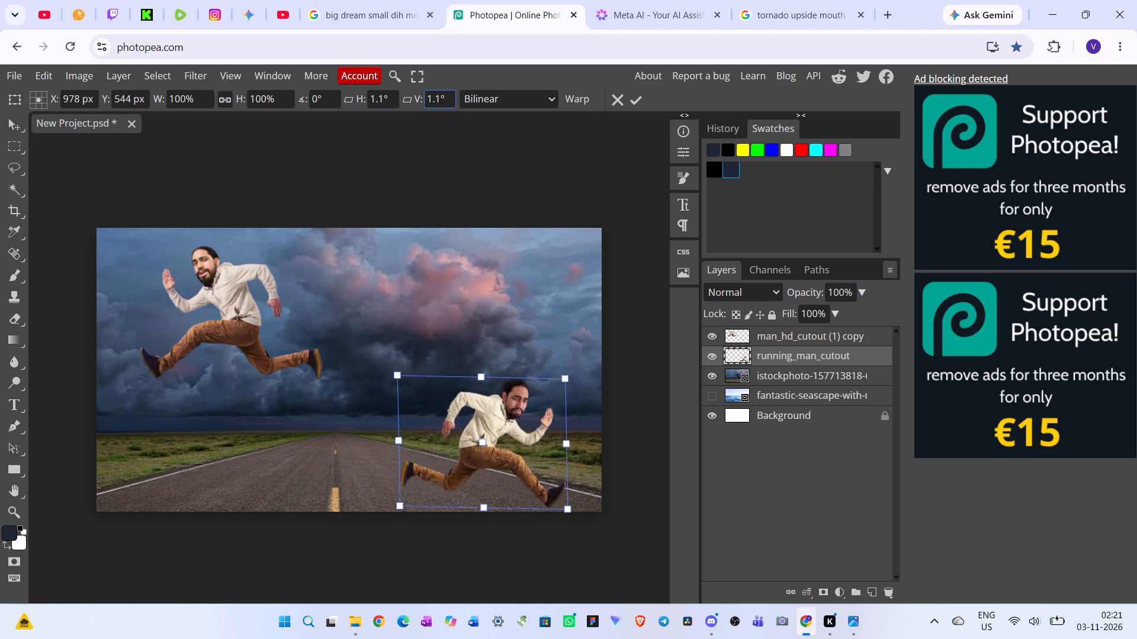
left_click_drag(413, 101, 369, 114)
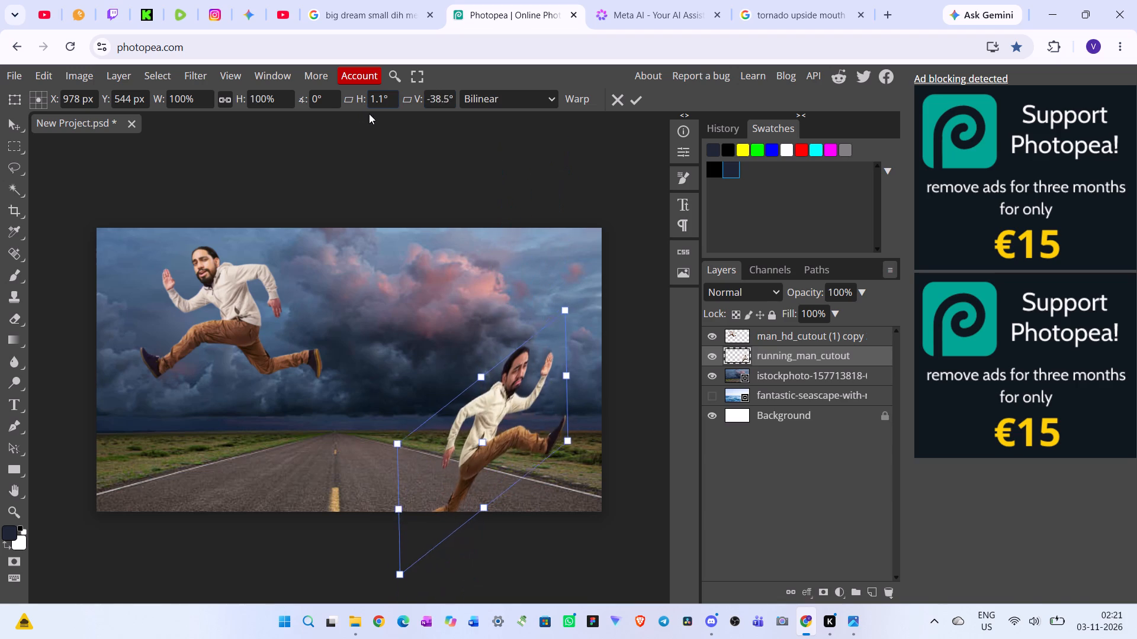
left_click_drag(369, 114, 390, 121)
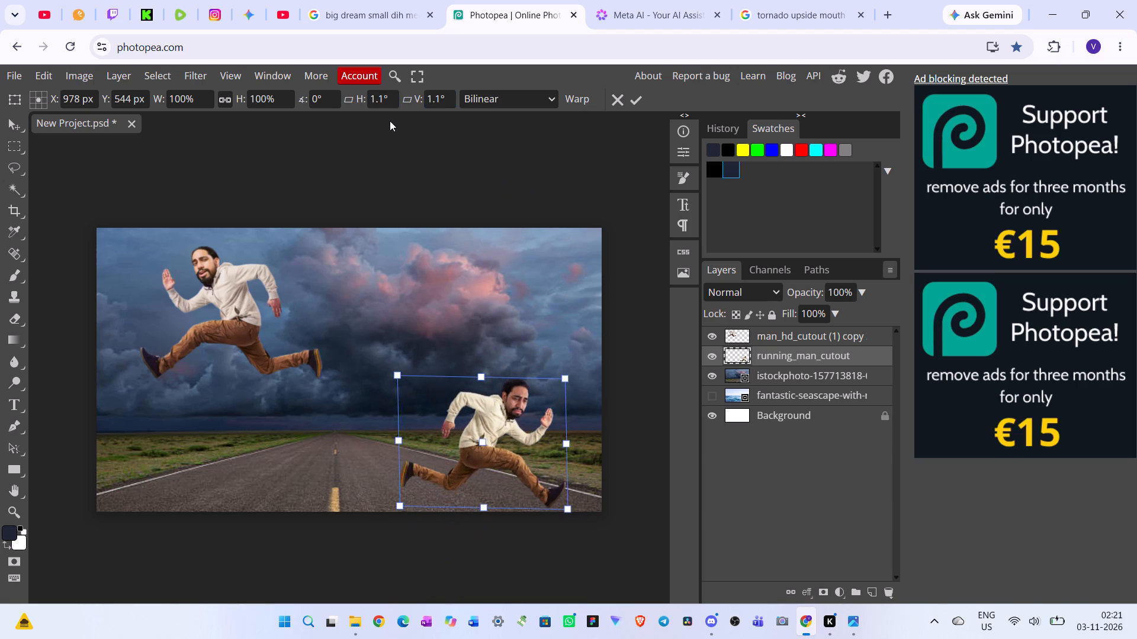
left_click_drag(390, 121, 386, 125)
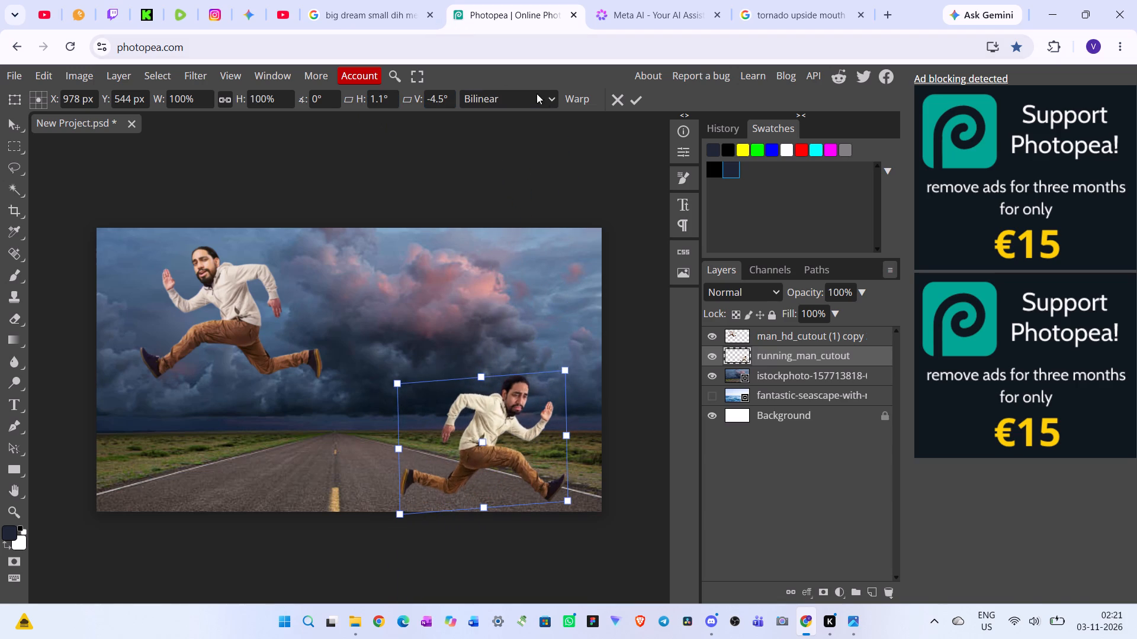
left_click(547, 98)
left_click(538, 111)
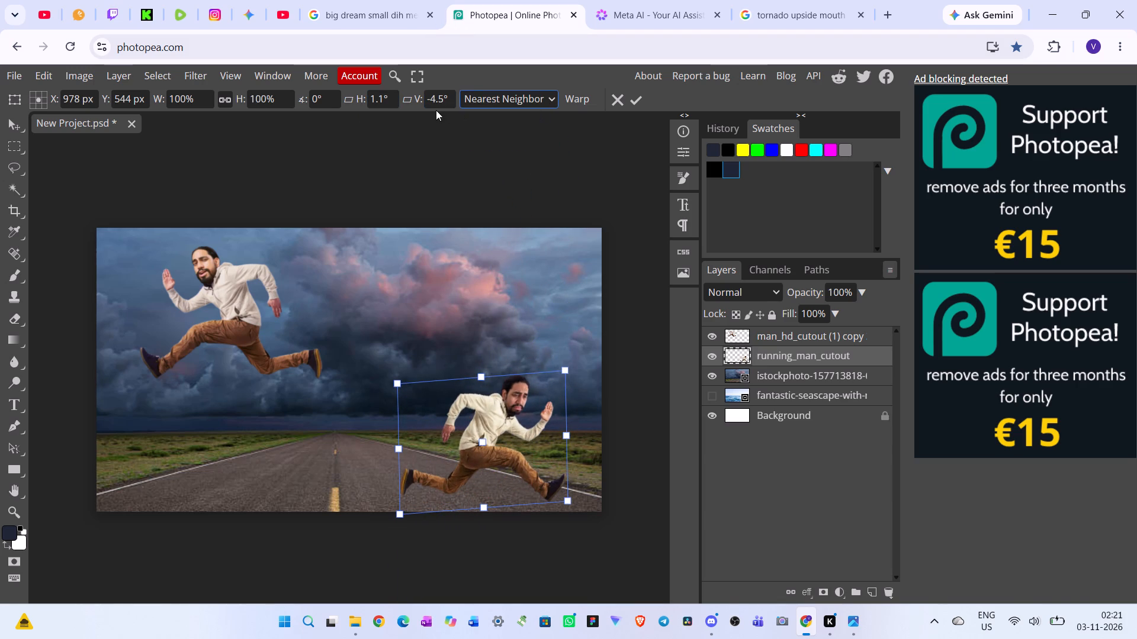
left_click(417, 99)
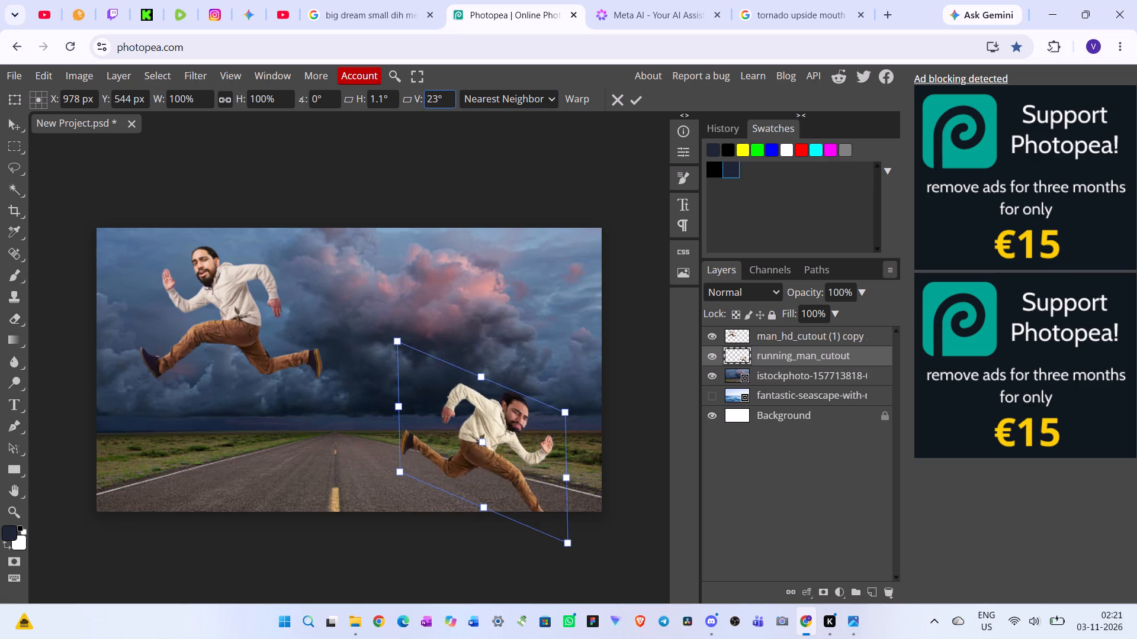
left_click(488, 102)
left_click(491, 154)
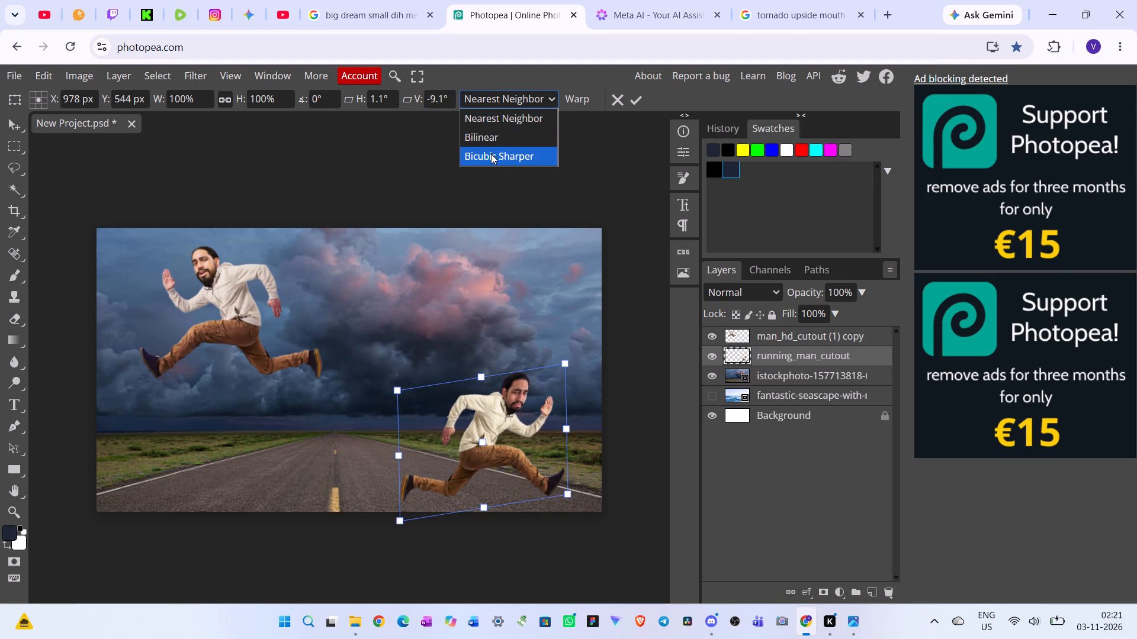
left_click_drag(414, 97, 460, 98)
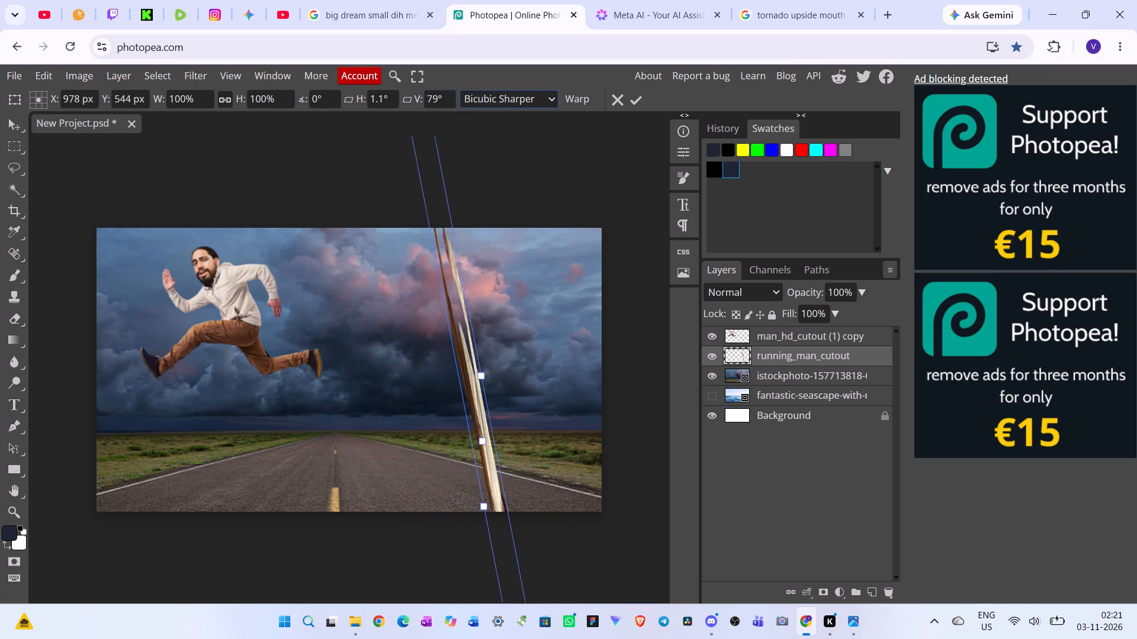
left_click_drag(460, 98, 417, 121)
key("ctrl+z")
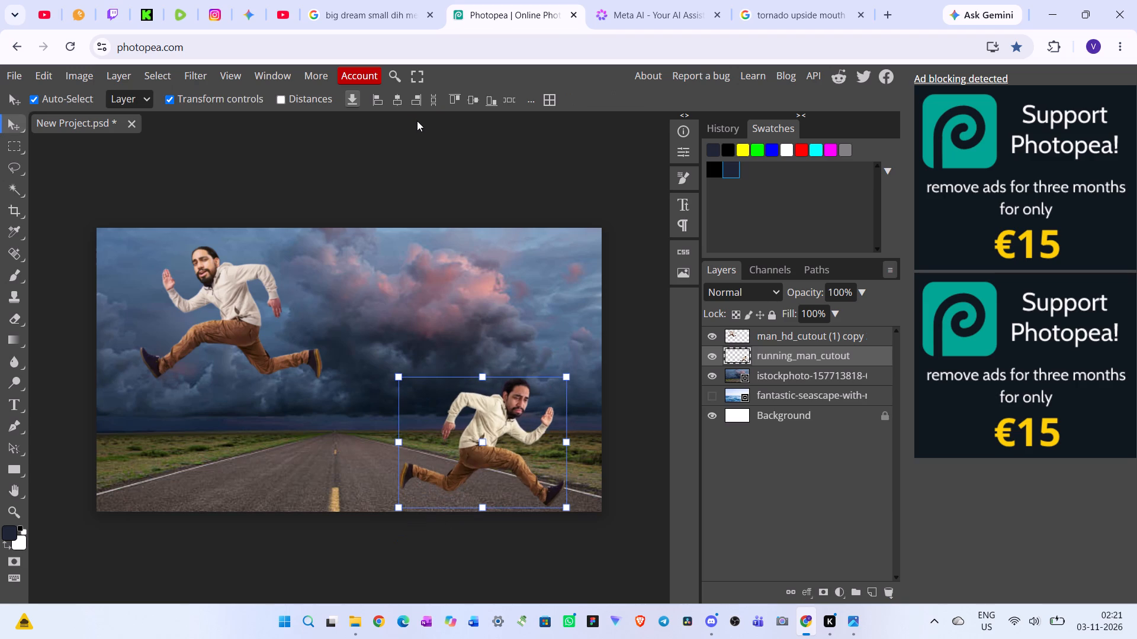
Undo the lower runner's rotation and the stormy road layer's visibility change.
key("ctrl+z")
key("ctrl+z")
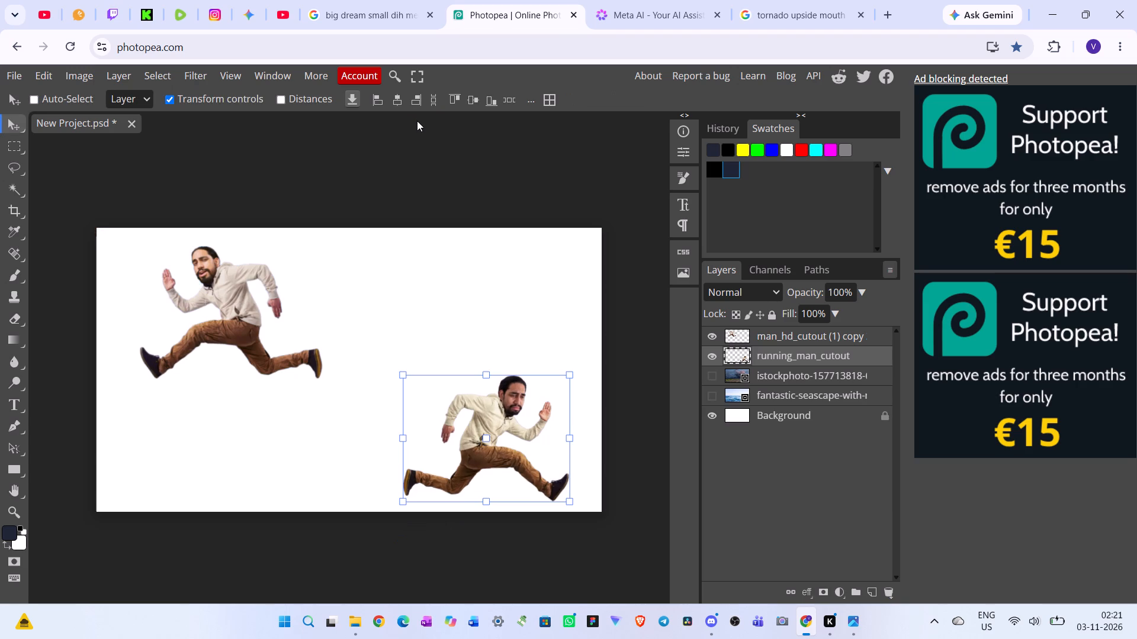
Delete the fantastic-seascape layer from the project.
left_click_drag(802, 387, 800, 393)
left_click(793, 394)
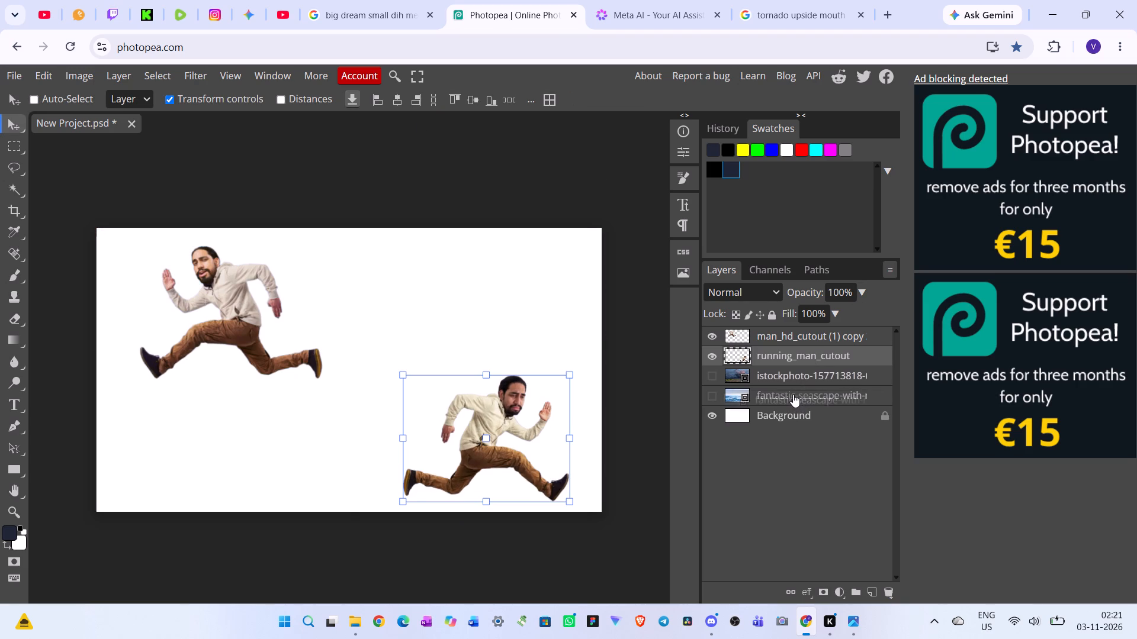
key("Delete")
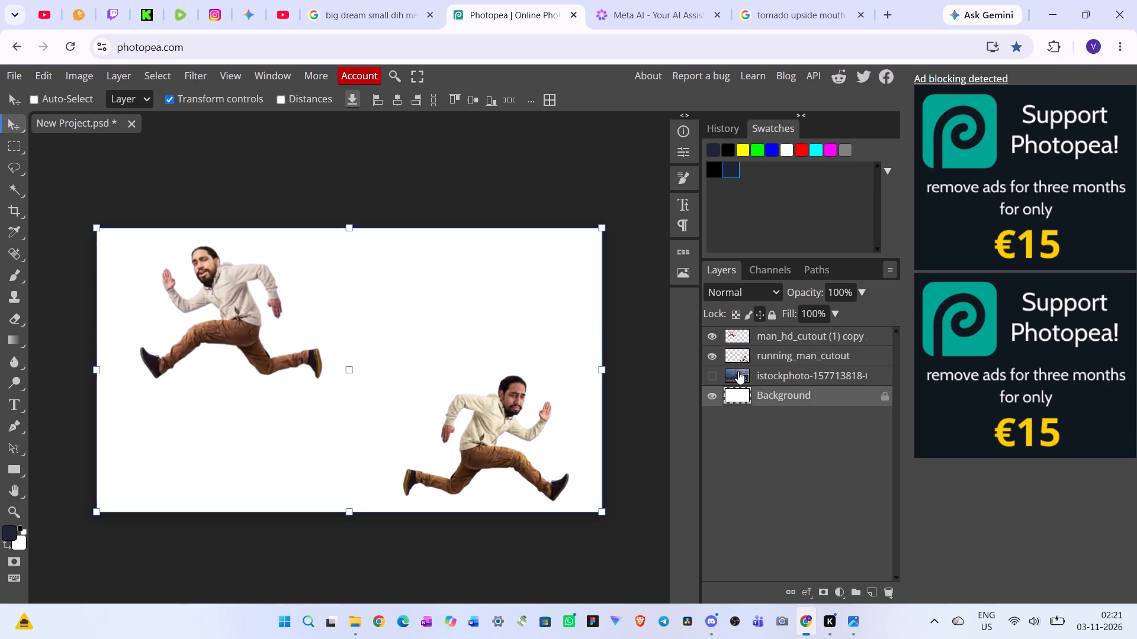
Show the stormy road istockphoto layer again as the background.
left_click(796, 376)
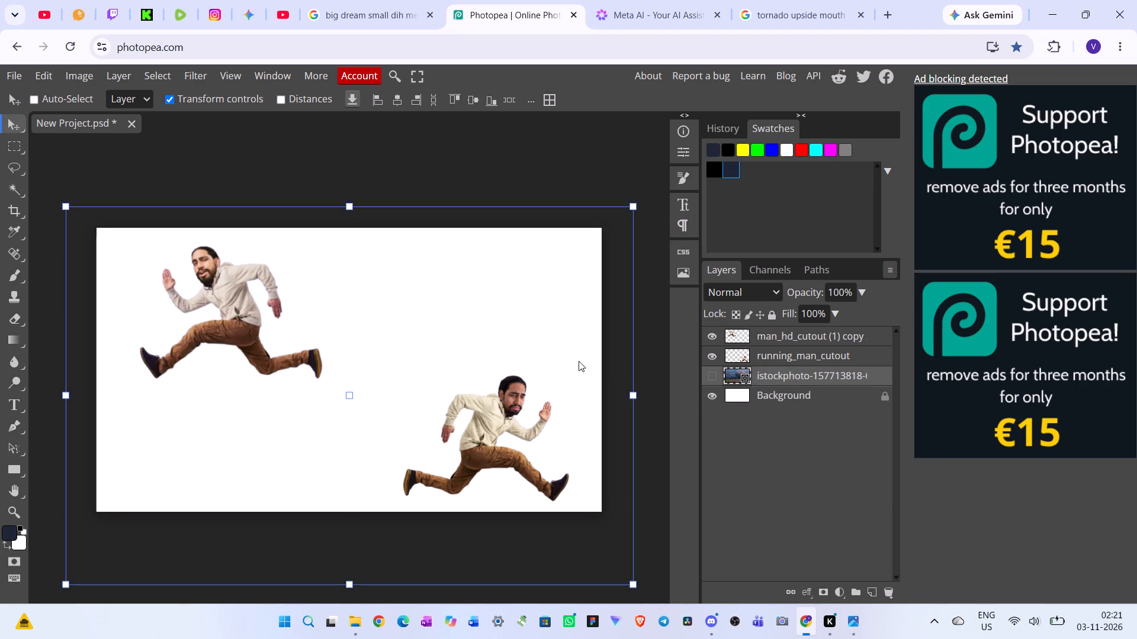
left_click(715, 376)
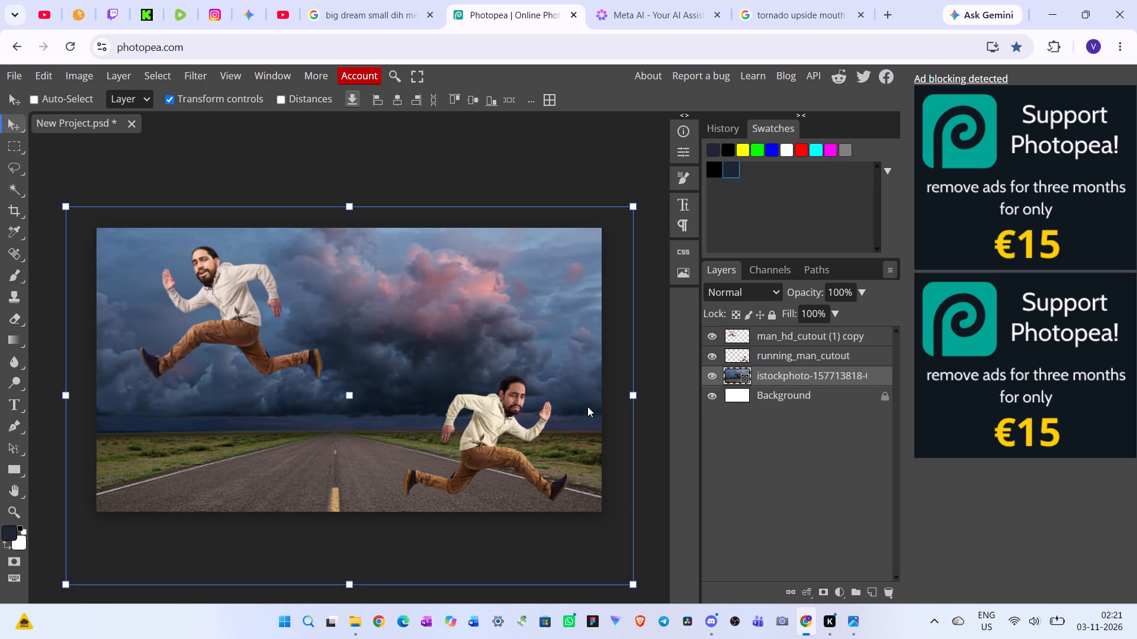
Rotate the running_man_cutout layer about 2.9° clockwise and move it to about X 939 px, Y 549 px on the road.
left_click(783, 353)
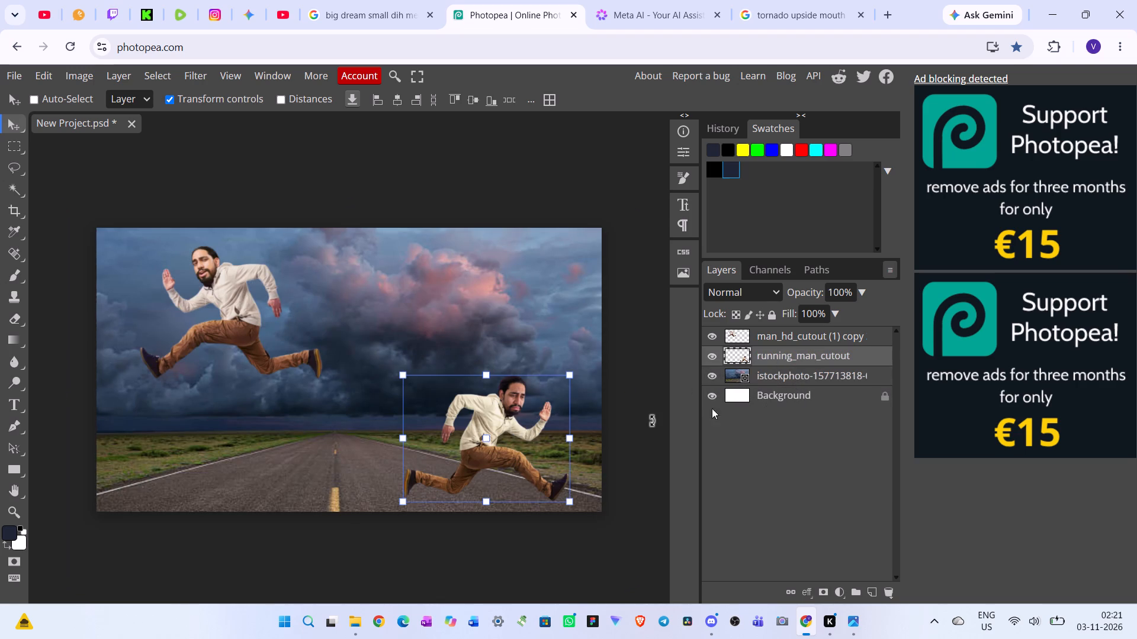
left_click_drag(577, 509, 578, 515)
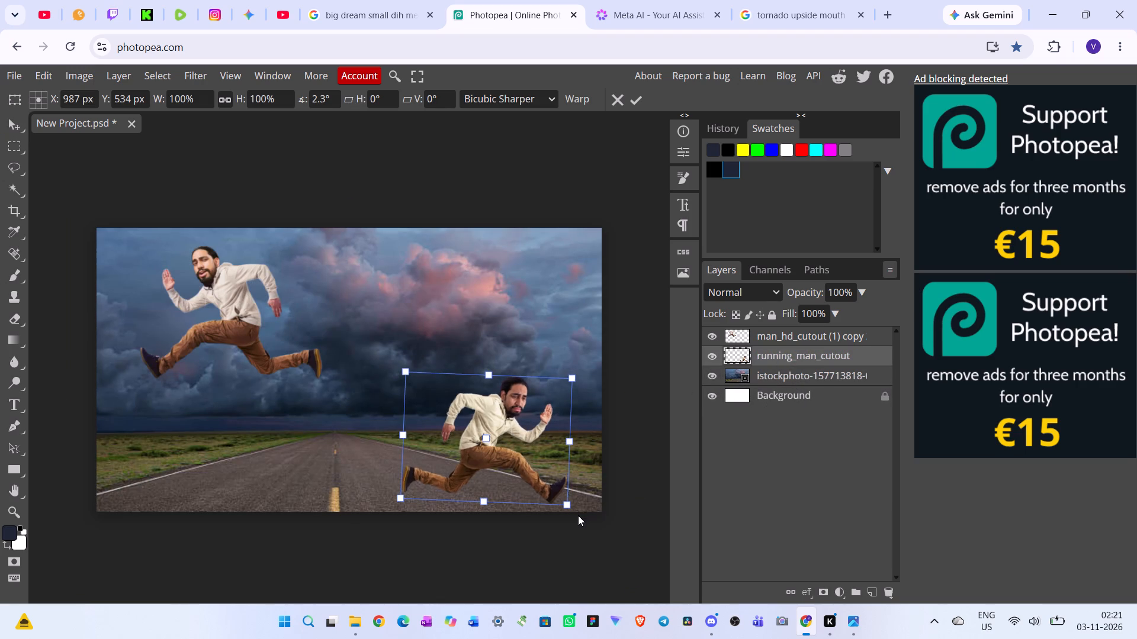
left_click_drag(578, 515, 578, 517)
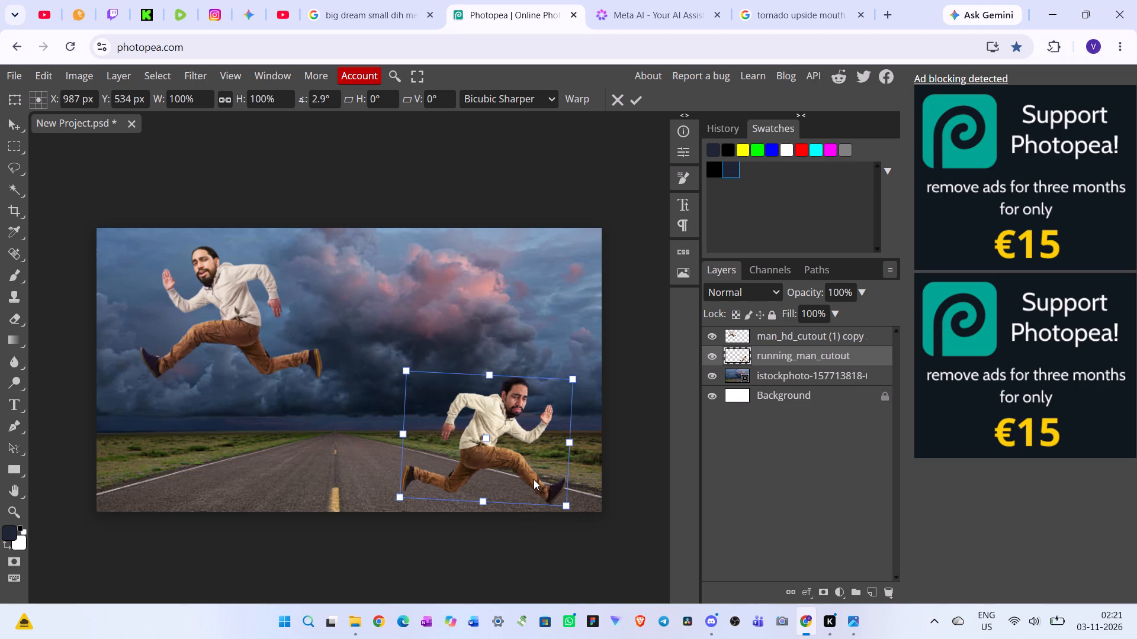
left_click_drag(534, 479, 512, 484)
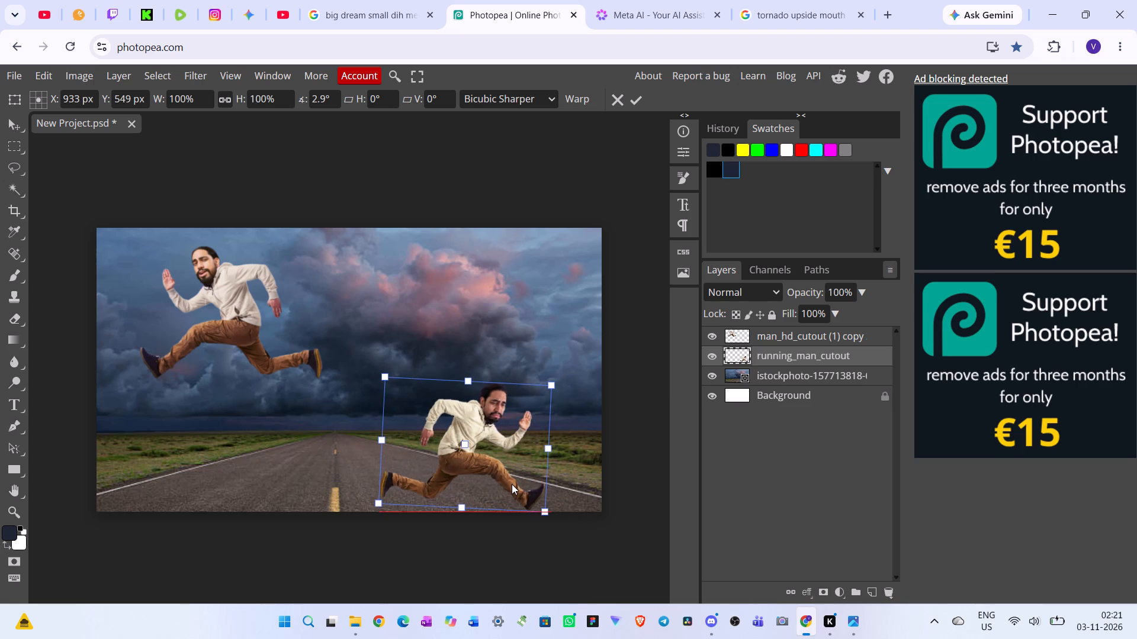
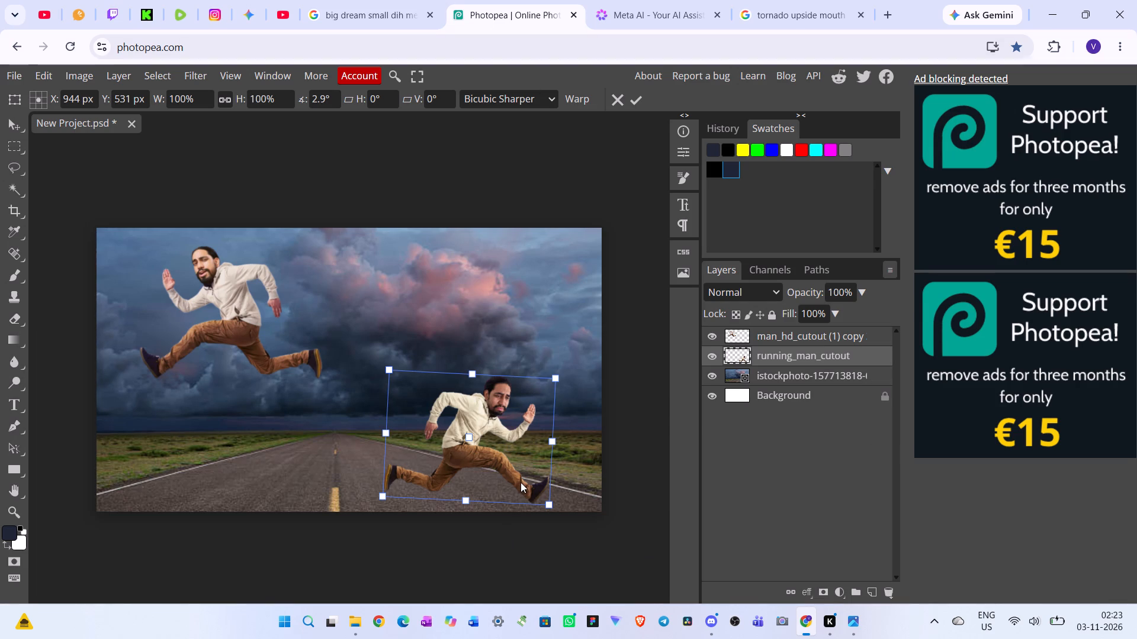
left_click_drag(549, 511, 549, 513)
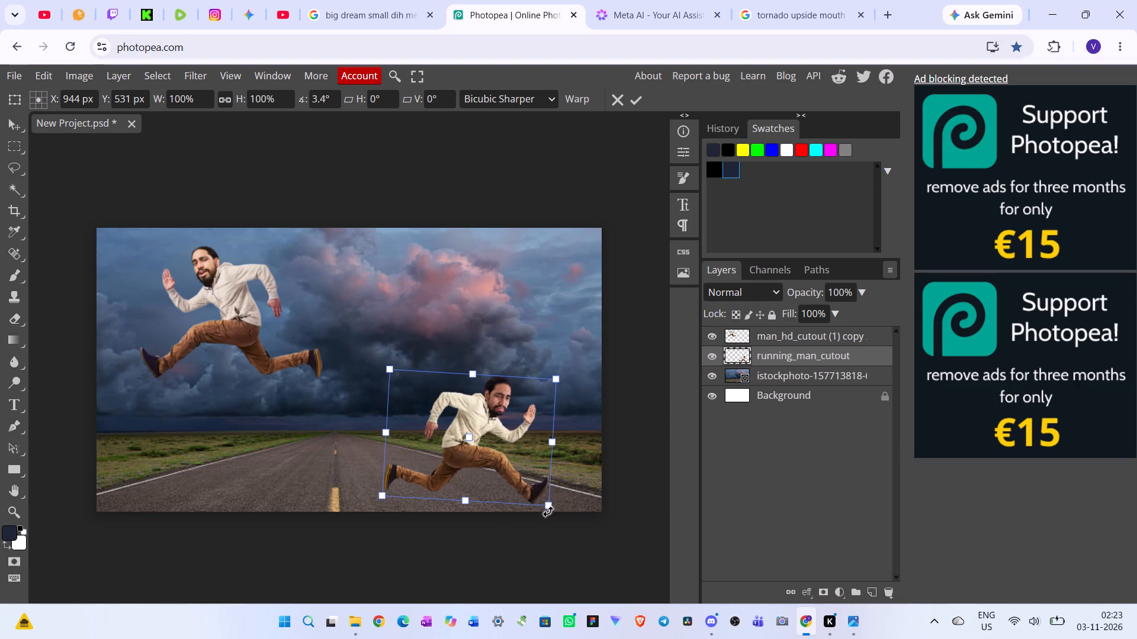
left_click_drag(549, 513, 554, 518)
left_click(510, 482)
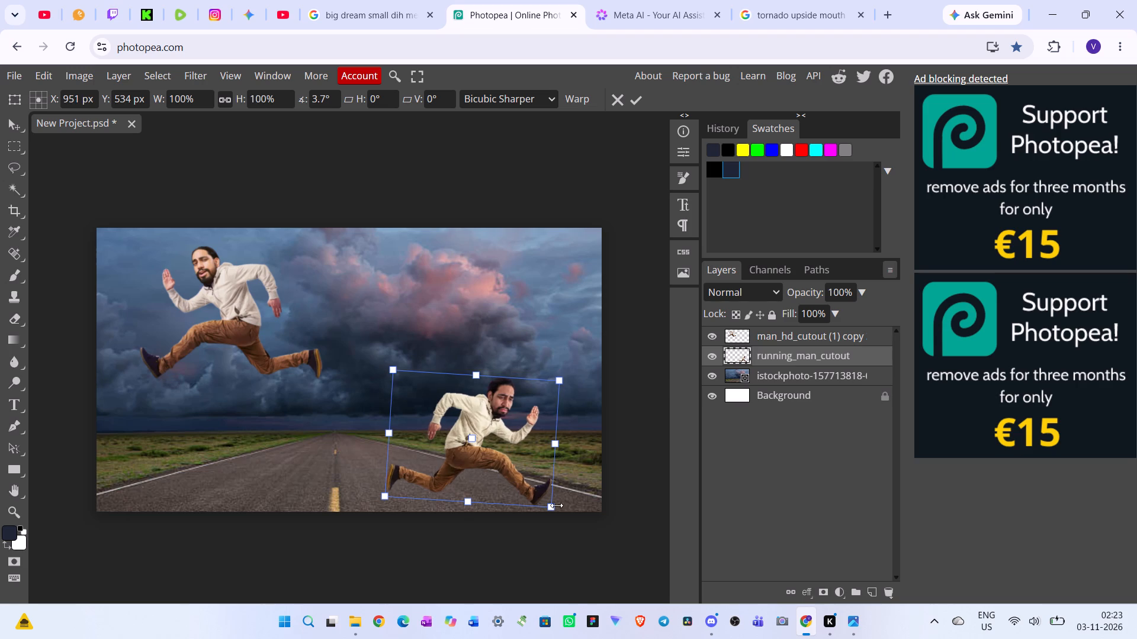
left_click_drag(553, 514, 560, 514)
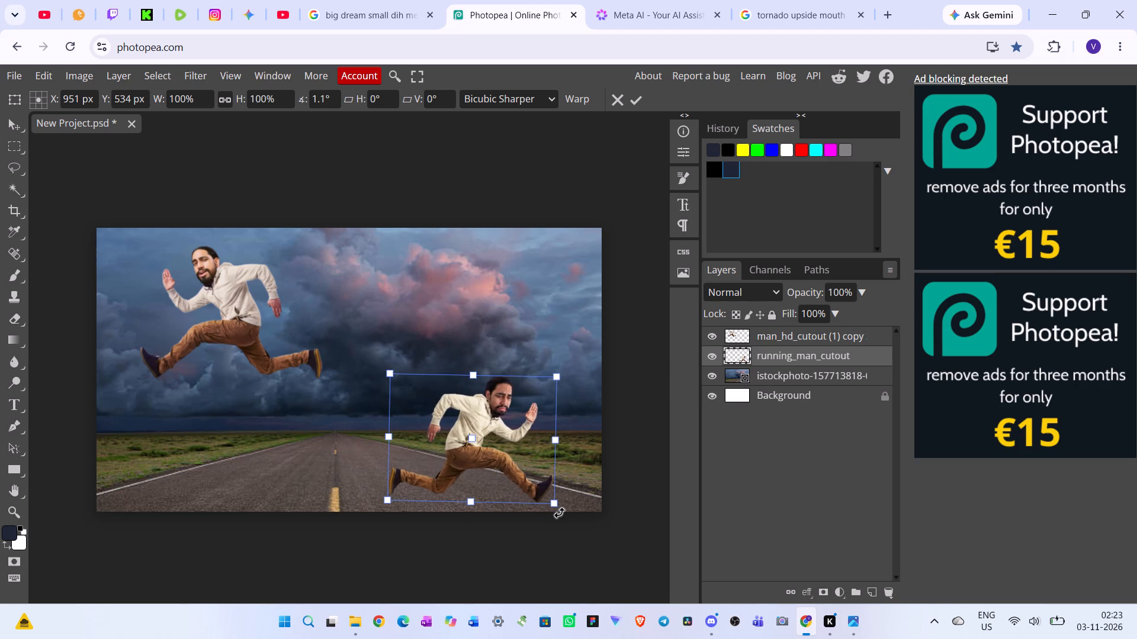
left_click_drag(560, 514, 544, 519)
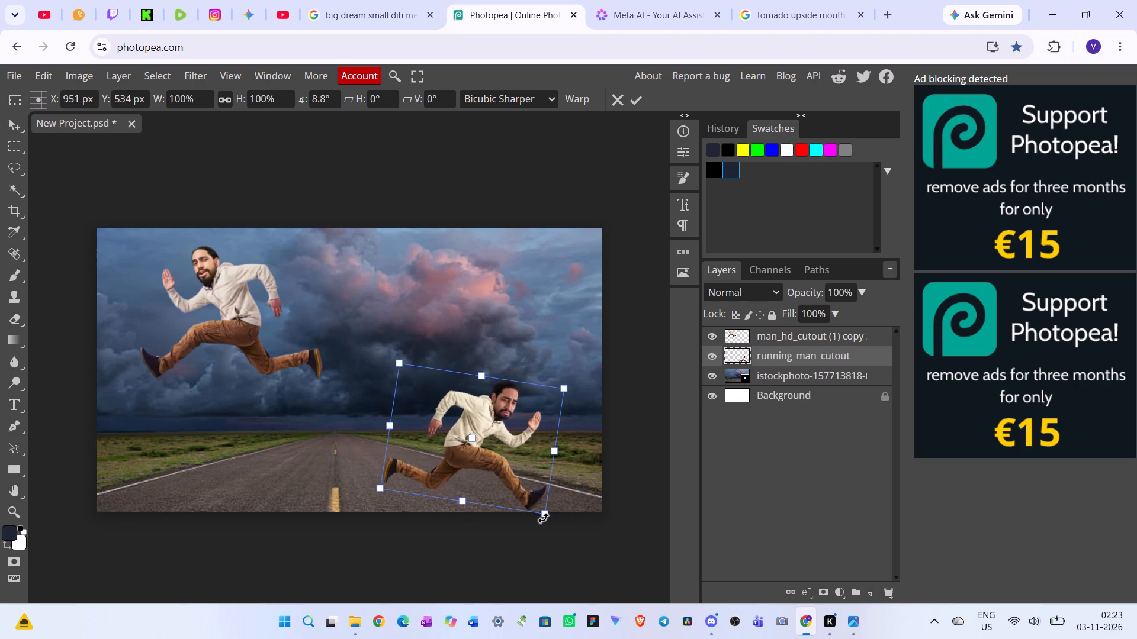
left_click_drag(544, 519, 542, 521)
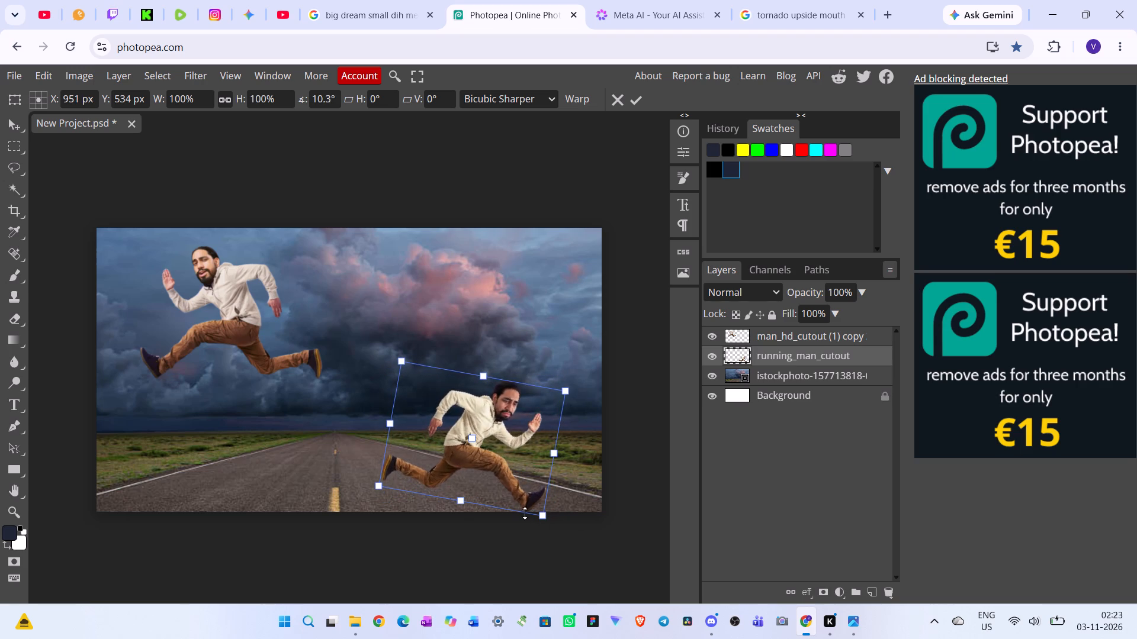
left_click(490, 486)
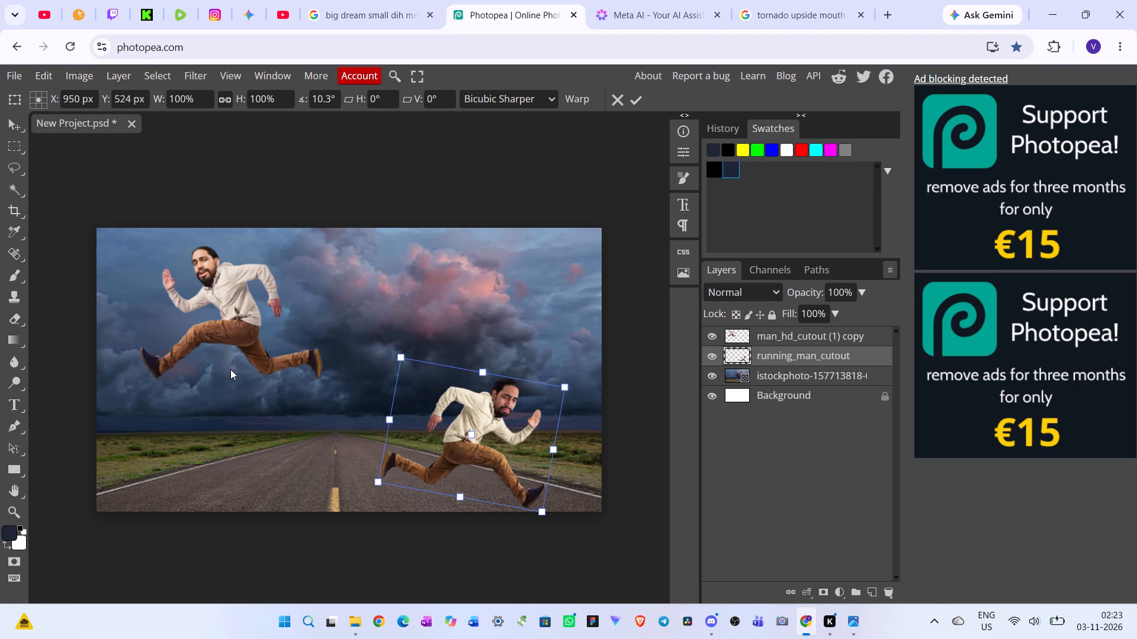
Rotate the upper runner on the man_hd_cutout (1) copy layer clockwise by about 5.6°.
left_click(778, 333)
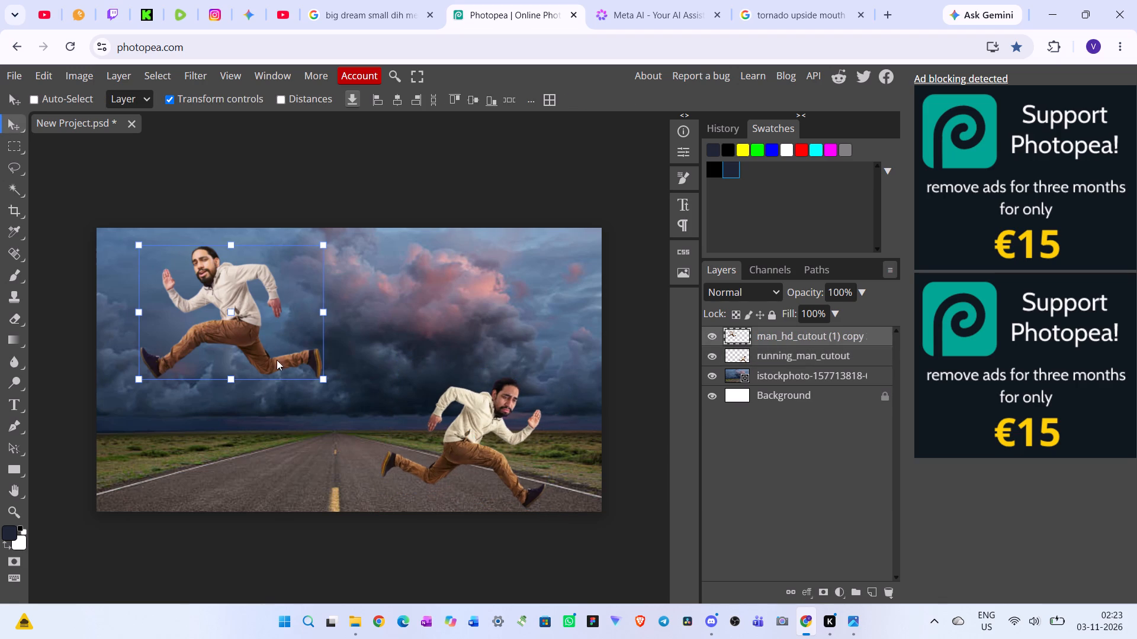
left_click_drag(335, 386, 331, 396)
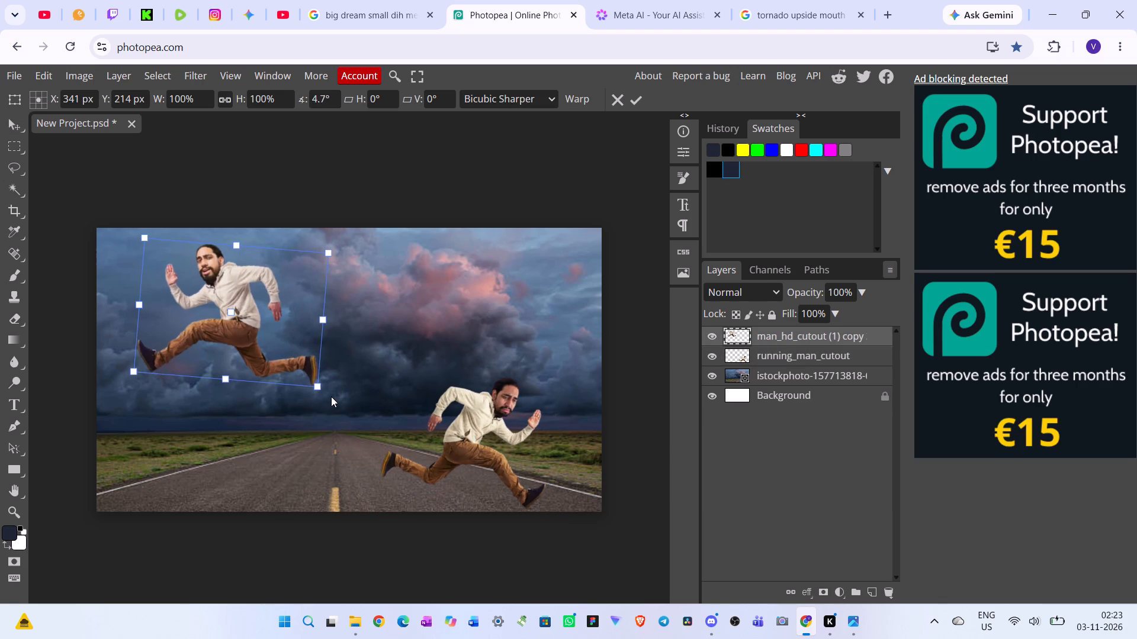
left_click_drag(331, 396, 330, 398)
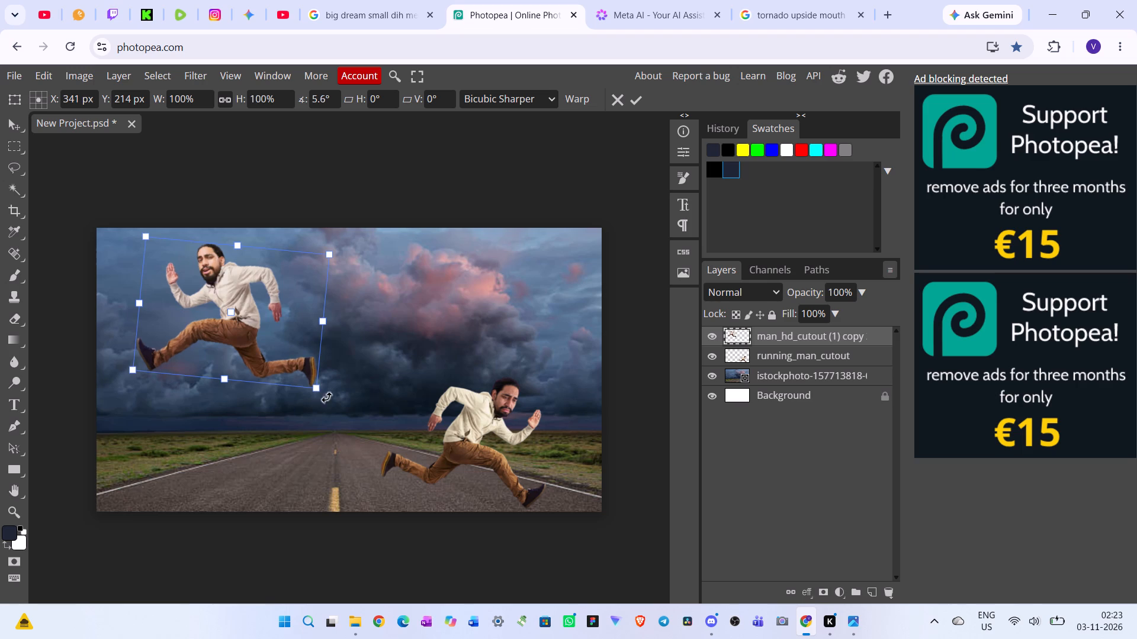
Add a layer mask to the stormy road istockphoto layer.
left_click(794, 352)
left_click(788, 373)
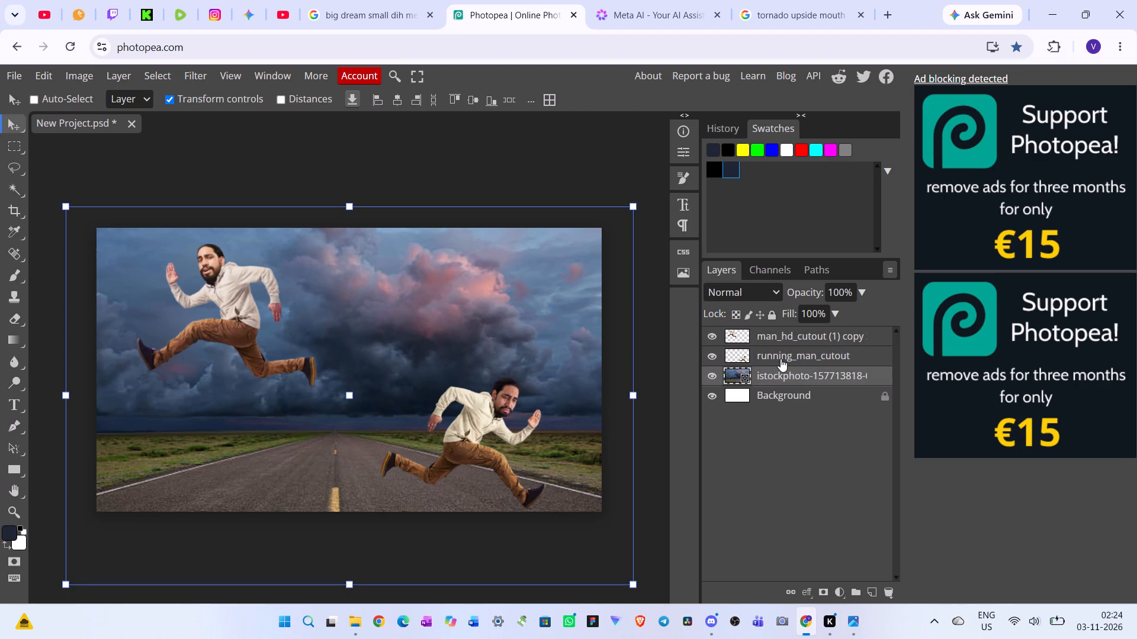
left_click(781, 359)
left_click(795, 377)
left_click(824, 590)
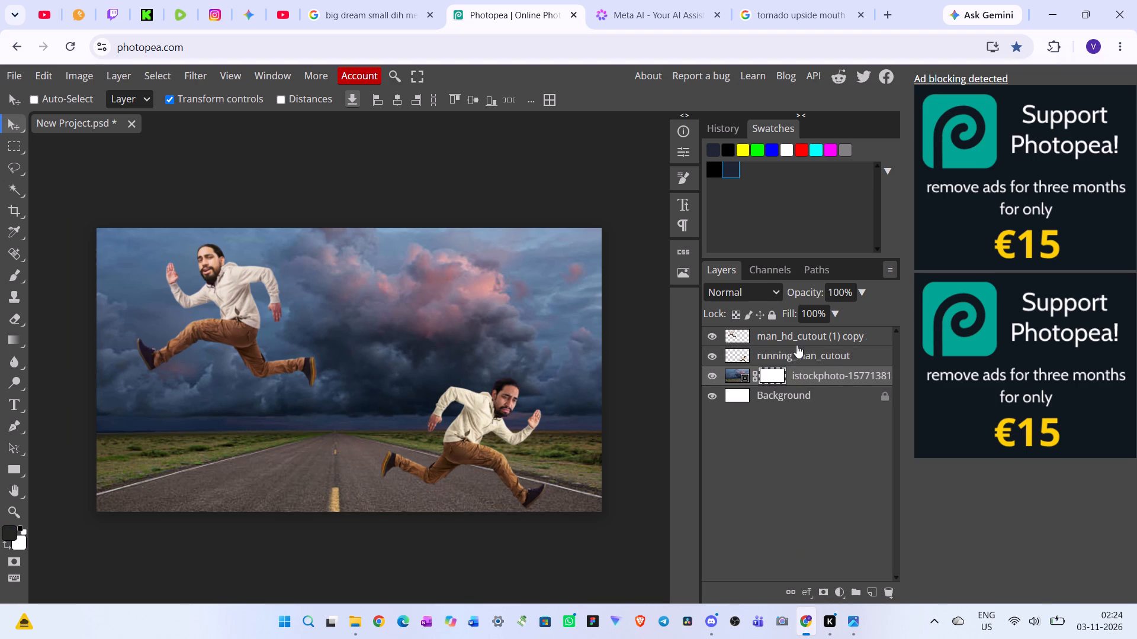
left_click(788, 433)
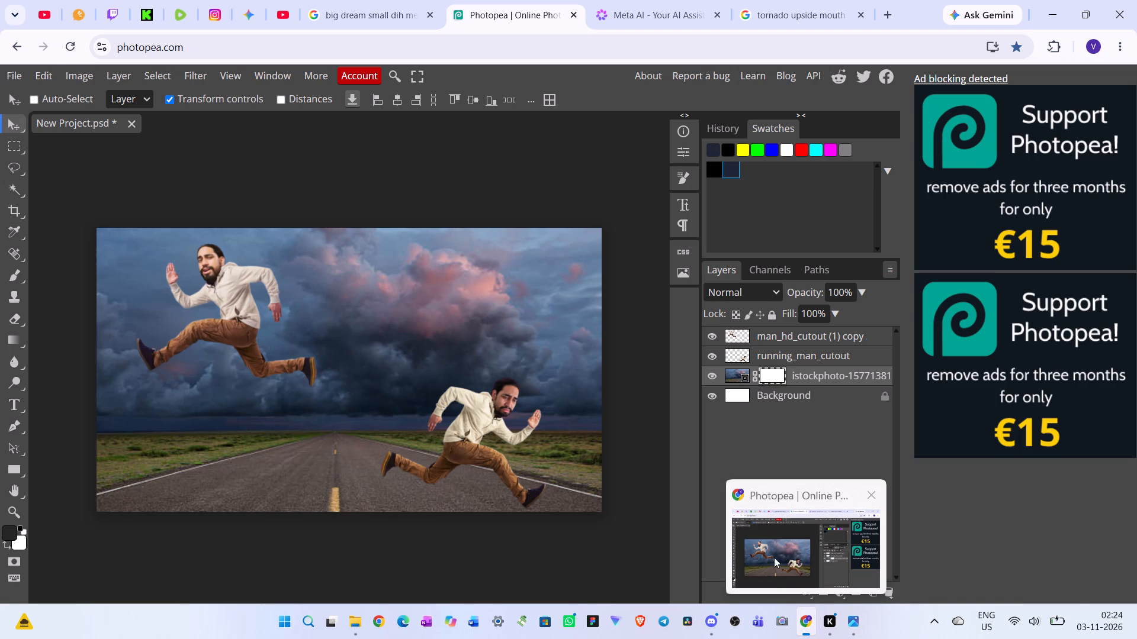
left_click(851, 420)
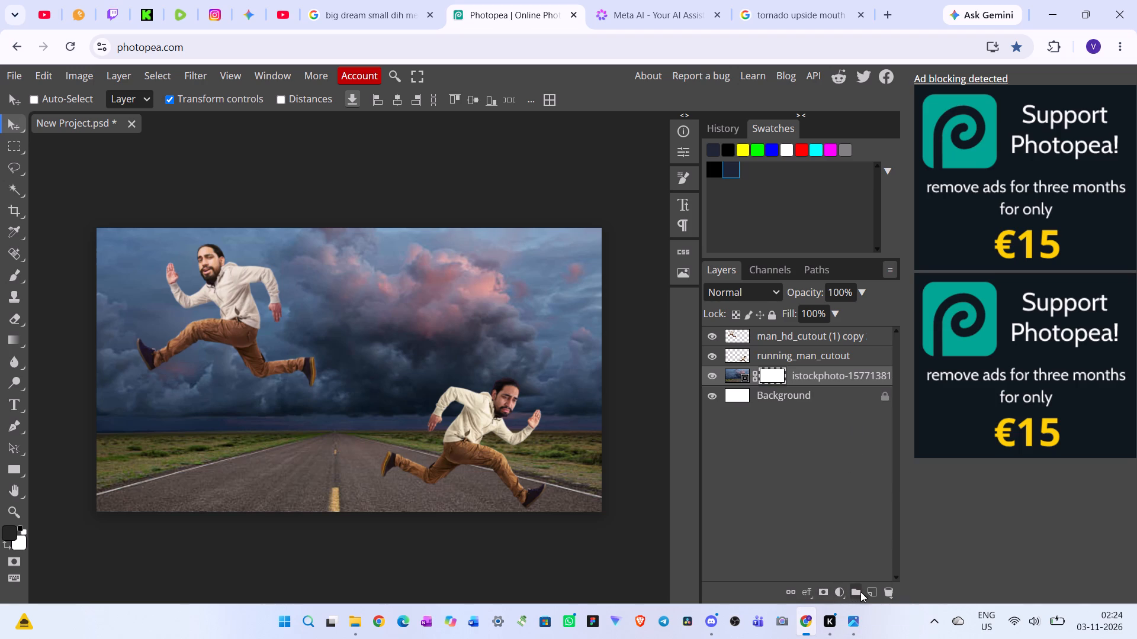
Create a new empty layer for the shadow and place it directly below the running_man_cutout layer.
left_click(871, 589)
left_click_drag(834, 378, 818, 325)
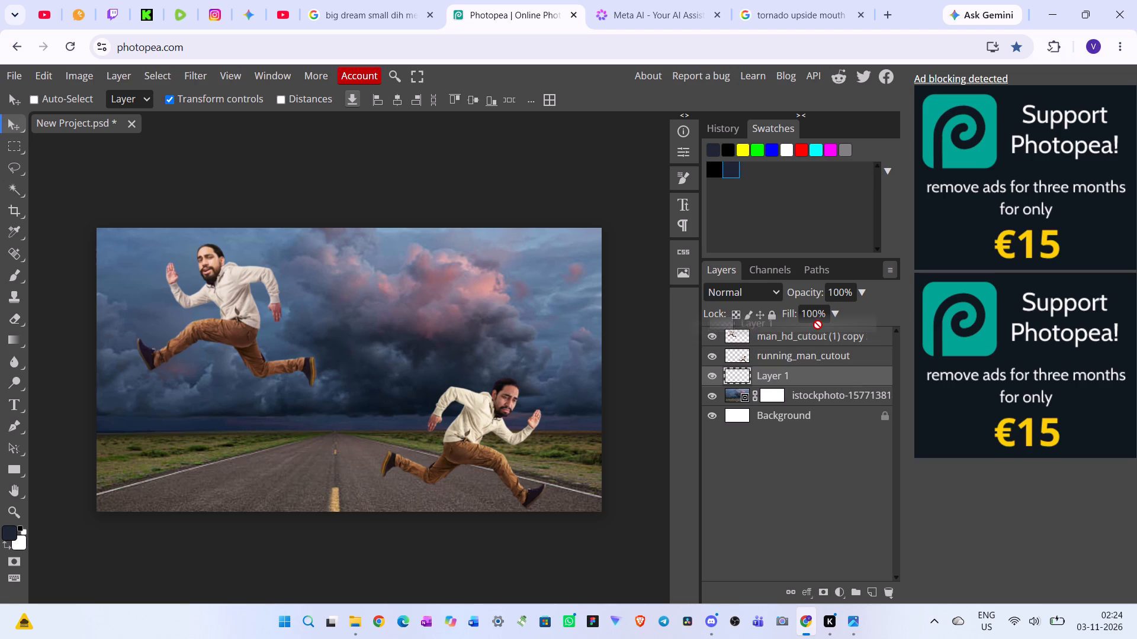
left_click_drag(818, 325, 828, 345)
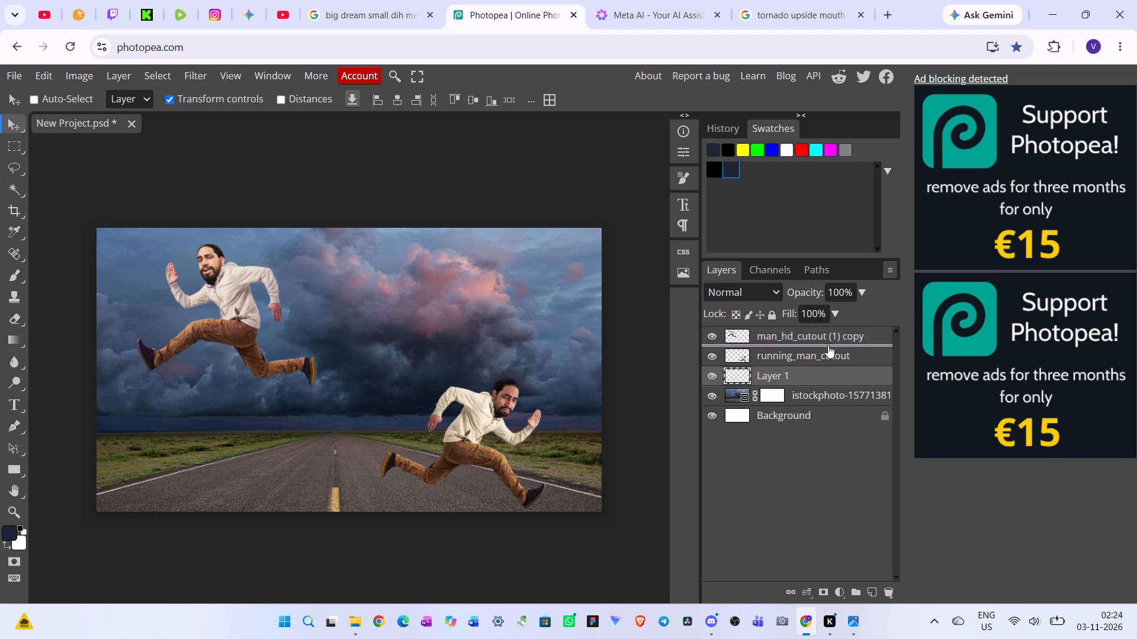
left_click(817, 379)
left_click_drag(818, 358, 819, 365)
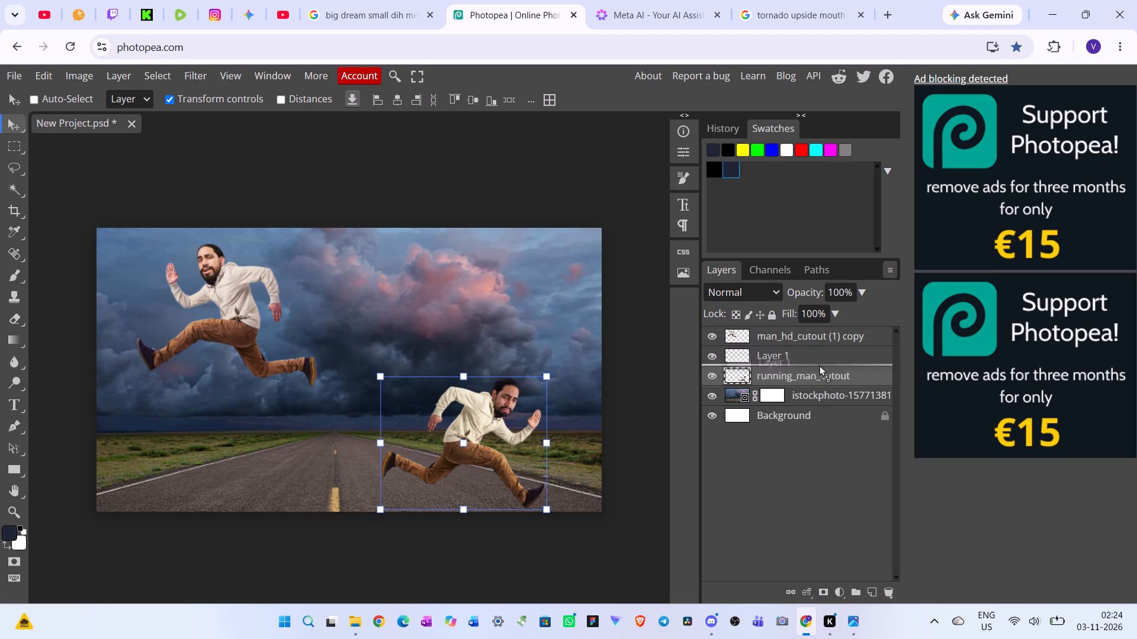
left_click_drag(819, 365, 819, 380)
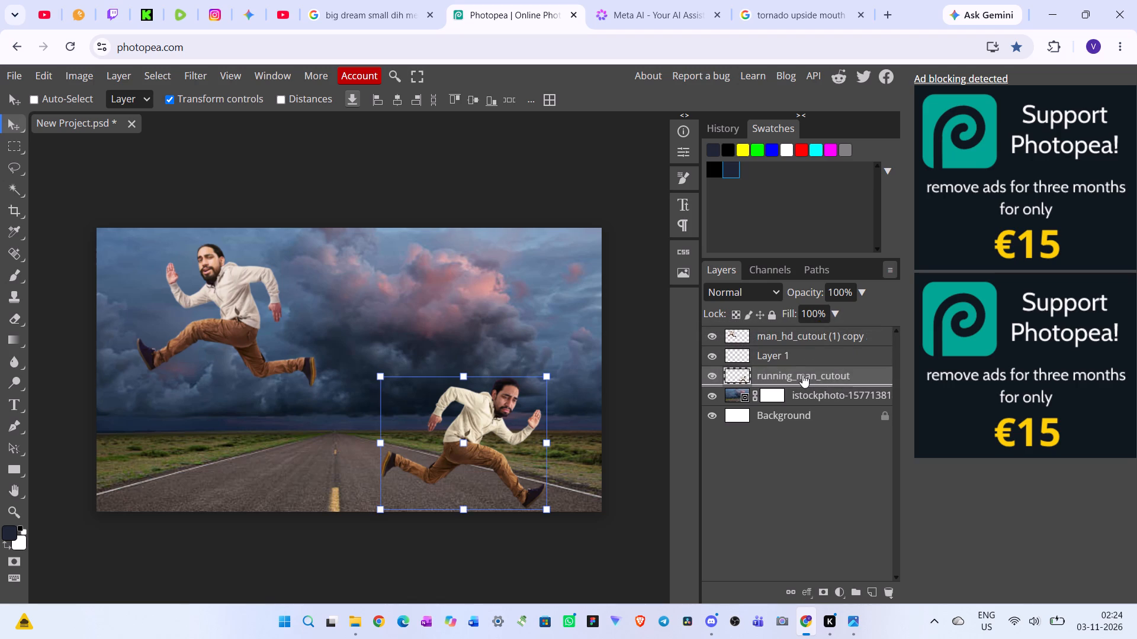
left_click(802, 375)
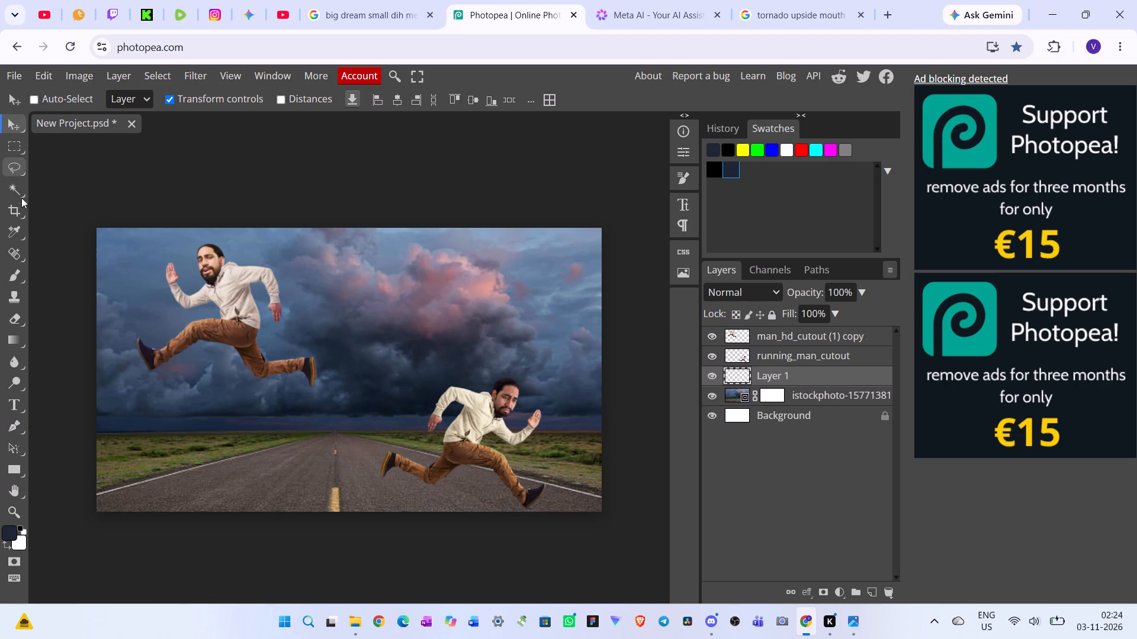
Activate the Brush tool and set the background colour to black.
left_click(14, 275)
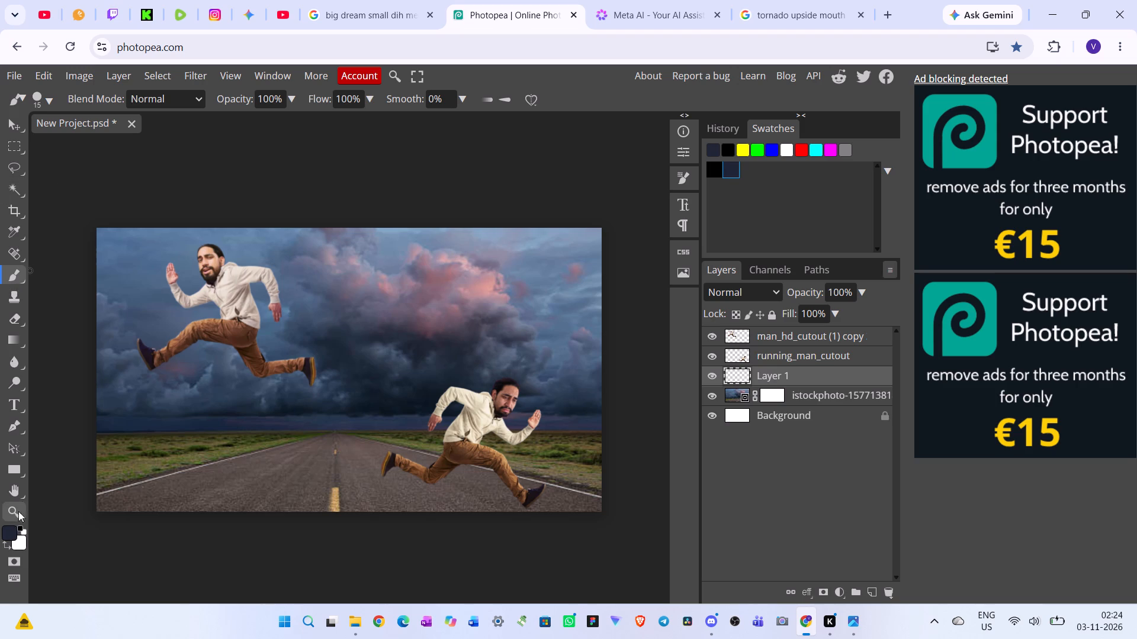
left_click(17, 544)
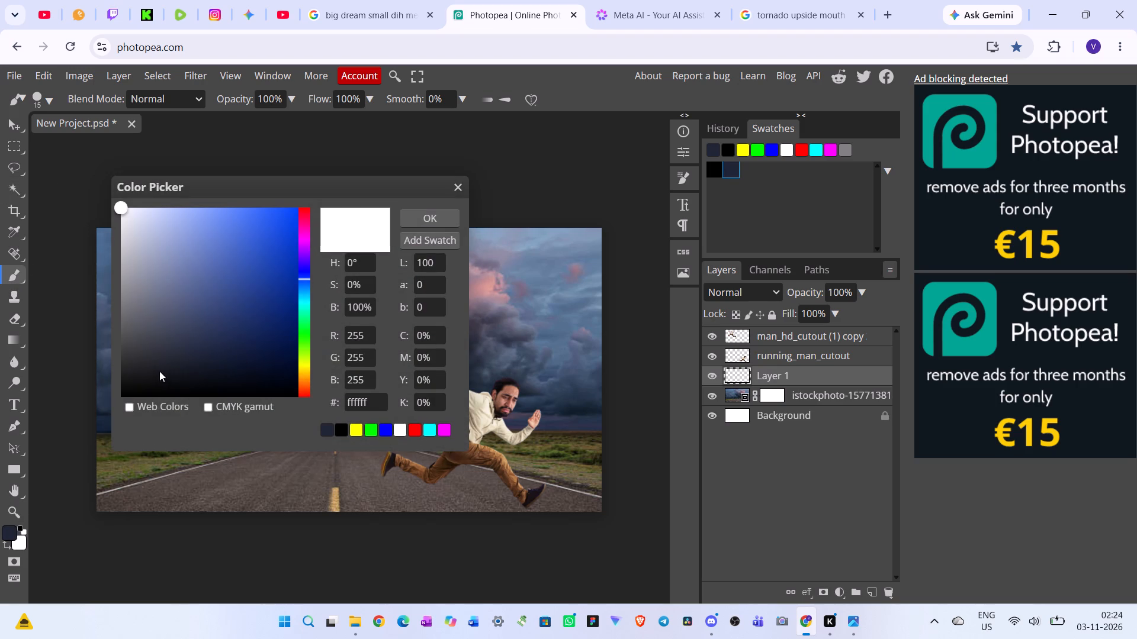
left_click_drag(159, 371, 63, 450)
left_click(441, 218)
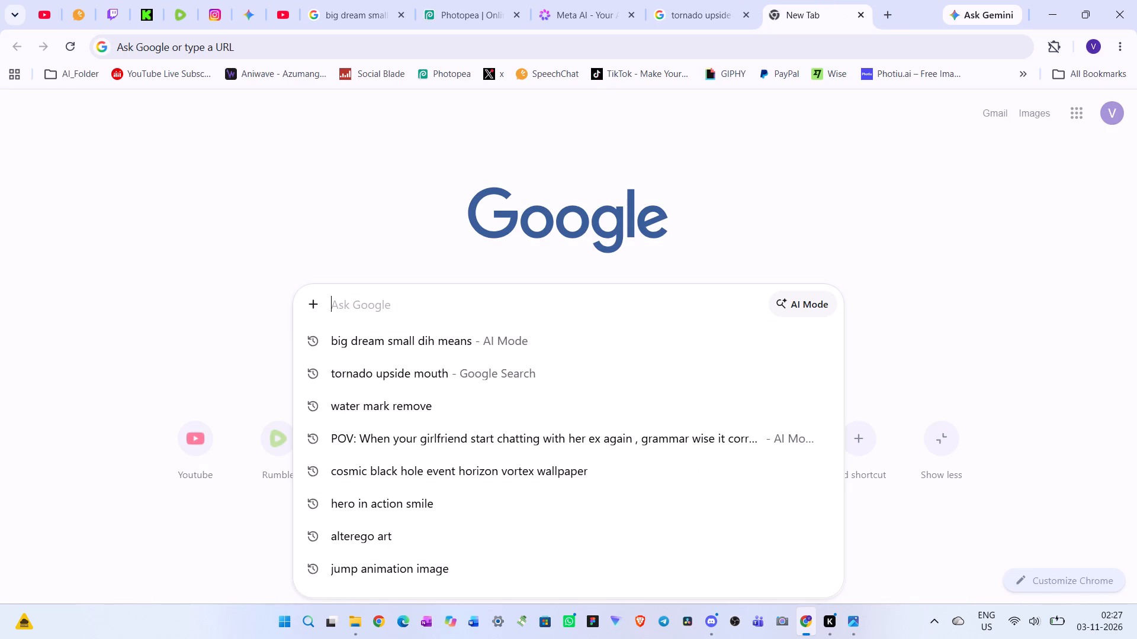
key("b")
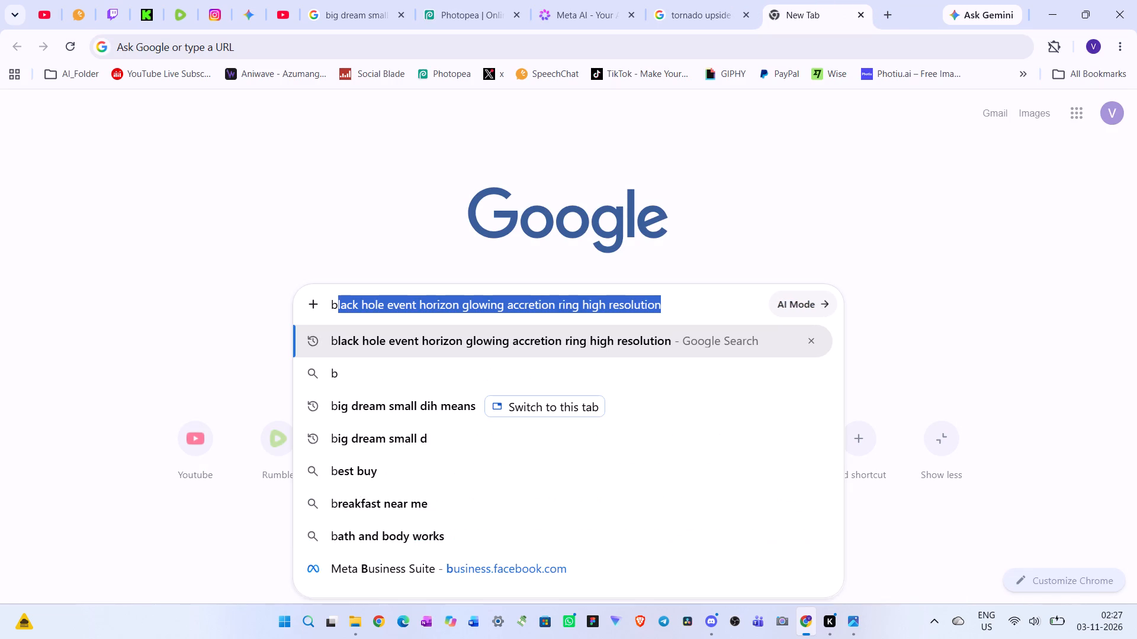
type("est")
key("space")
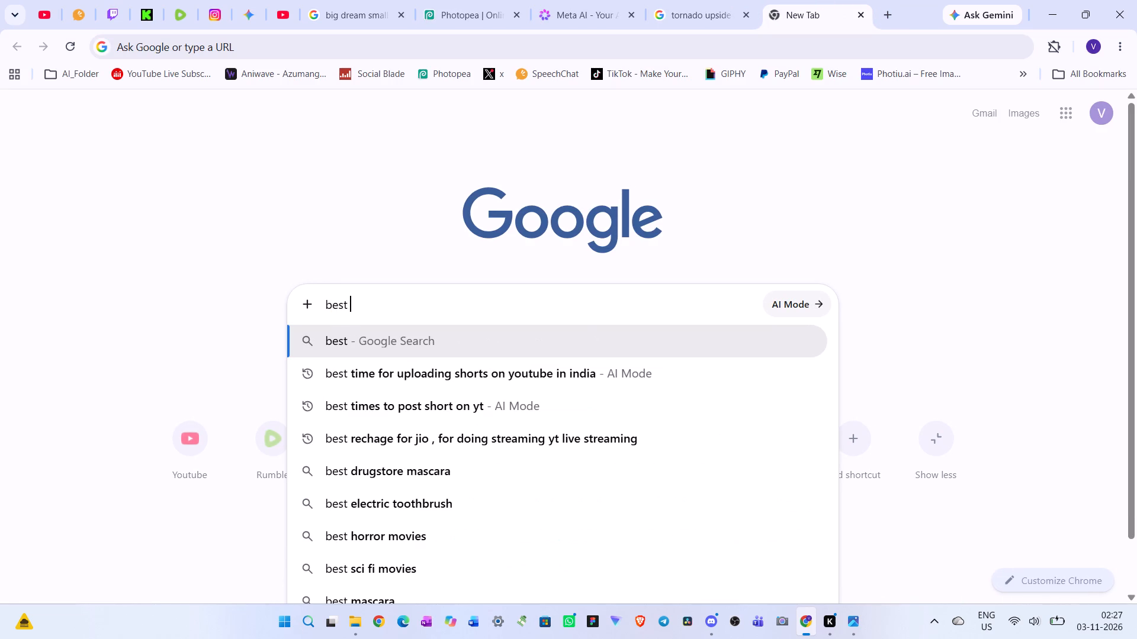
type("mich")
key("BackSpace")
key("space")
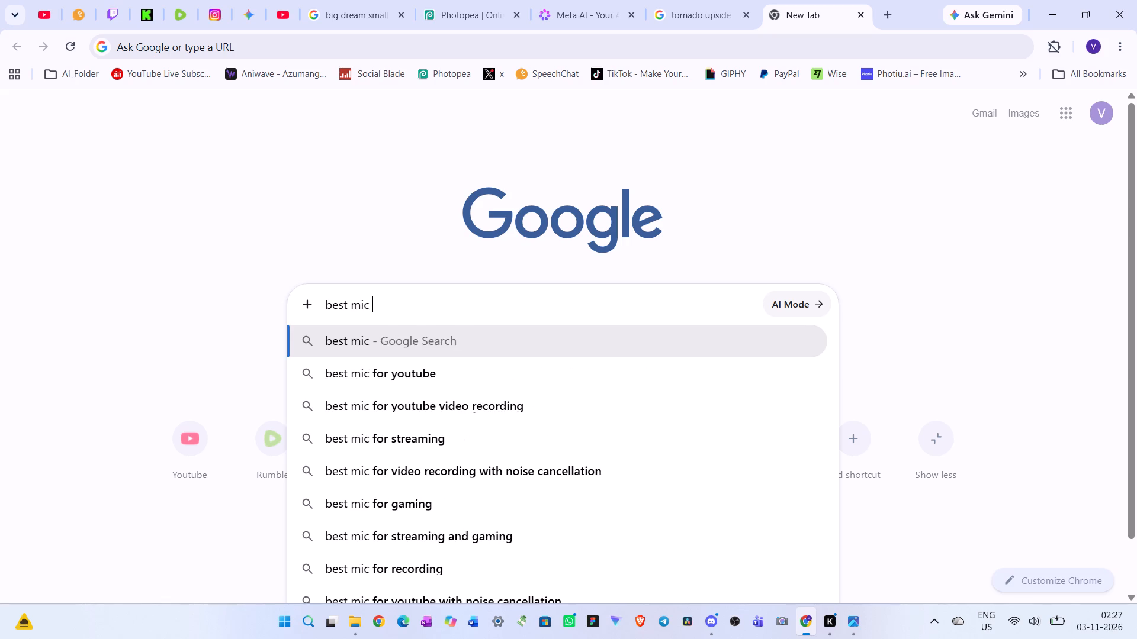
key("o")
key("BackSpace")
type("fr")
key("BackSpace")
key("BackSpace")
type("for")
key("space")
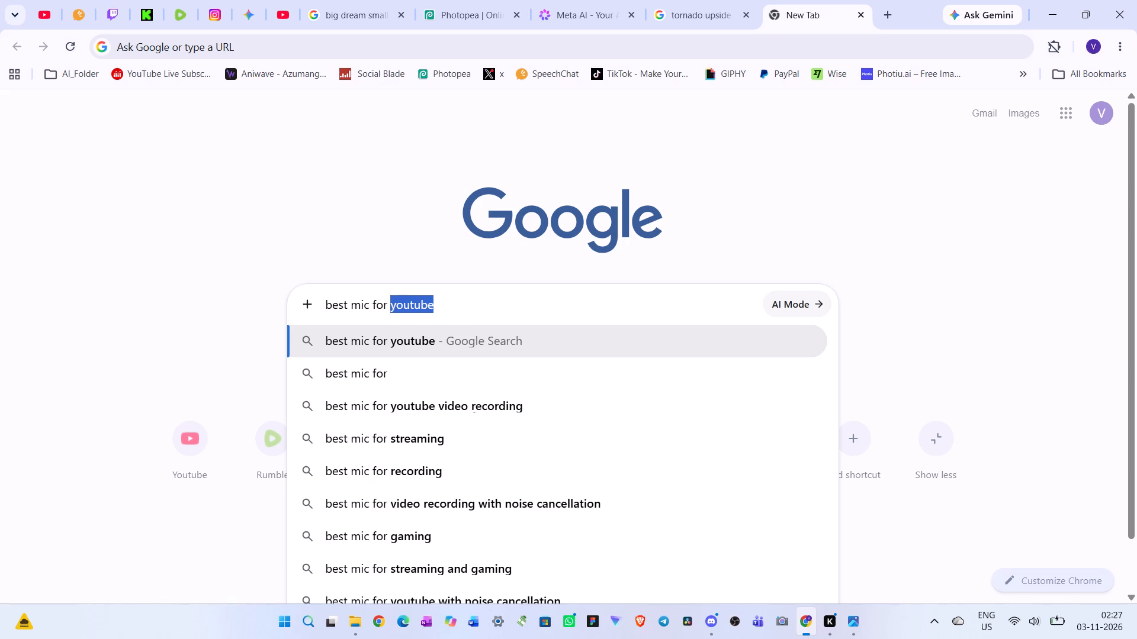
type("my yt")
key("space")
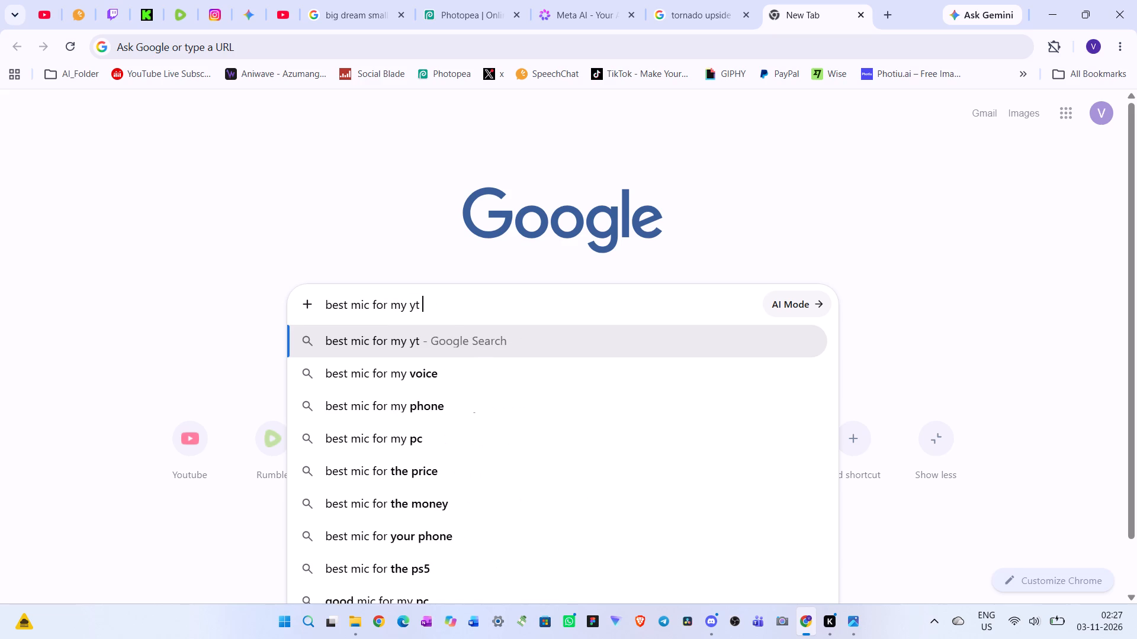
type("stre")
key("BackSpace")
key("BackSpace")
key("BackSpace")
key("BackSpace")
key("BackSpace")
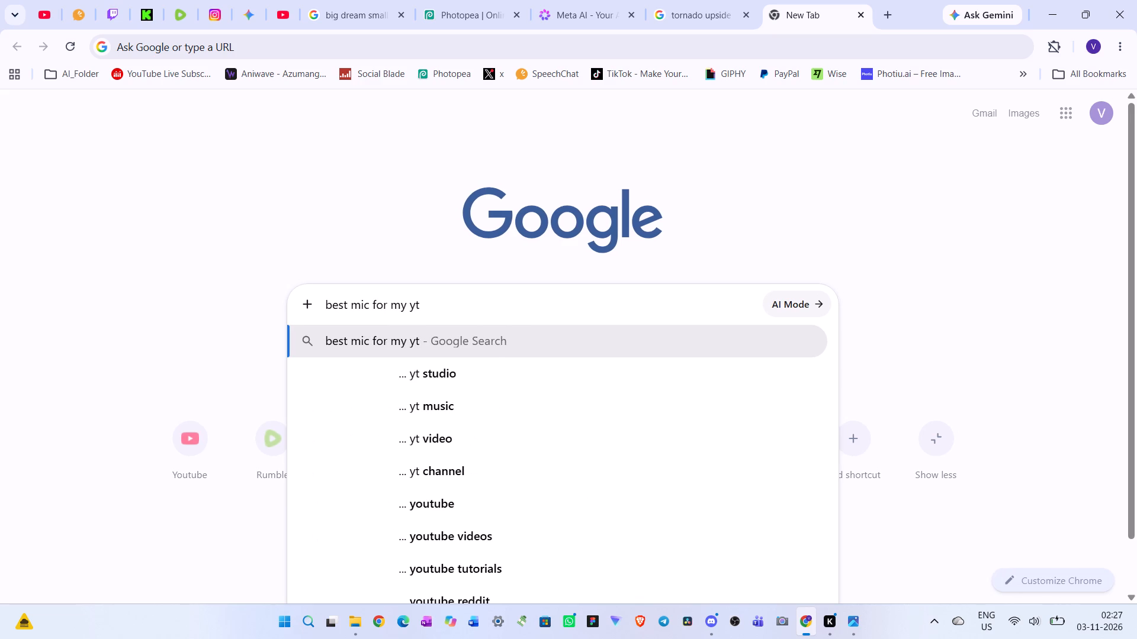
key("BackSpace")
key("BackSpace")
type("wst")
key("BackSpace")
key("BackSpace")
key("BackSpace")
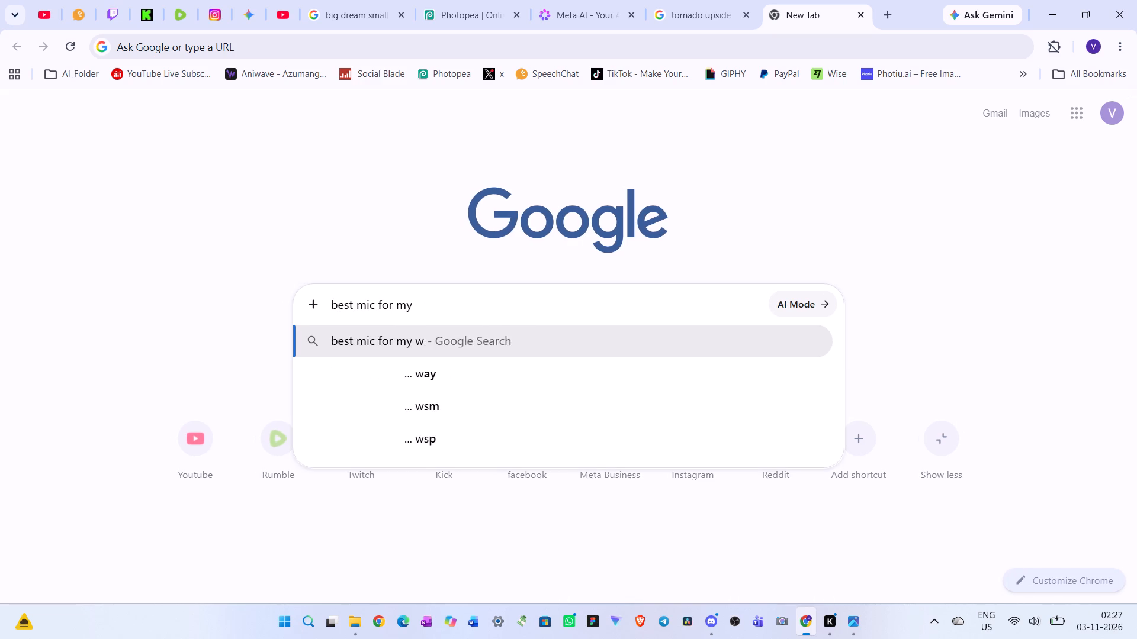
type("streaming")
key("space")
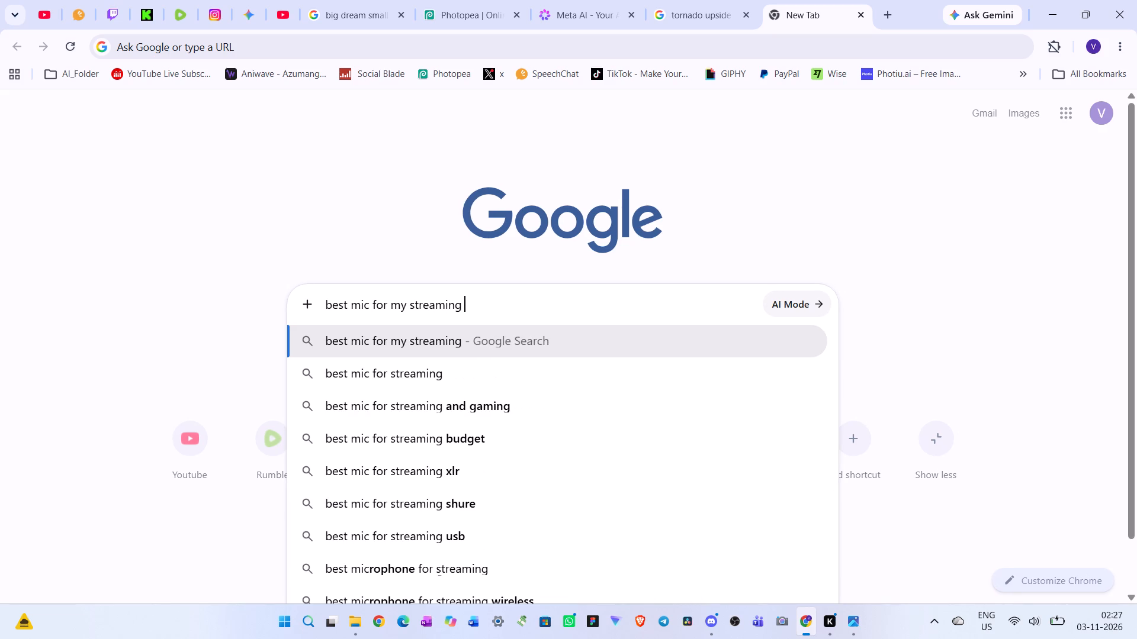
type("set")
key("space")
type("up se")
key("BackSpace")
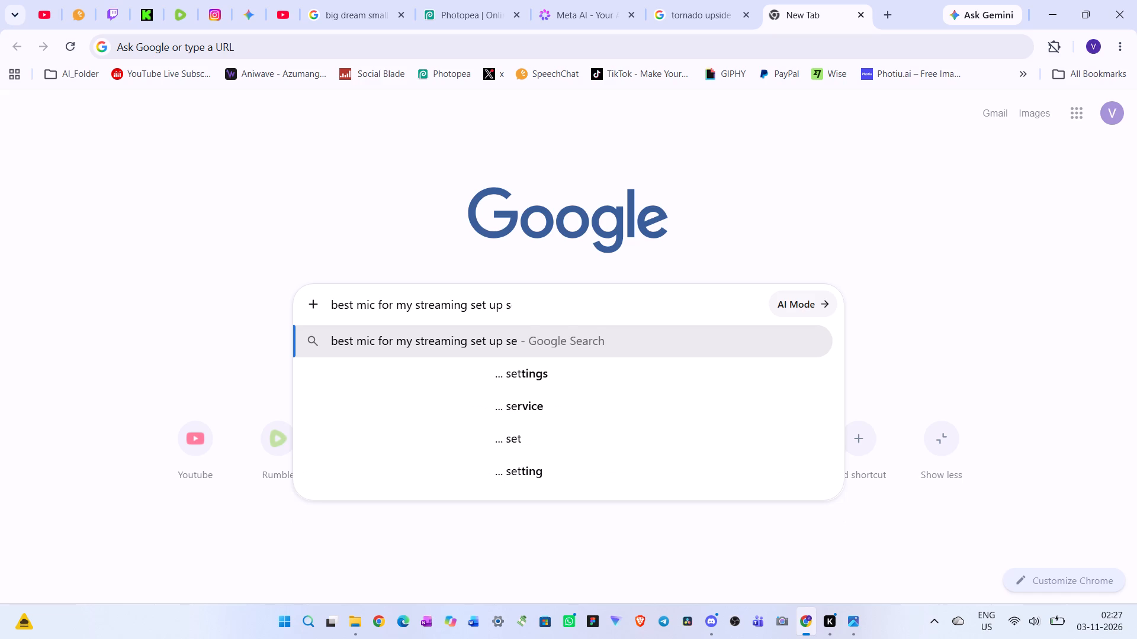
key("BackSpace")
type("tell me")
key("space")
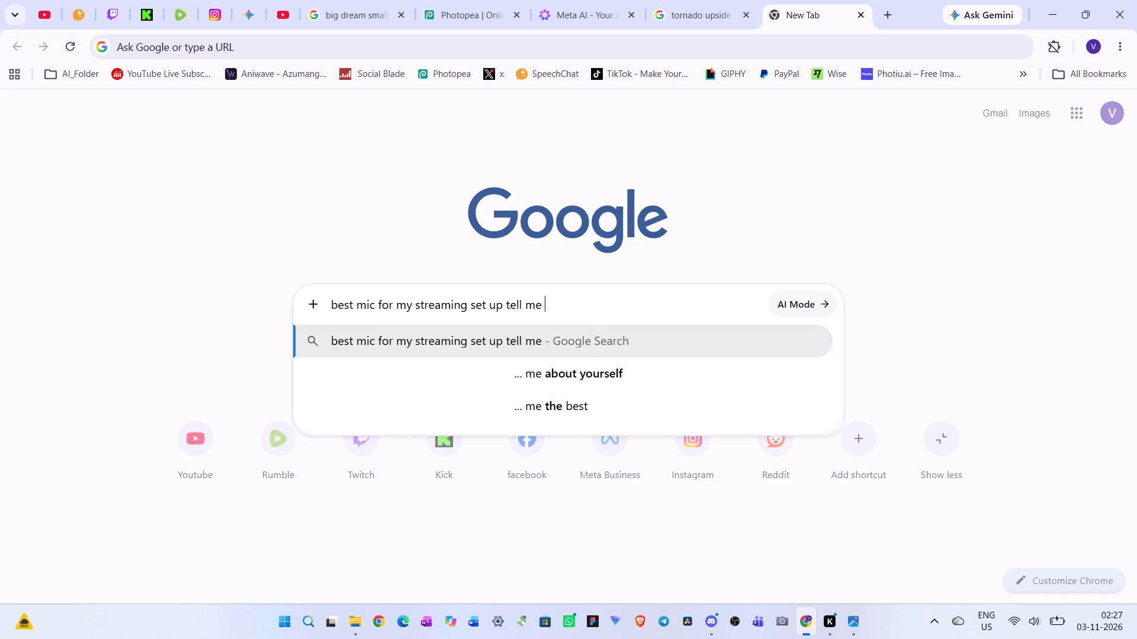
type("undewr 12k")
key("space")
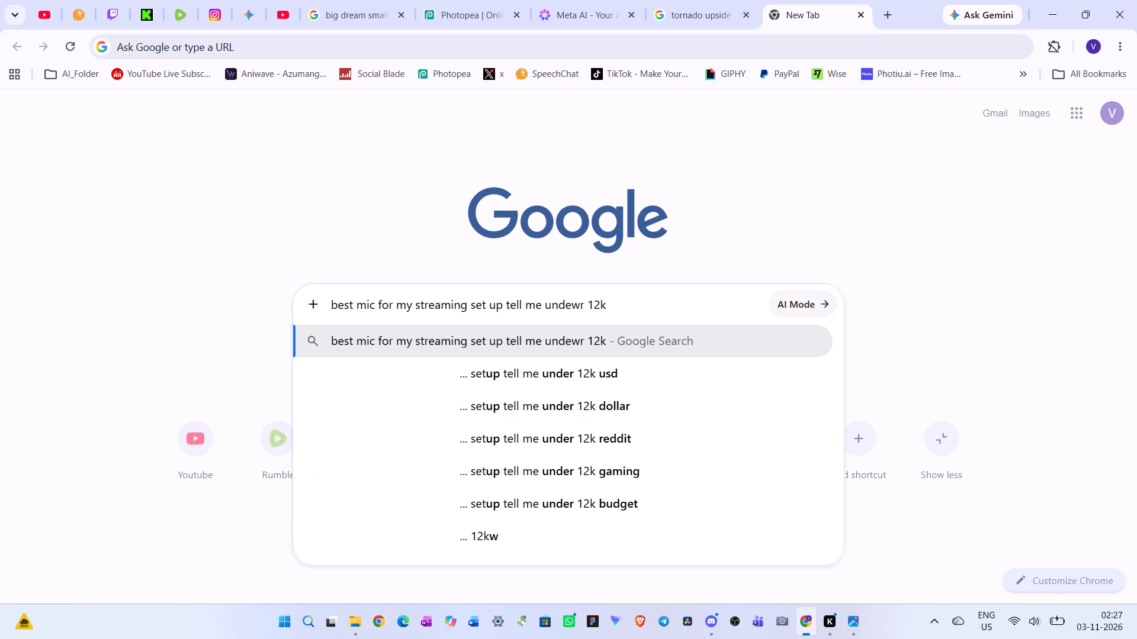
key("BackSpace")
key("BackSpace")
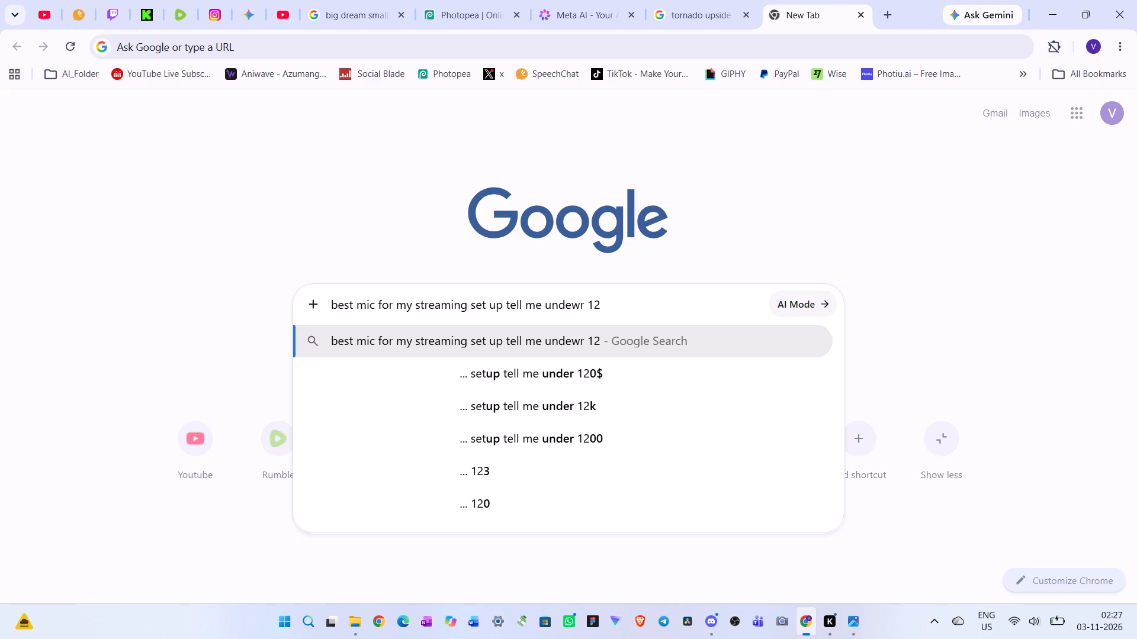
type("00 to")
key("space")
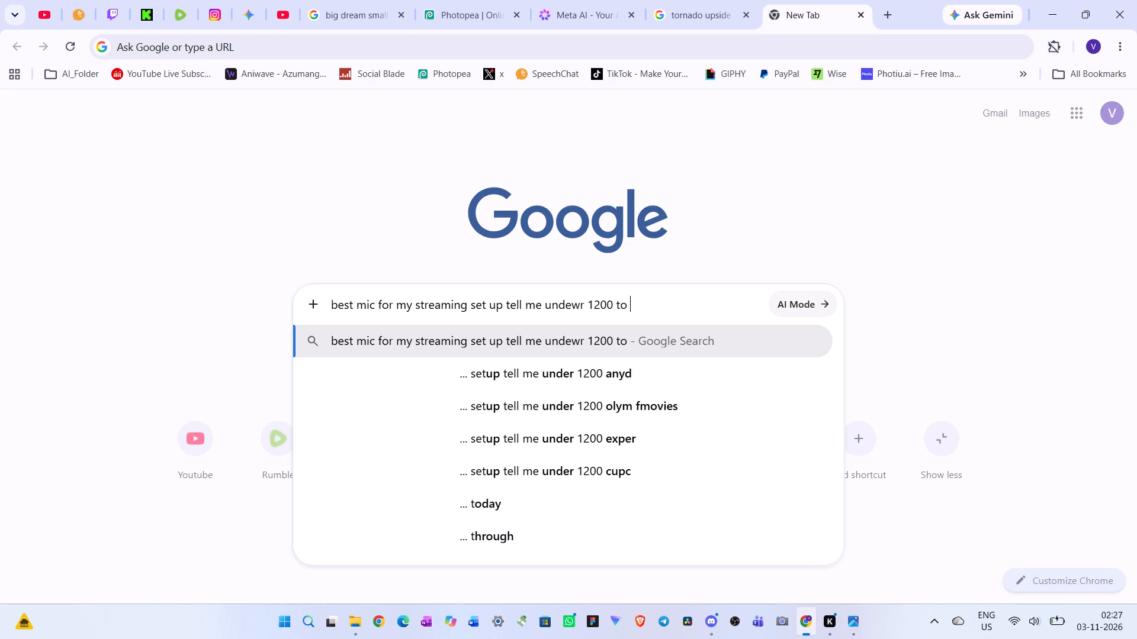
Complete the microphone query with "1000 rs", run the Google search and look over the top of the results.
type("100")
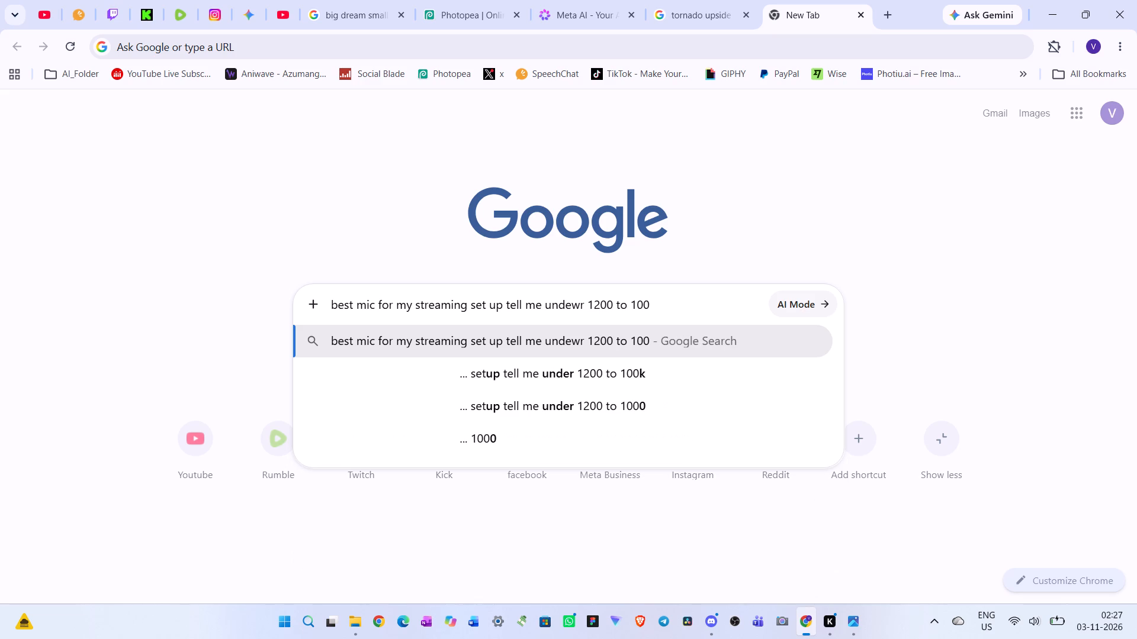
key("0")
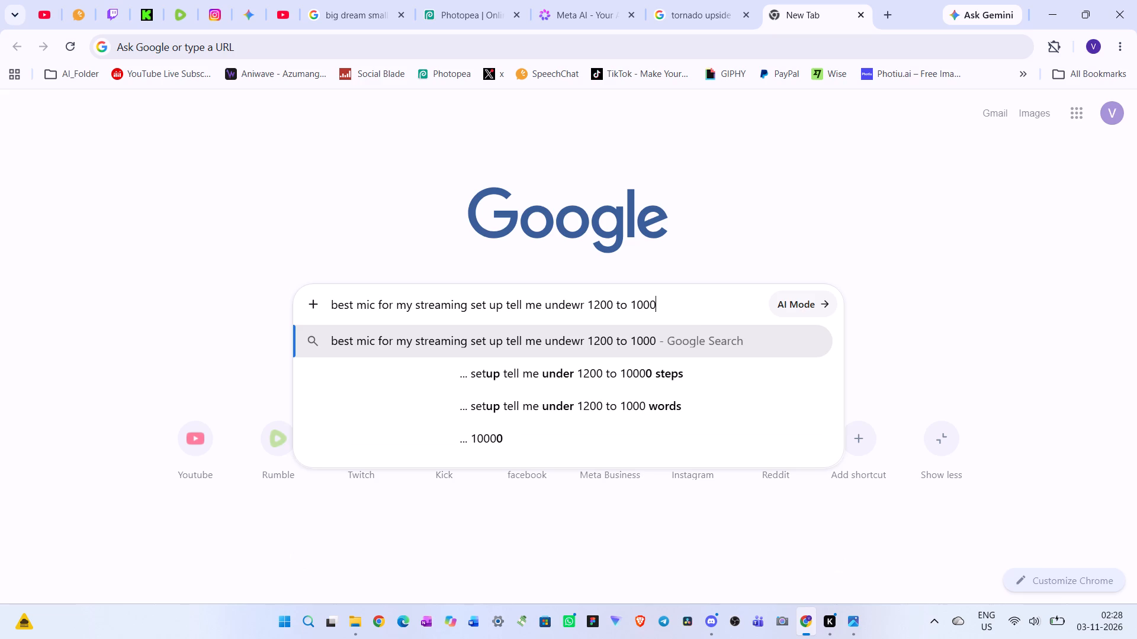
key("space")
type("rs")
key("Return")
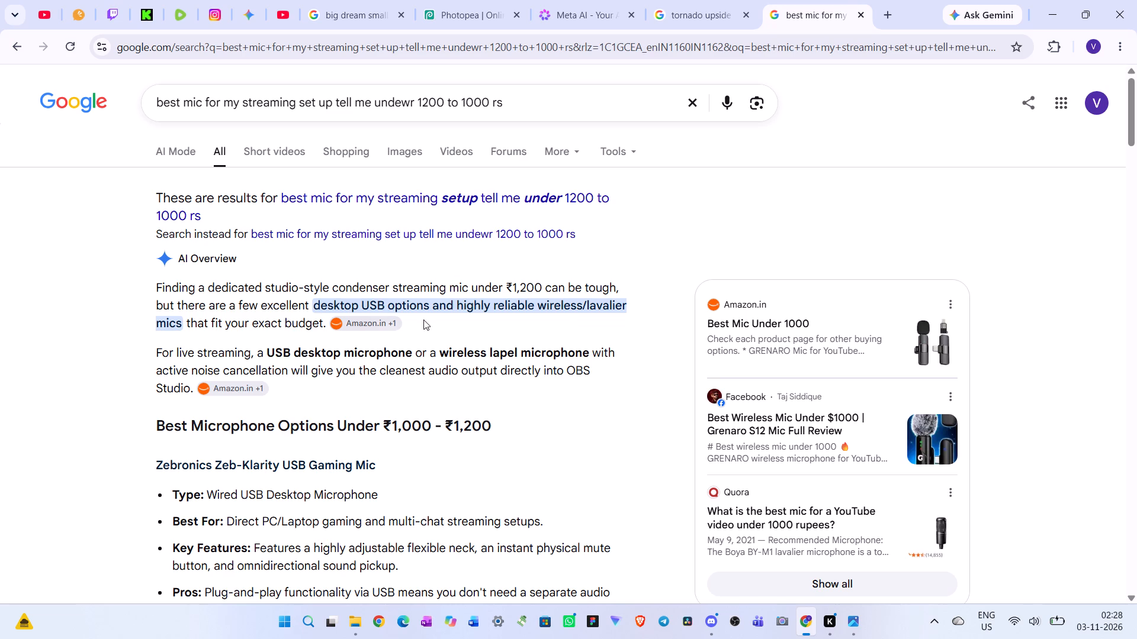
scroll(439, 531, "down", 1)
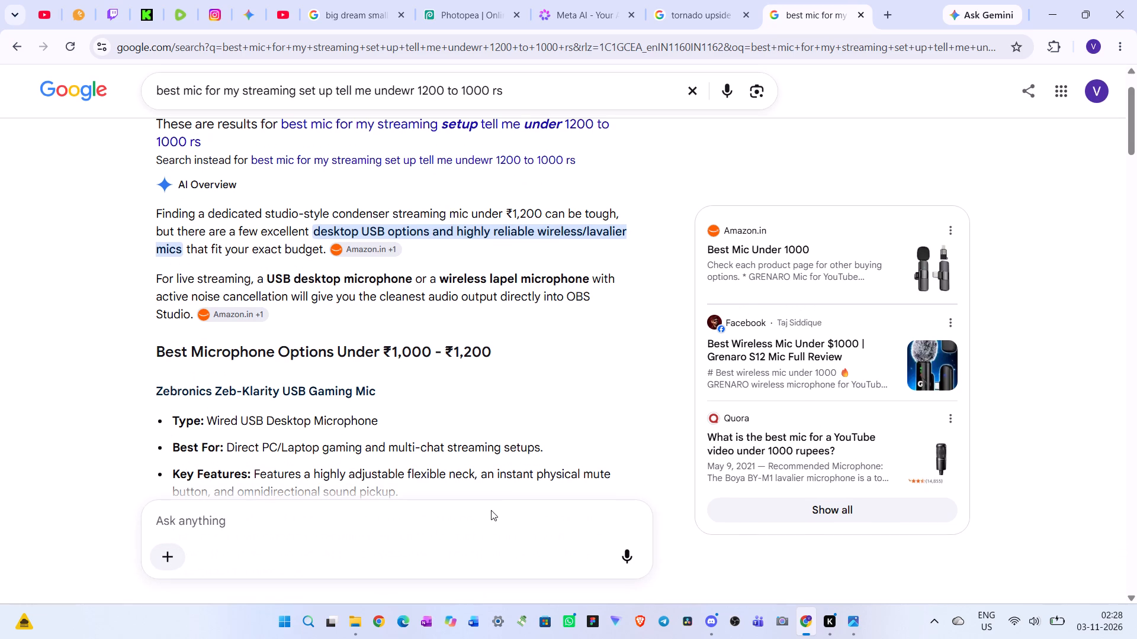
scroll(401, 404, "up", 2)
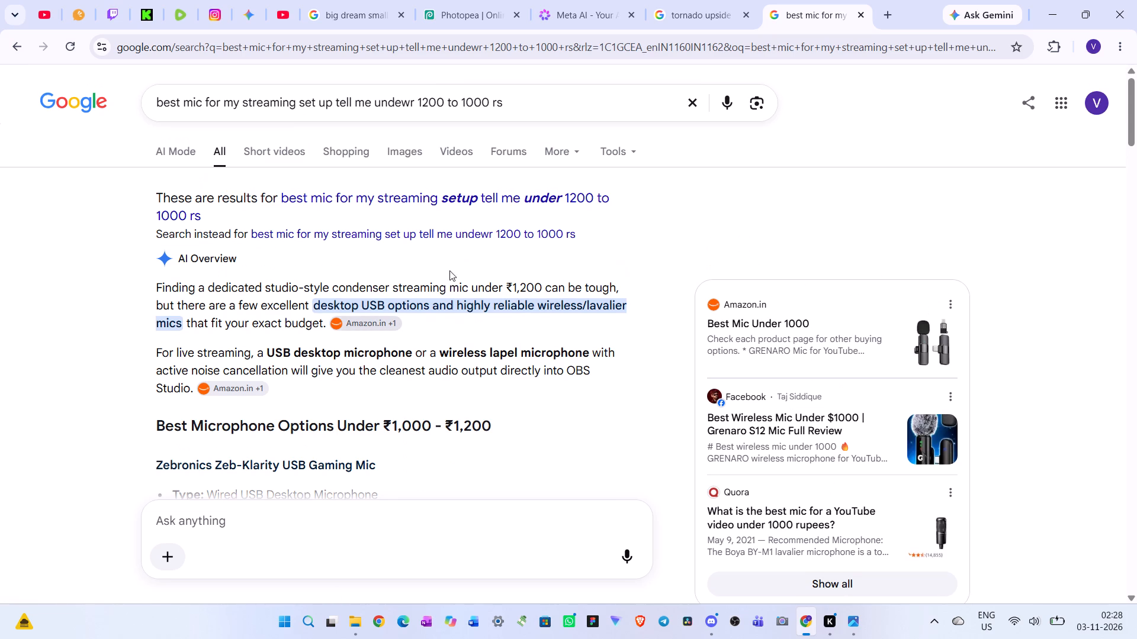